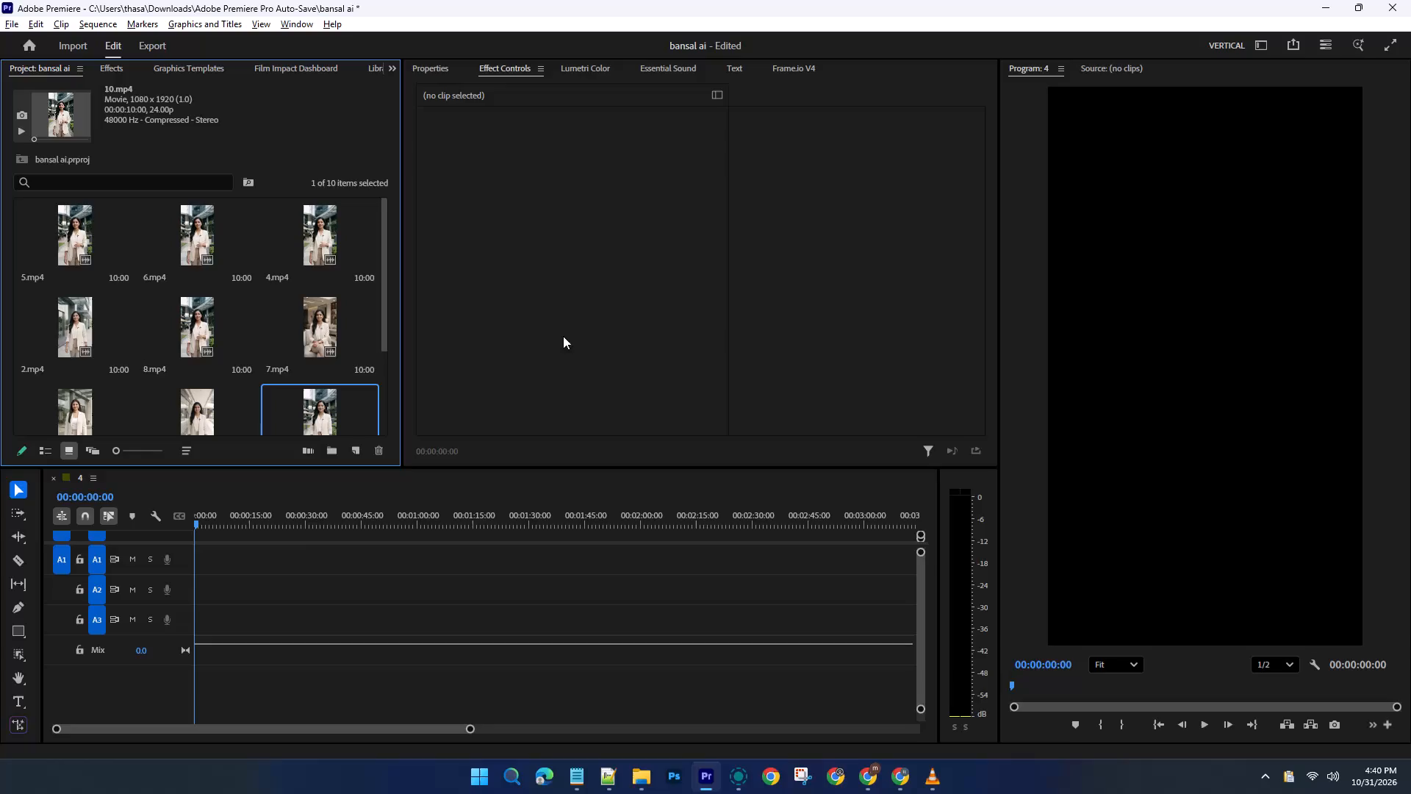
Look through the video clips in the bansal ai project.
scroll(185, 306, "down", 7)
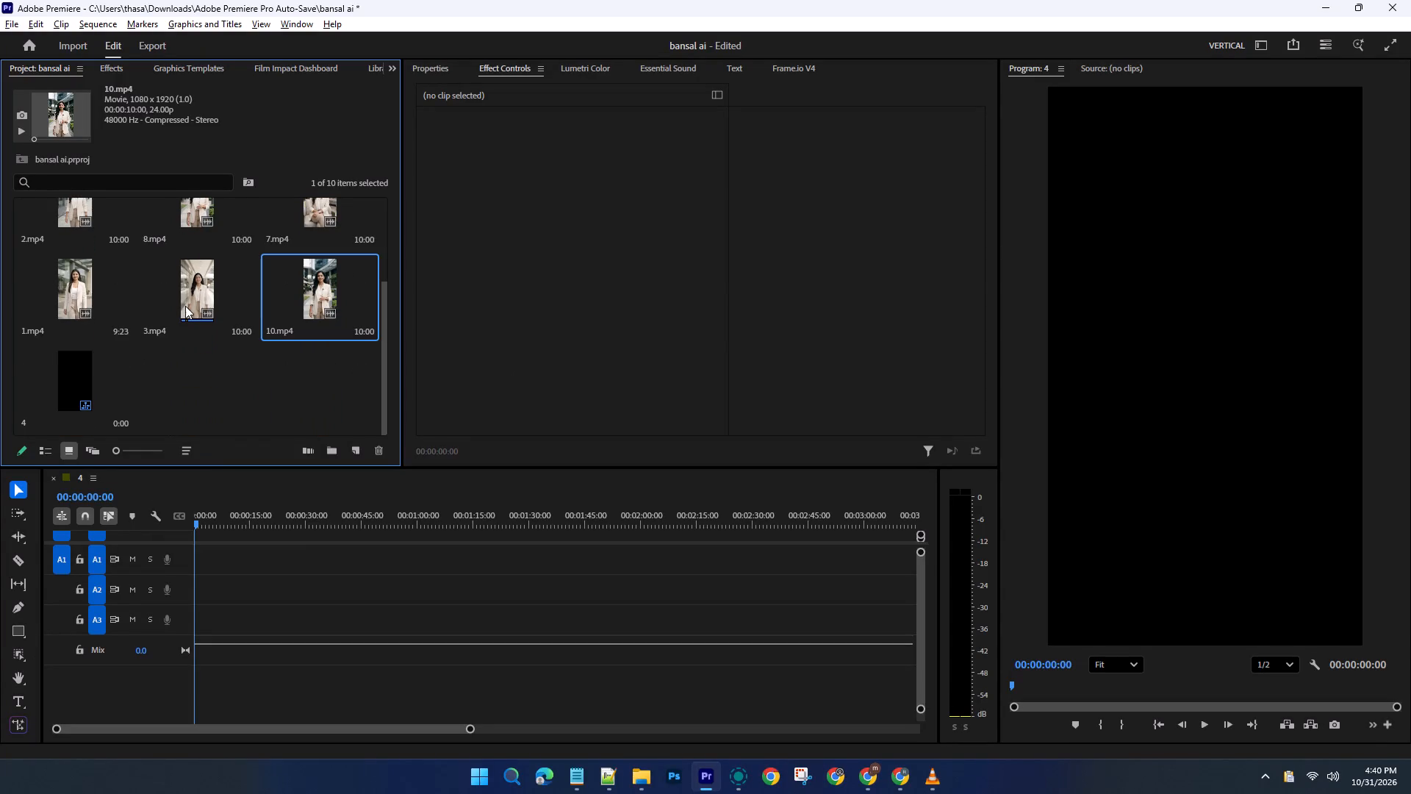
scroll(182, 321, "up", 1)
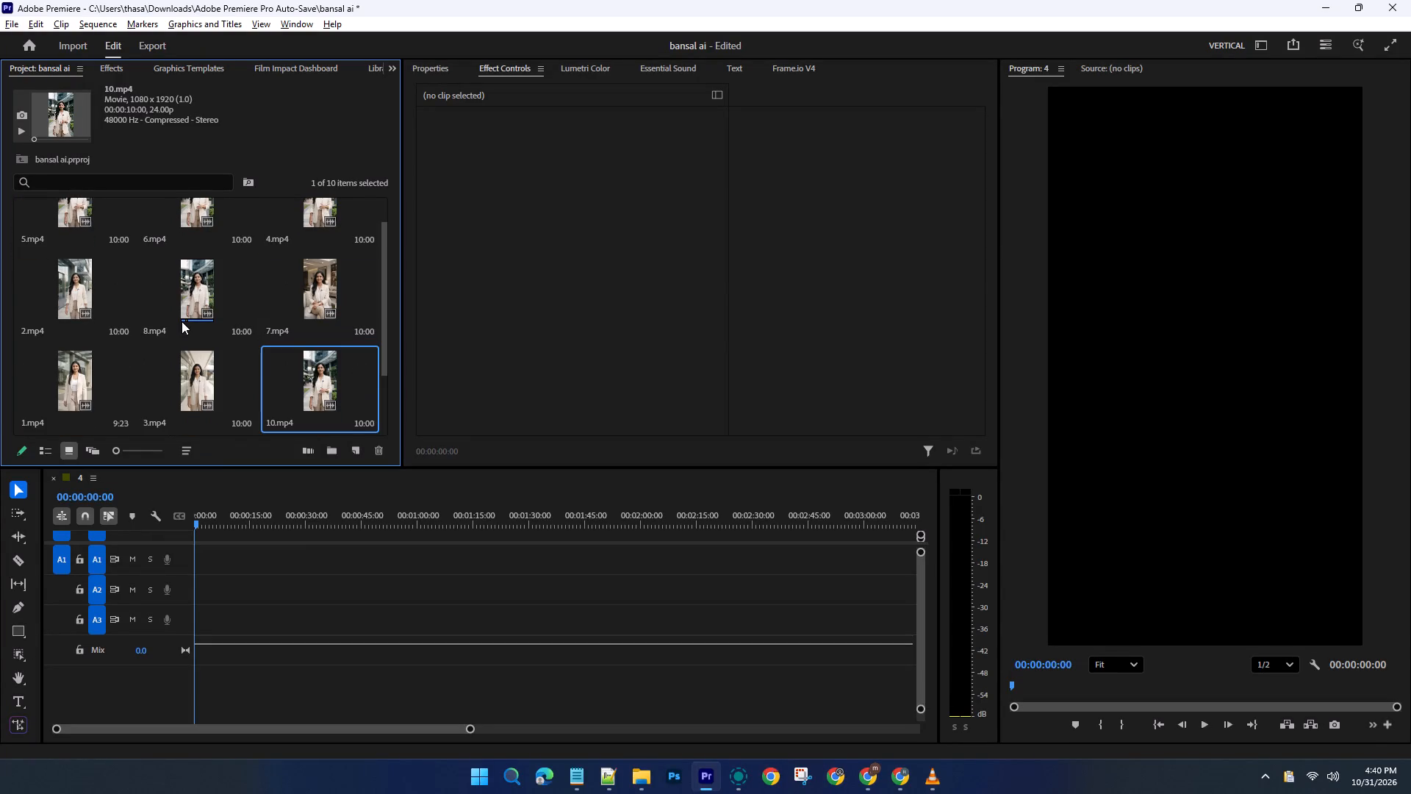
scroll(182, 321, "up", 3)
scroll(182, 329, "down", 3)
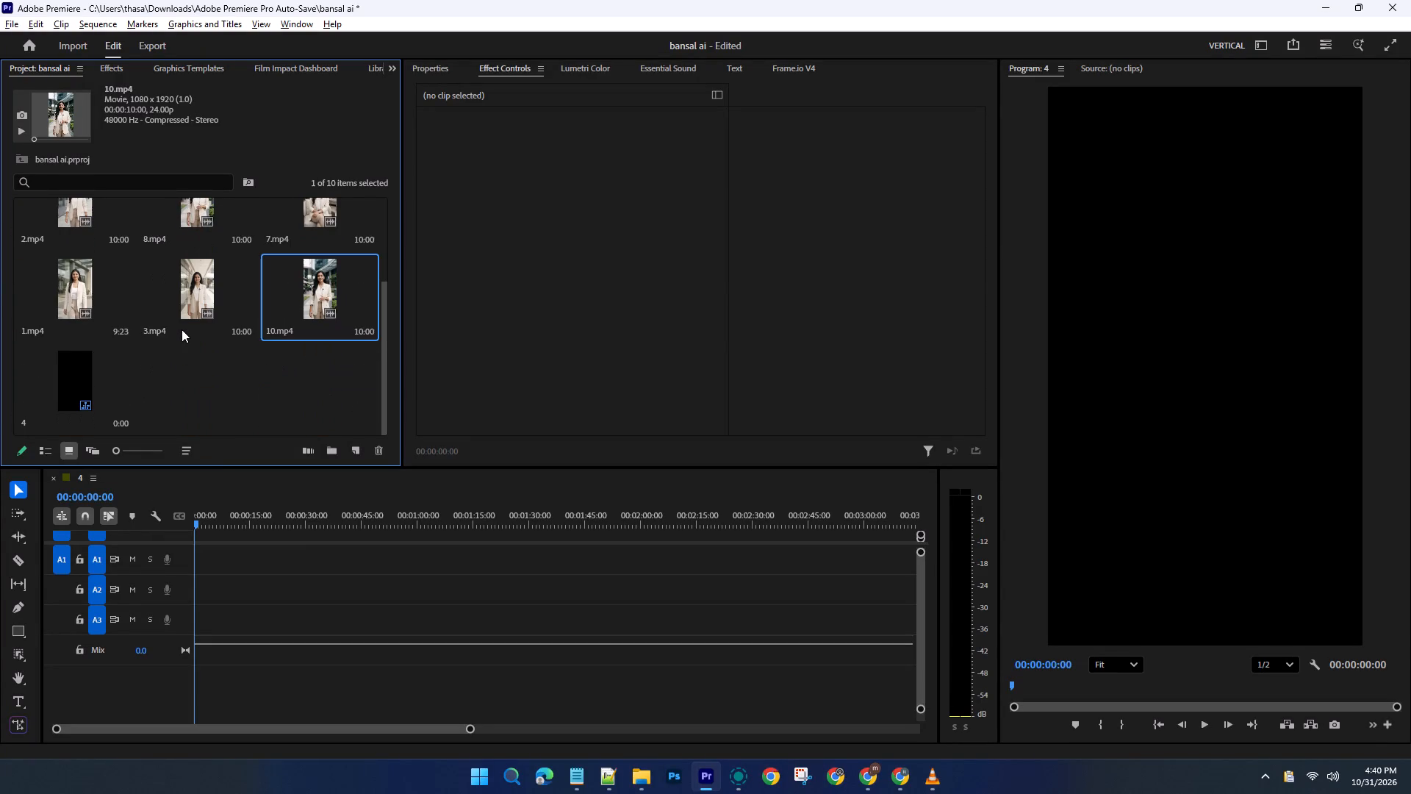
scroll(182, 329, "up", 2)
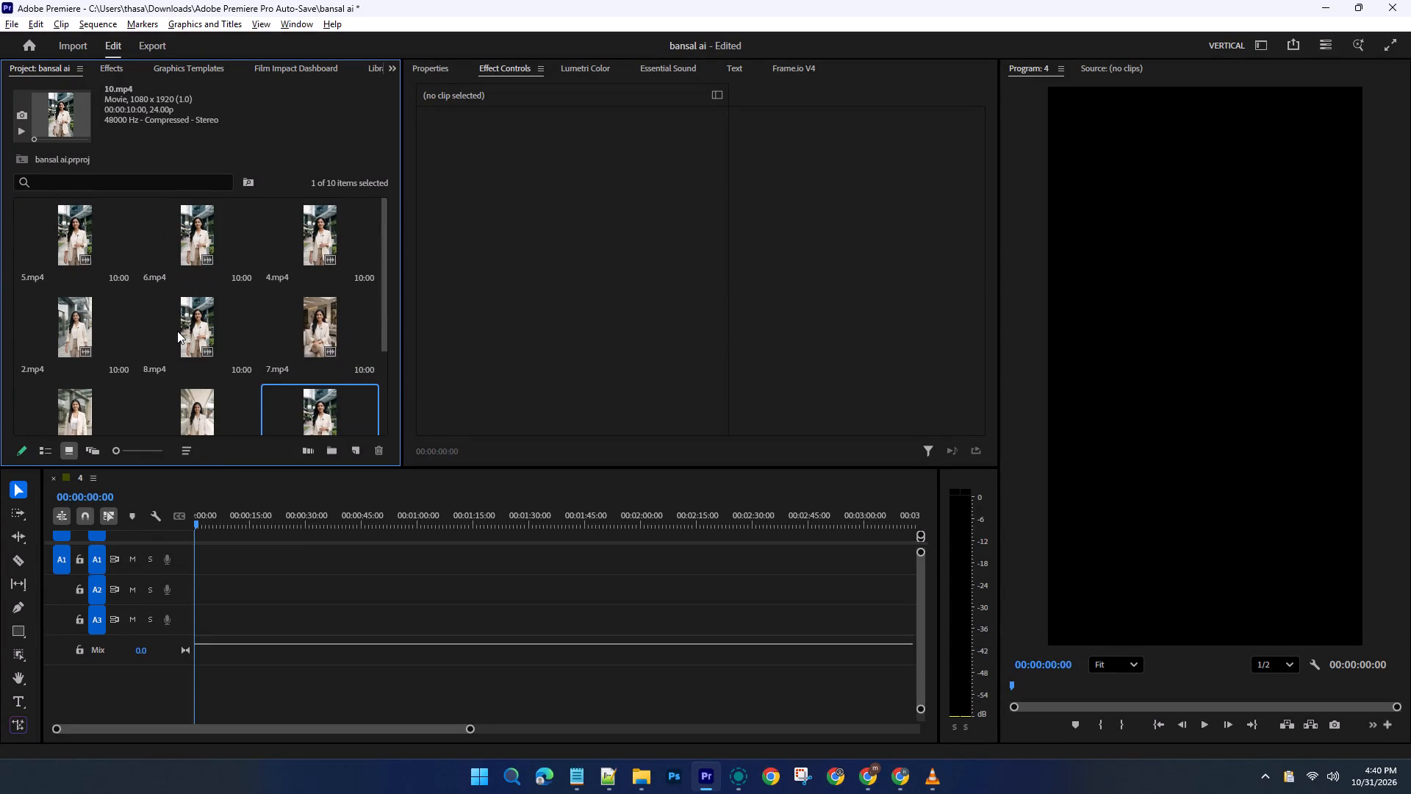
scroll(177, 331, "up", 5)
scroll(326, 301, "up", 4)
scroll(267, 285, "up", 4)
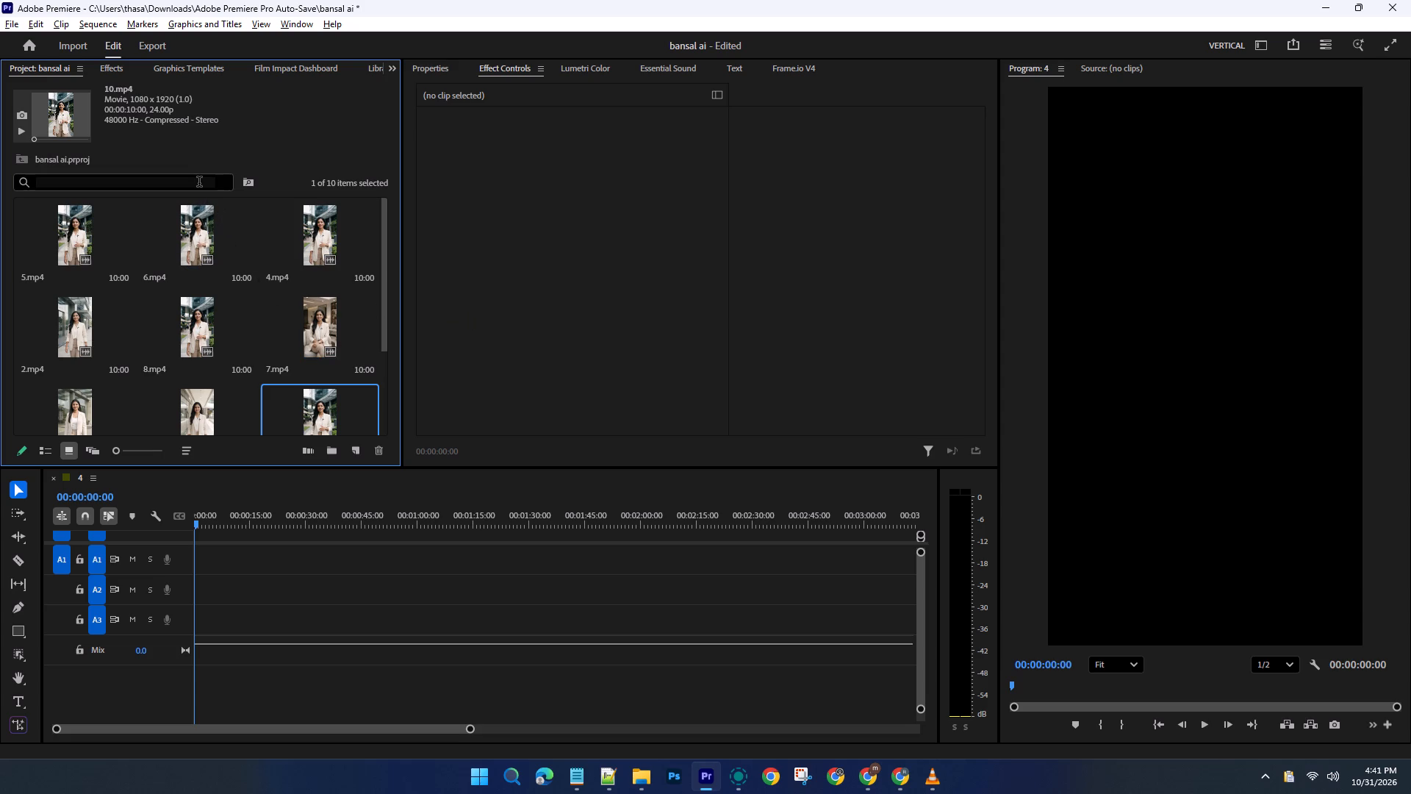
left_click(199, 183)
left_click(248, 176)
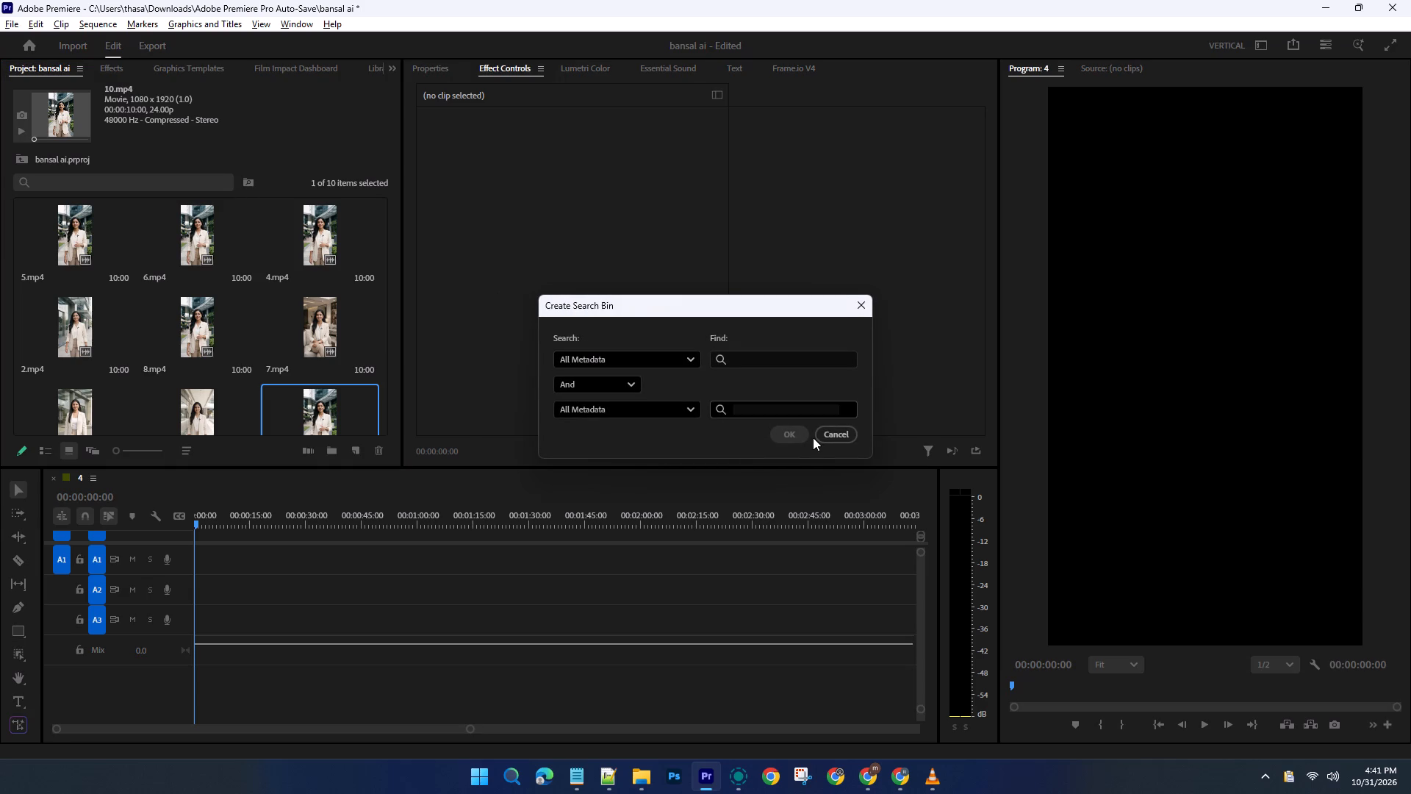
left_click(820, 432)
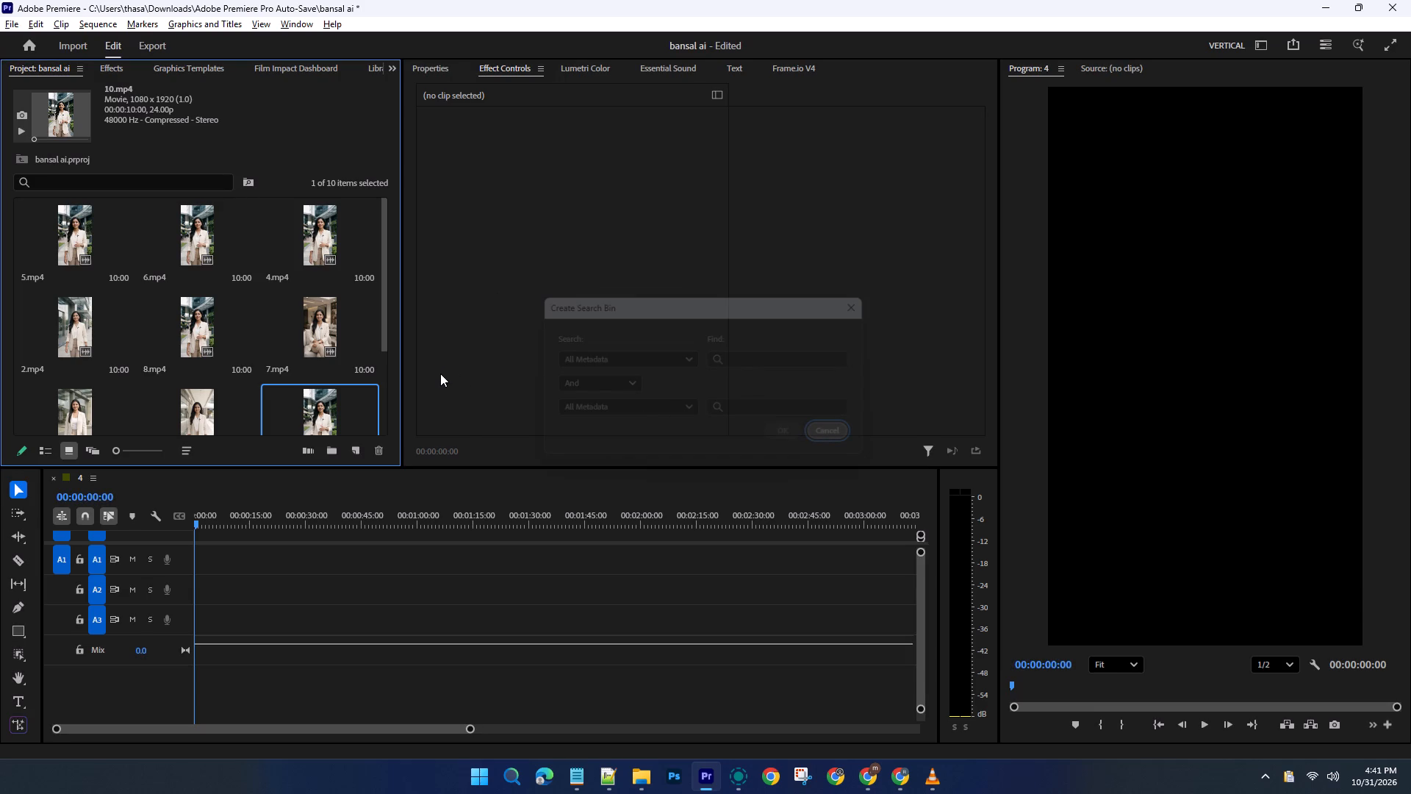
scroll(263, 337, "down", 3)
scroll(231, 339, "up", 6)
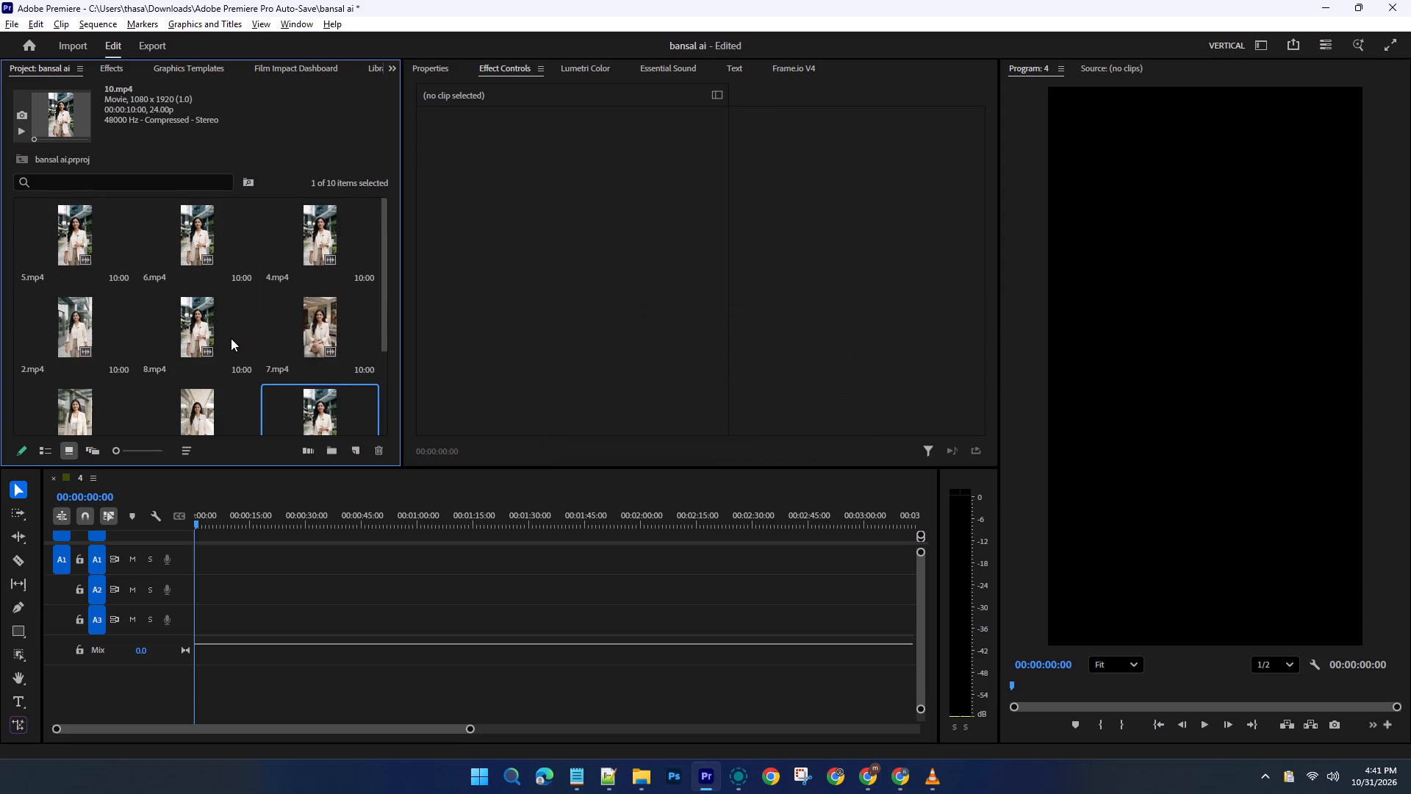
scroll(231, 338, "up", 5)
Browse the media available for import in the pink oaks video folder and in Downloads.
left_click(76, 51)
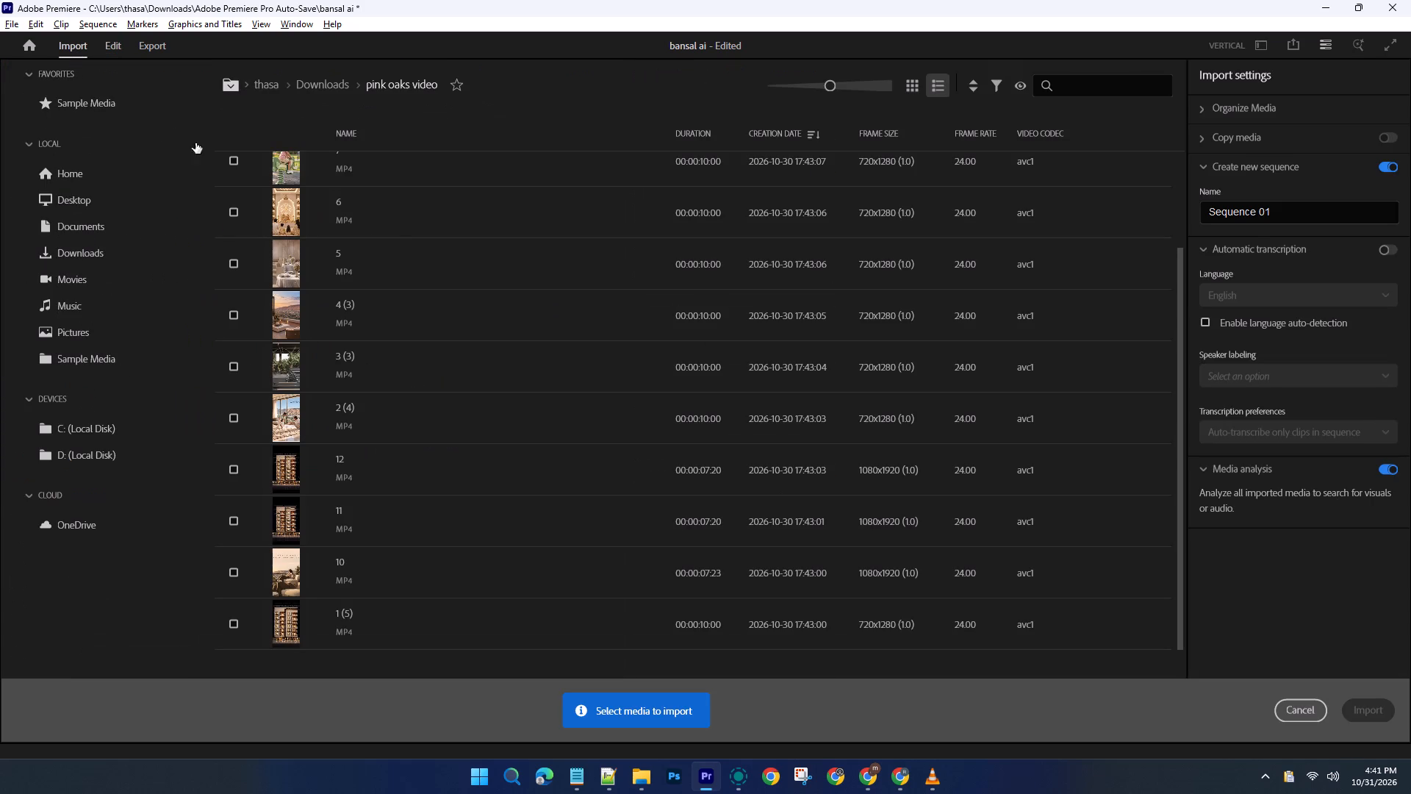
scroll(342, 210, "up", 5)
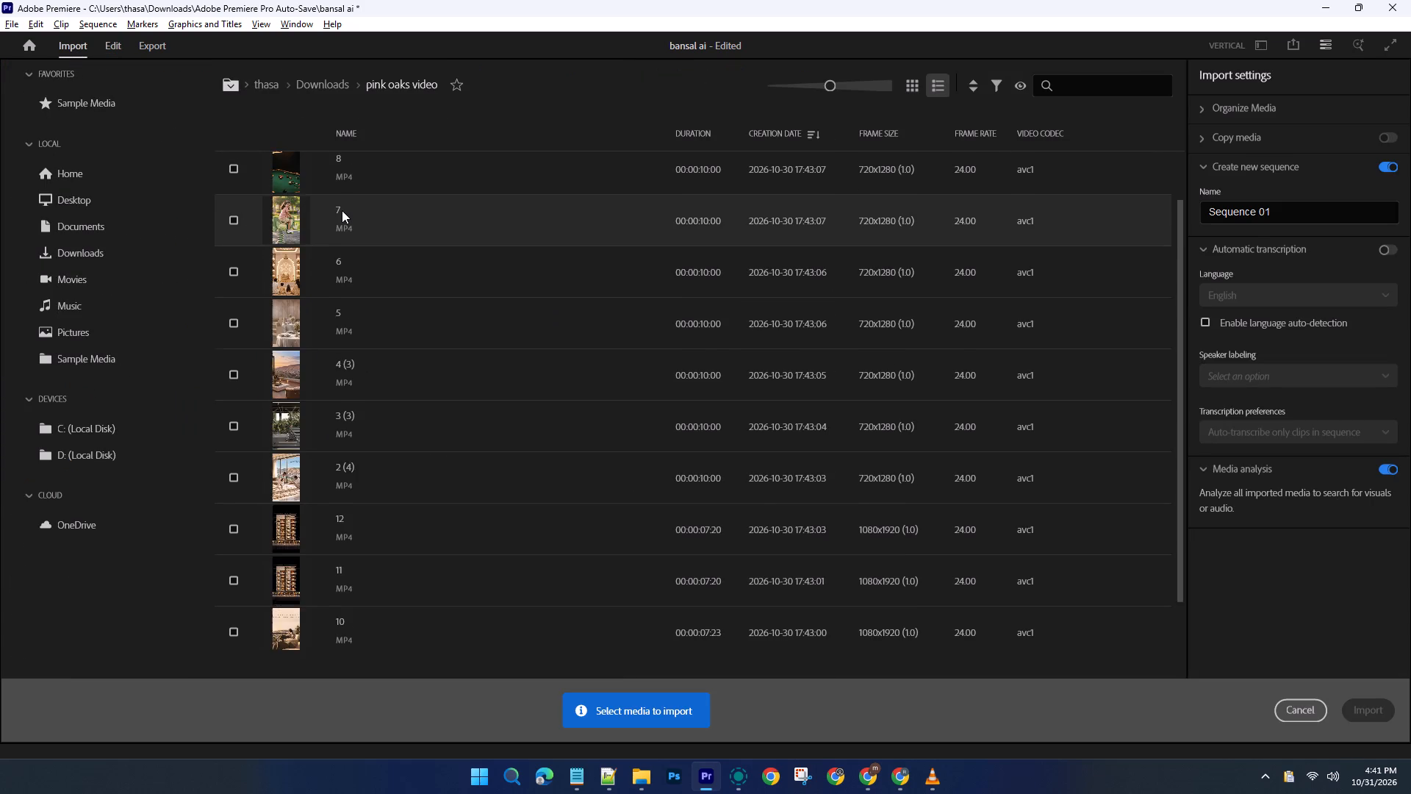
scroll(342, 210, "up", 13)
scroll(342, 211, "down", 7)
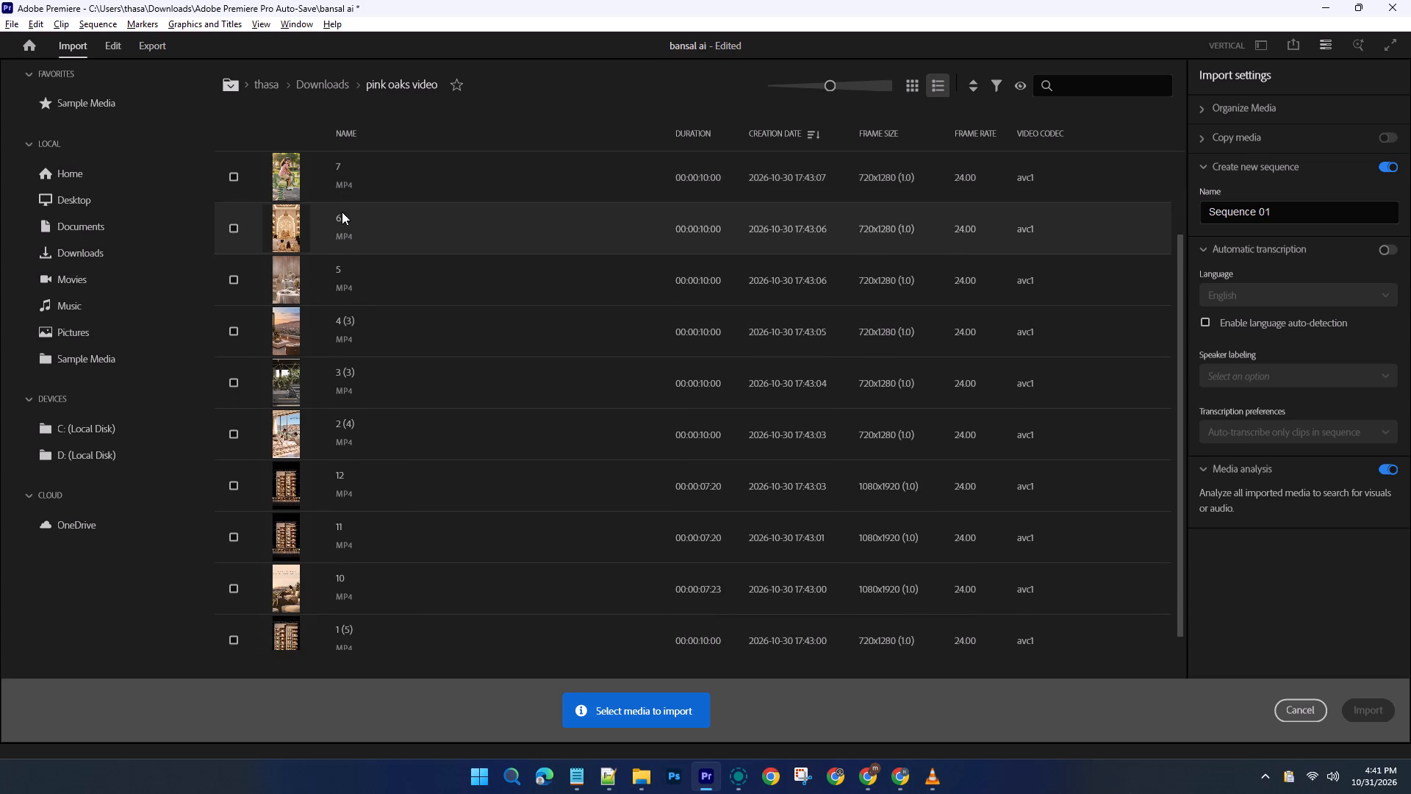
scroll(342, 215, "down", 18)
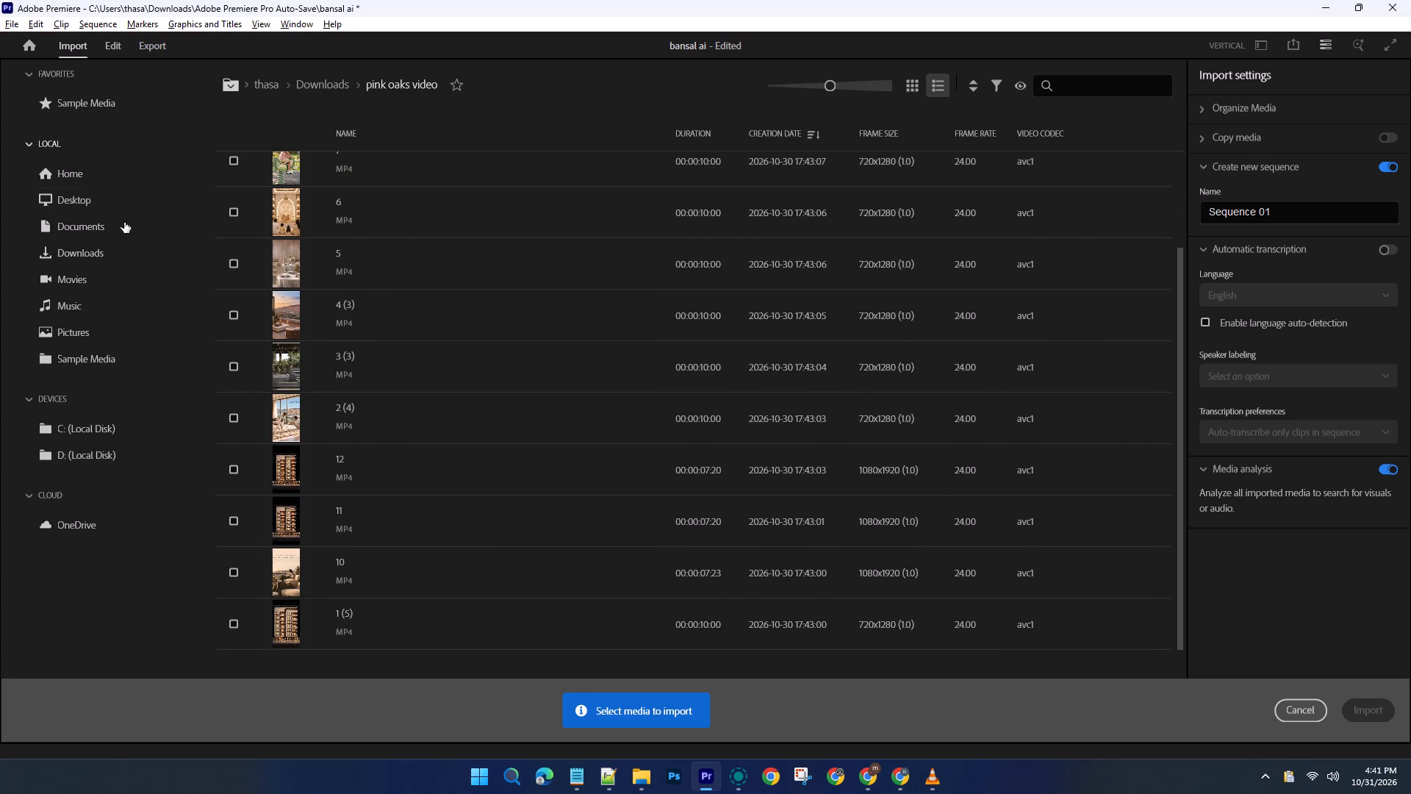
left_click(118, 53)
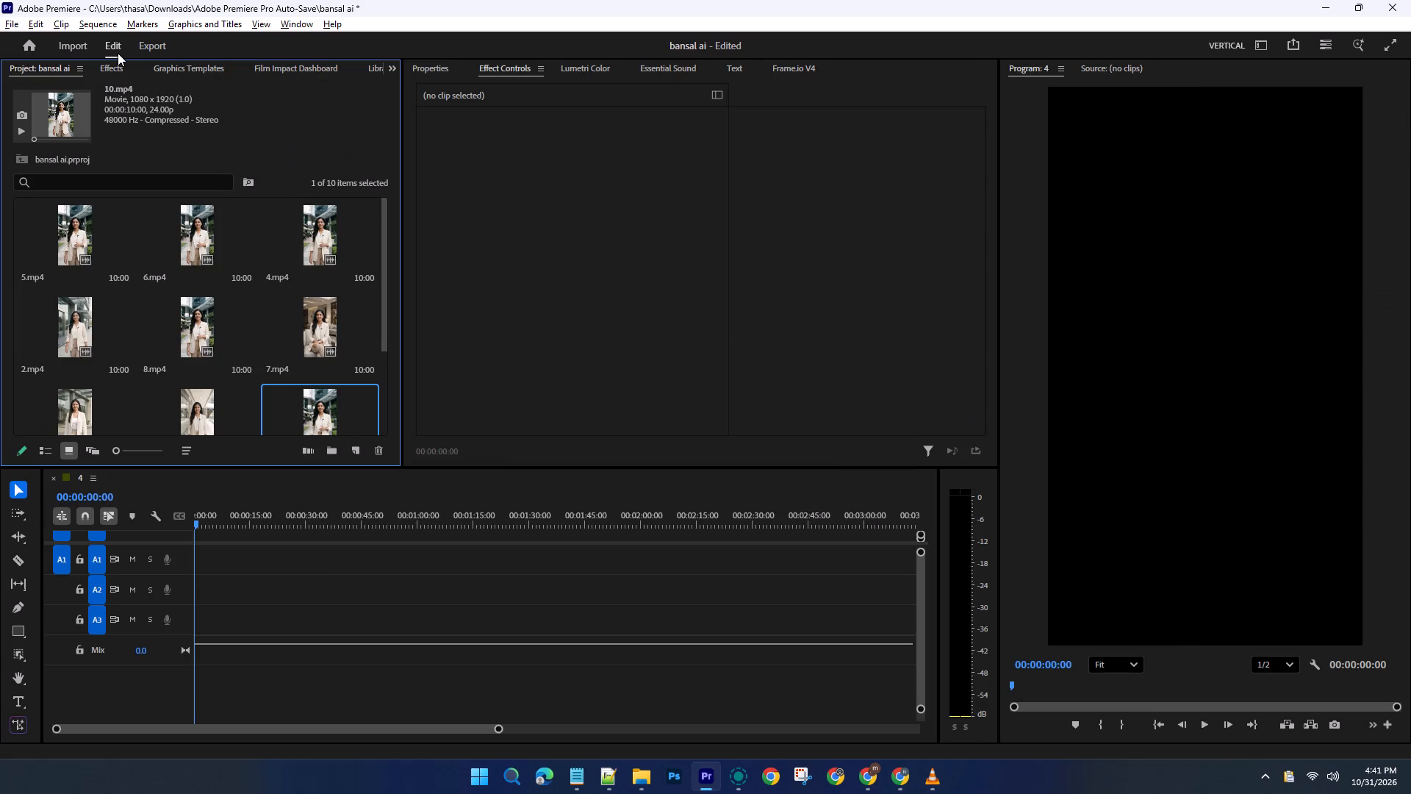
left_click(90, 40)
left_click(85, 44)
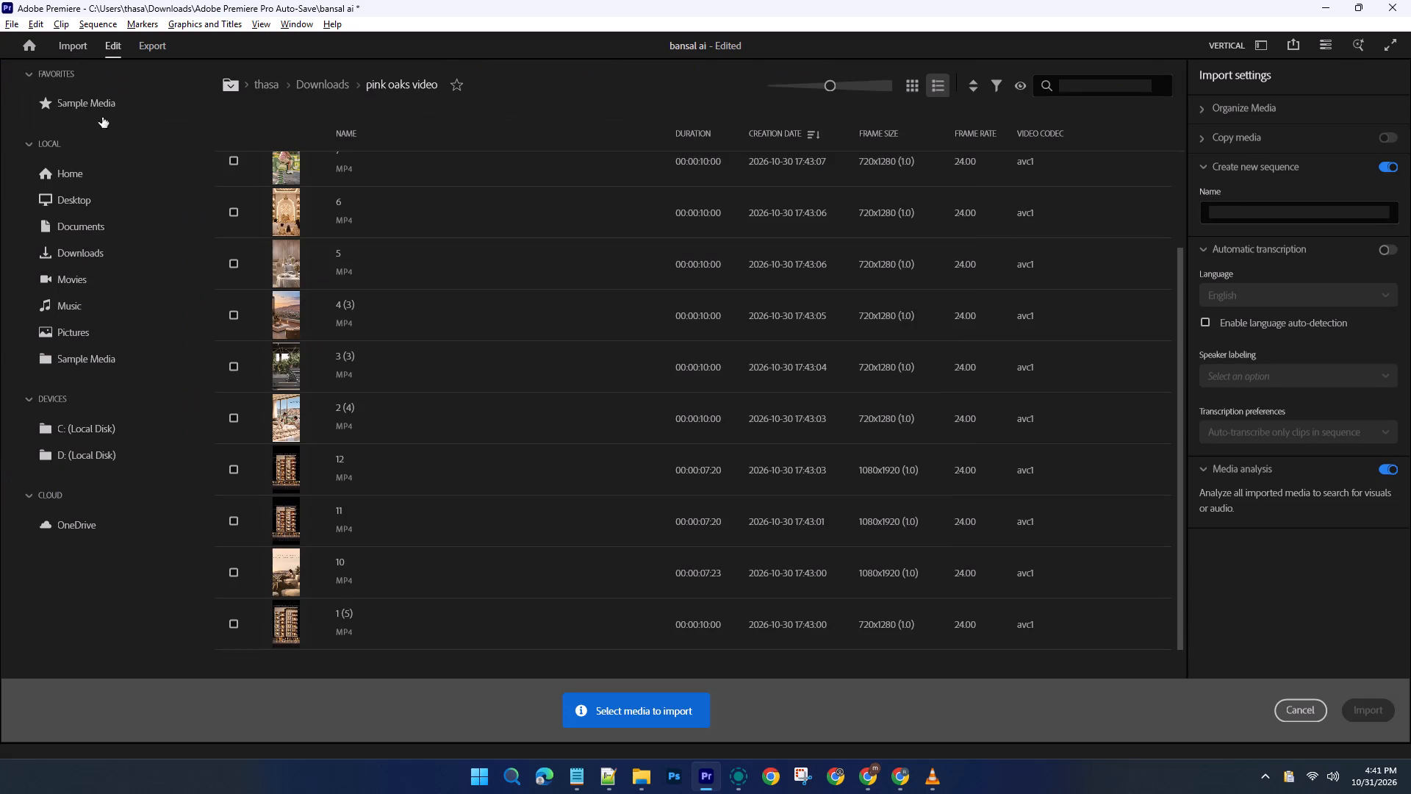
left_click(95, 251)
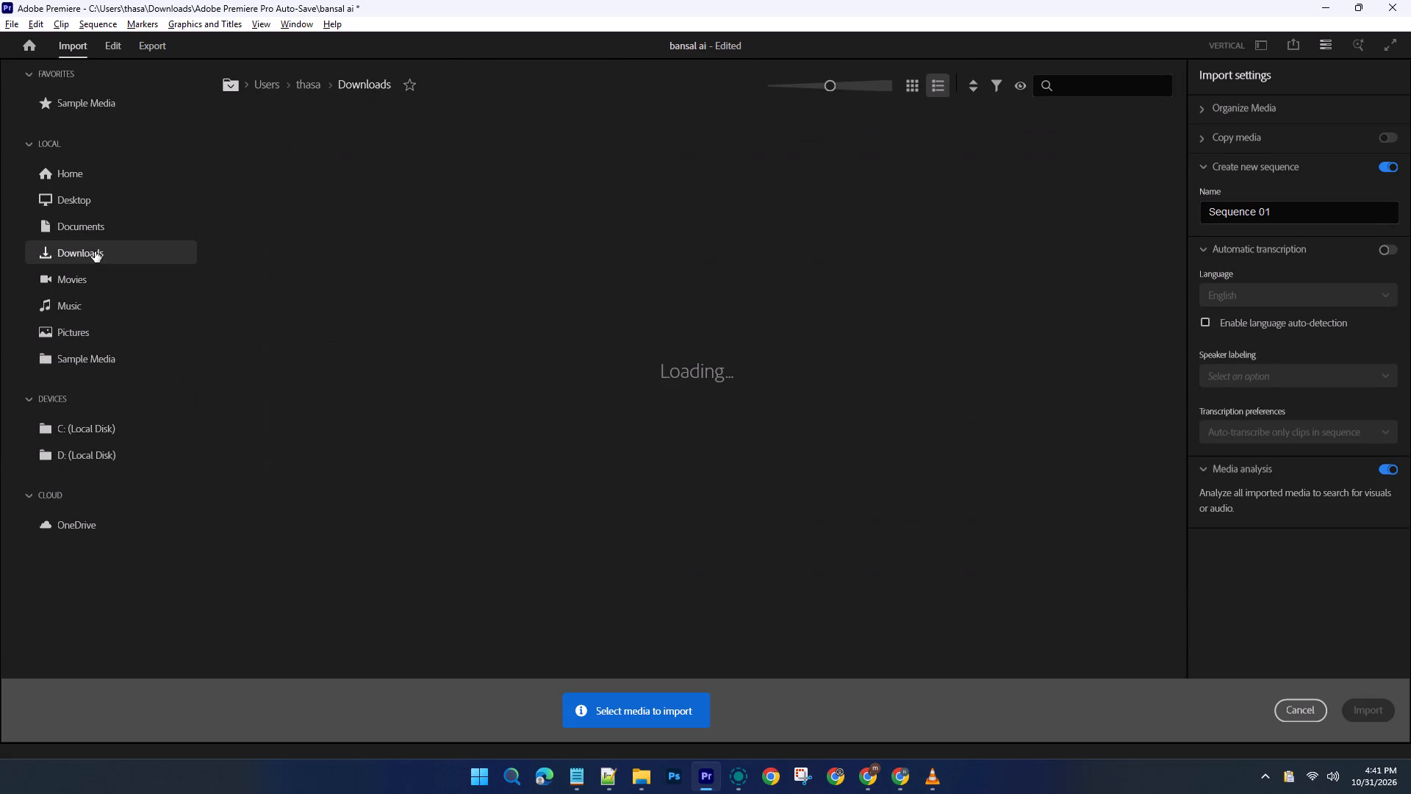
left_click(95, 243)
Exit Premiere, discarding the unsaved changes to the bansal ai project.
left_click(1219, 0)
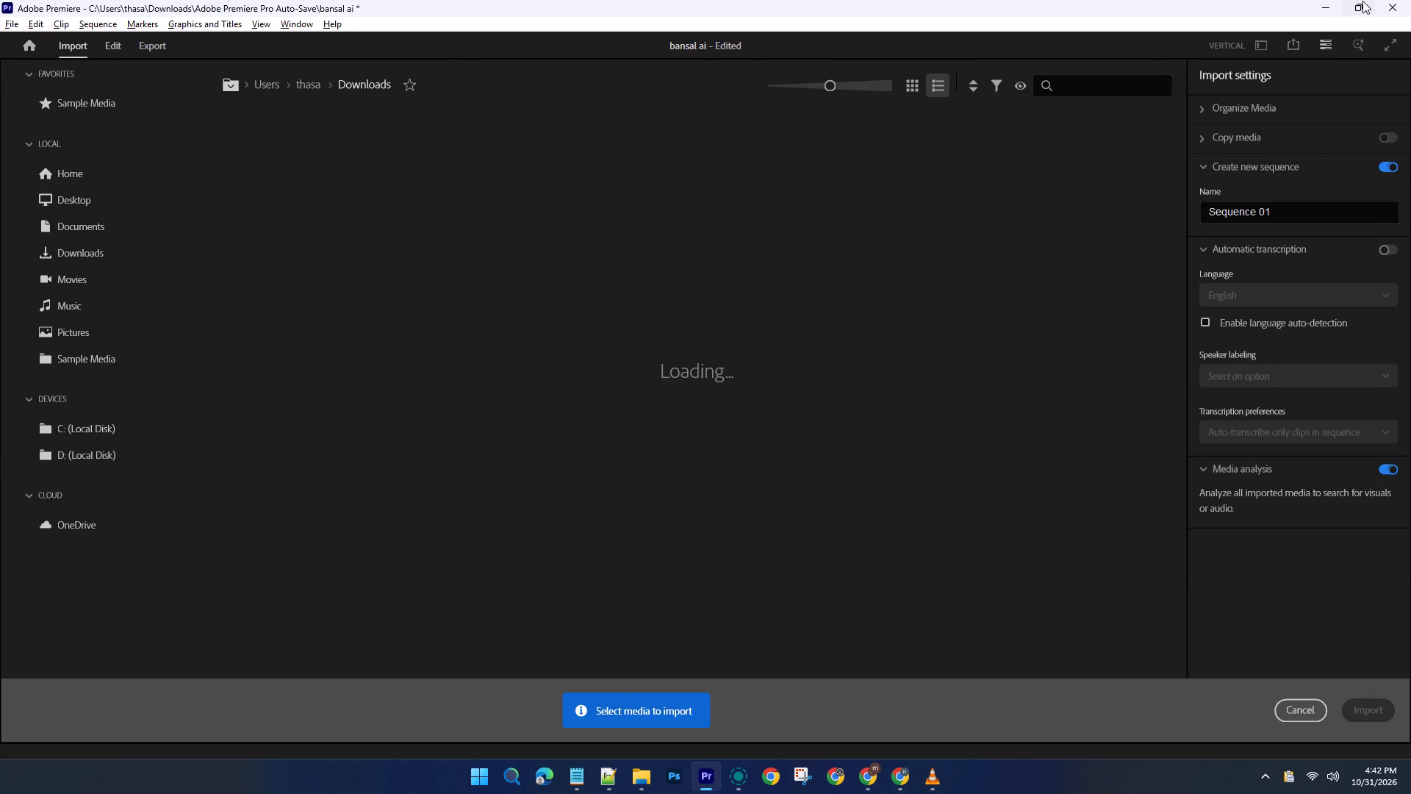
left_click(1362, 1)
left_click(1390, 0)
left_click(1368, 21)
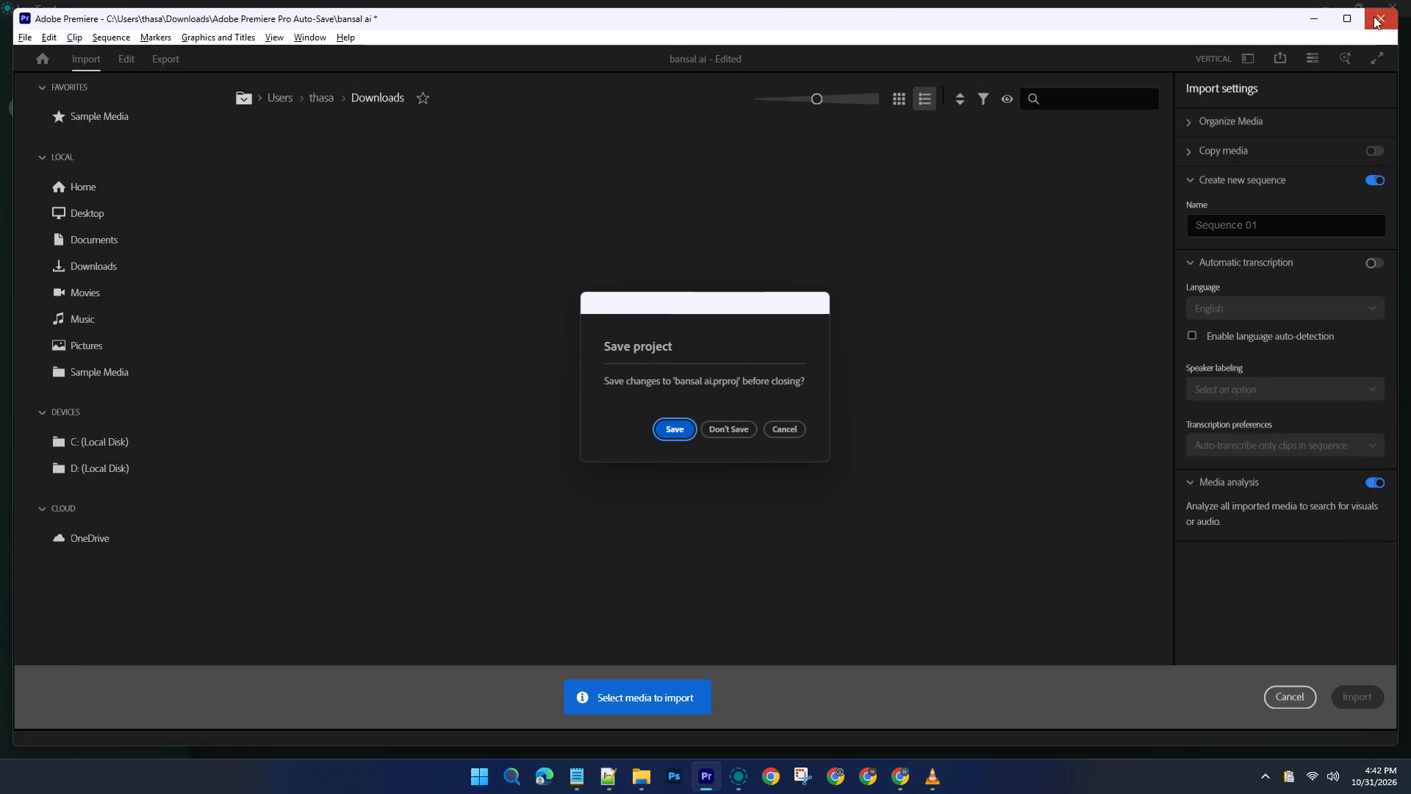
left_click(747, 429)
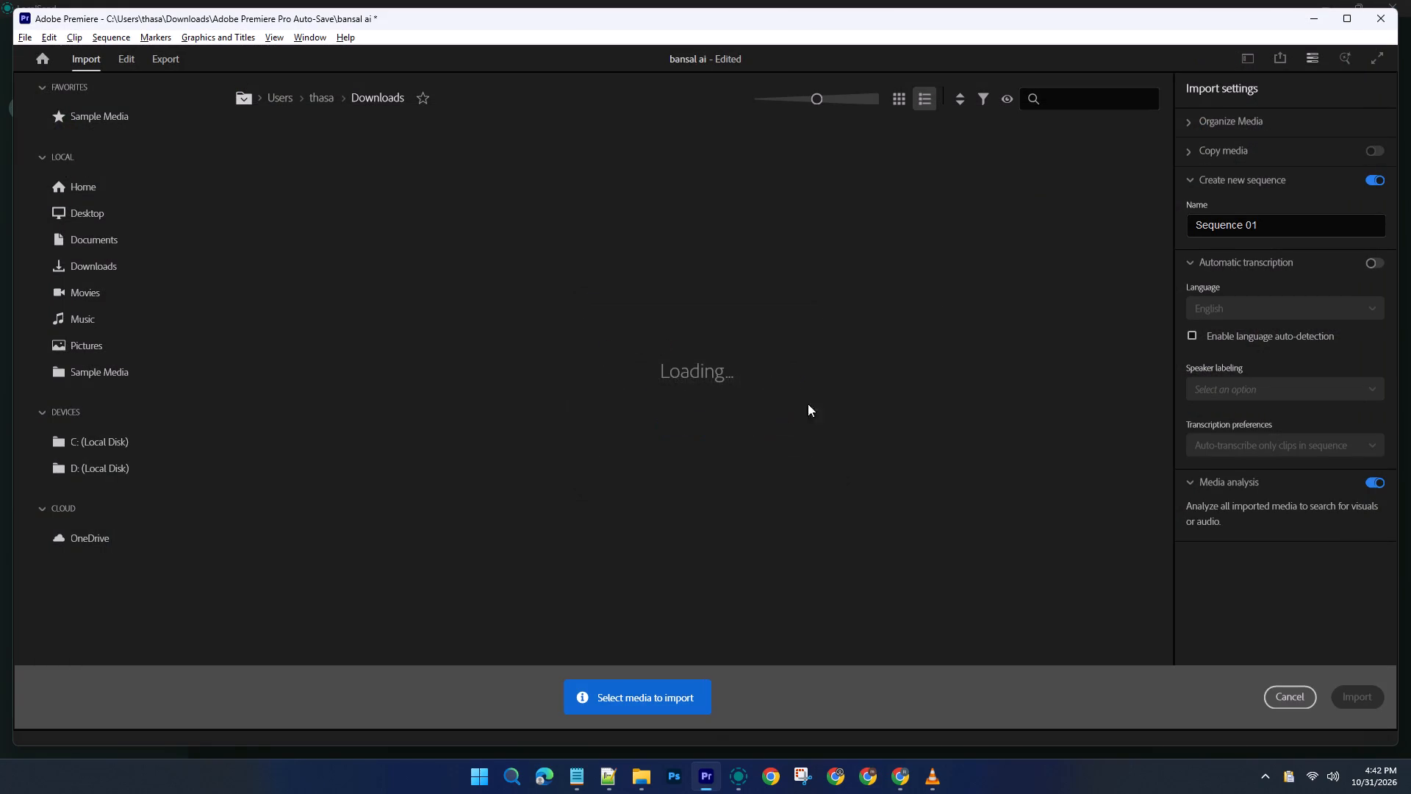
Close the LocalSend and VLC media player windows.
left_click(1410, 0)
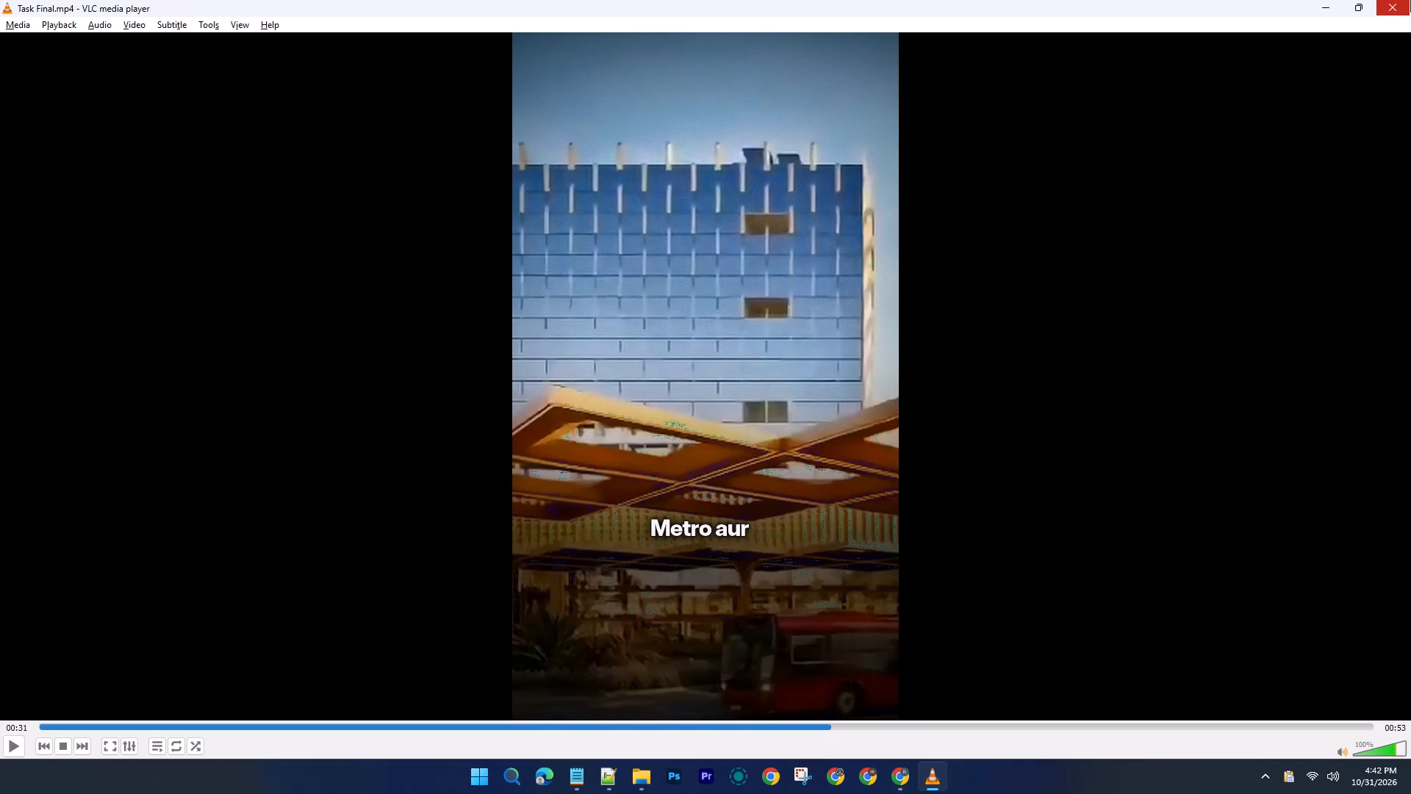
left_click(1410, 0)
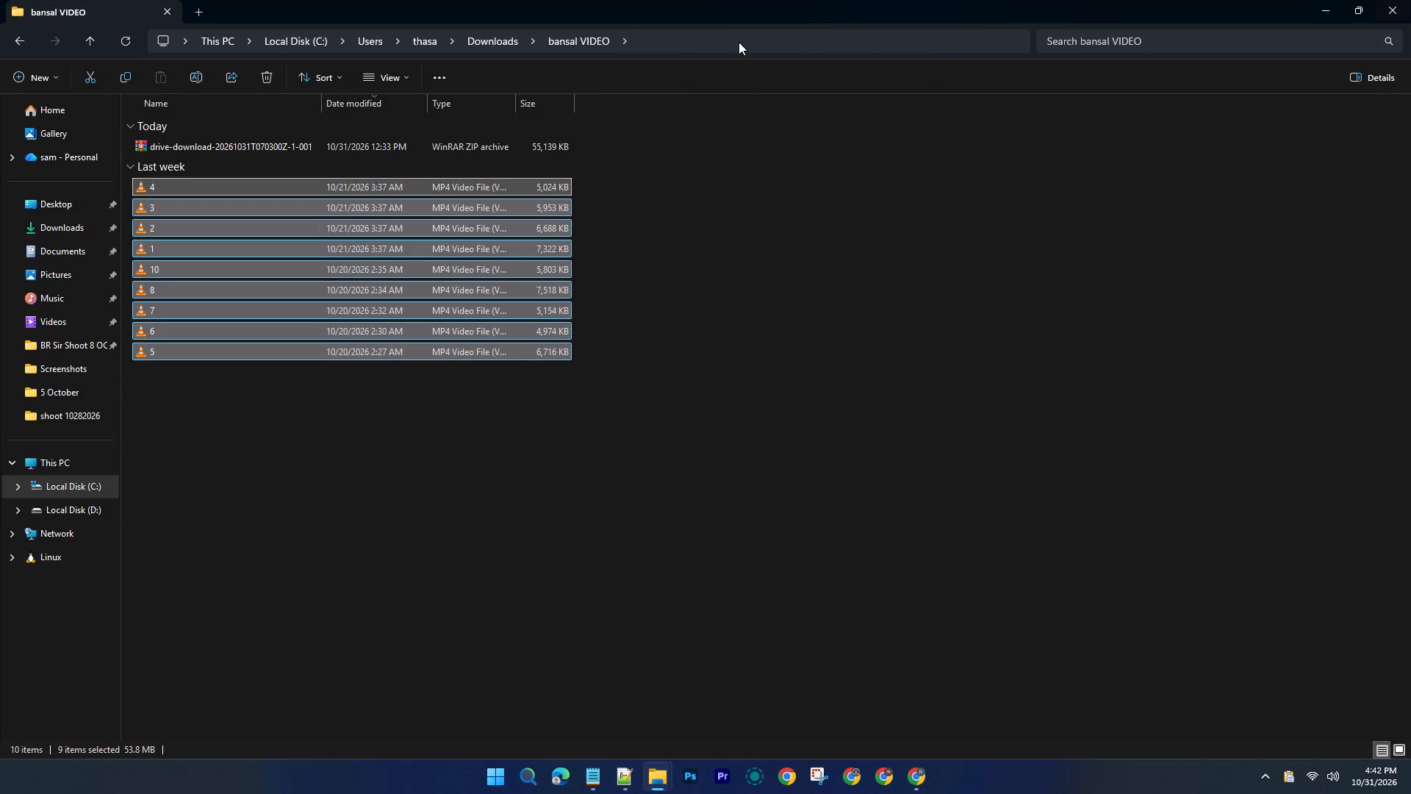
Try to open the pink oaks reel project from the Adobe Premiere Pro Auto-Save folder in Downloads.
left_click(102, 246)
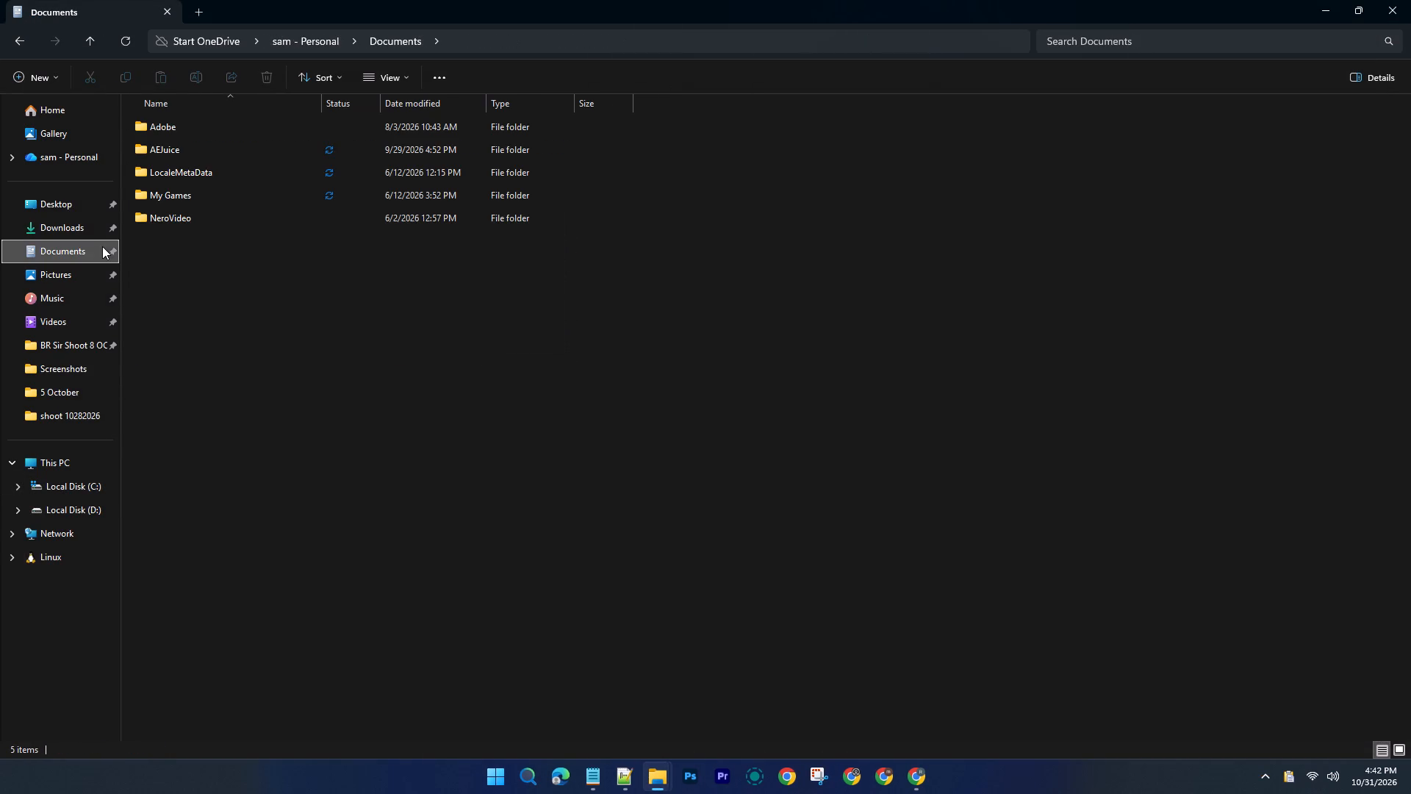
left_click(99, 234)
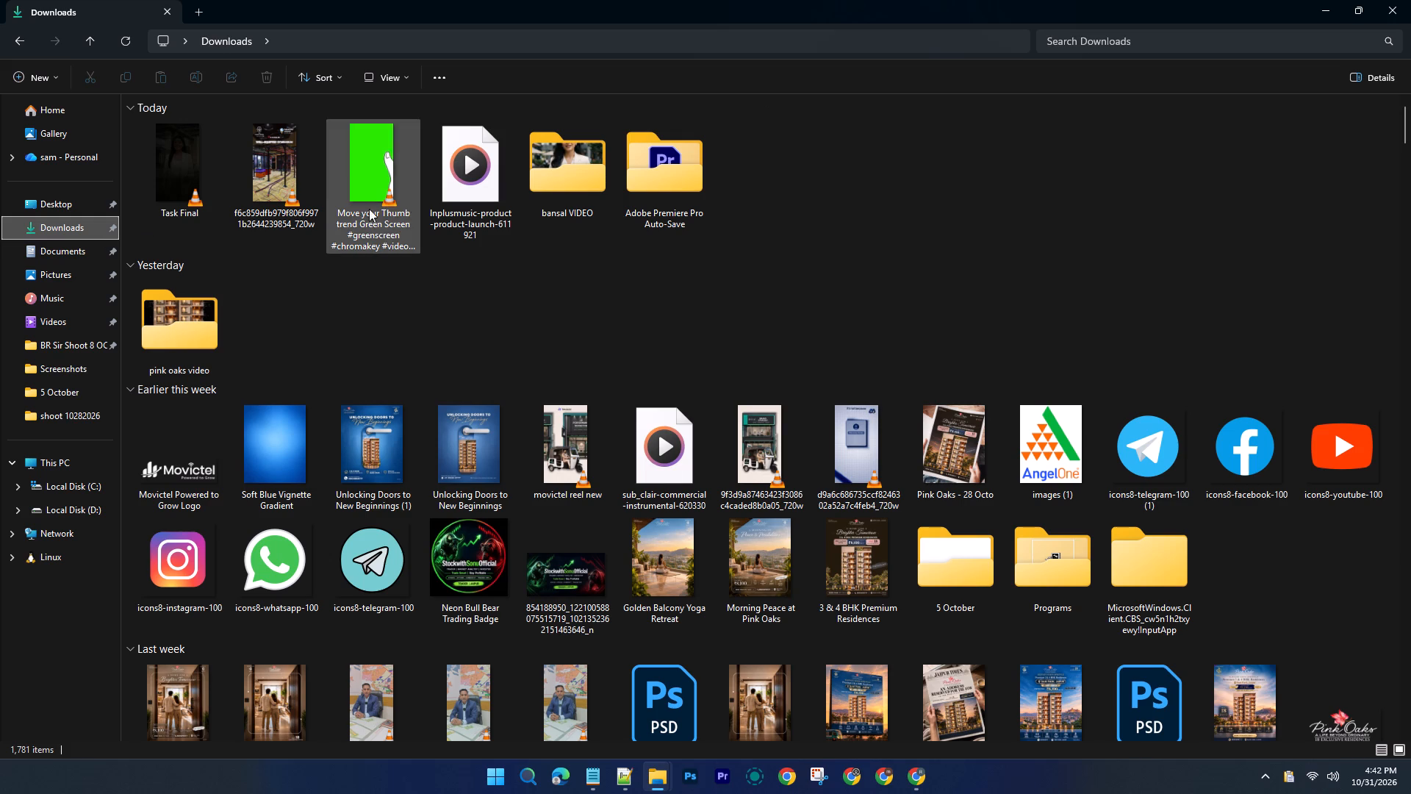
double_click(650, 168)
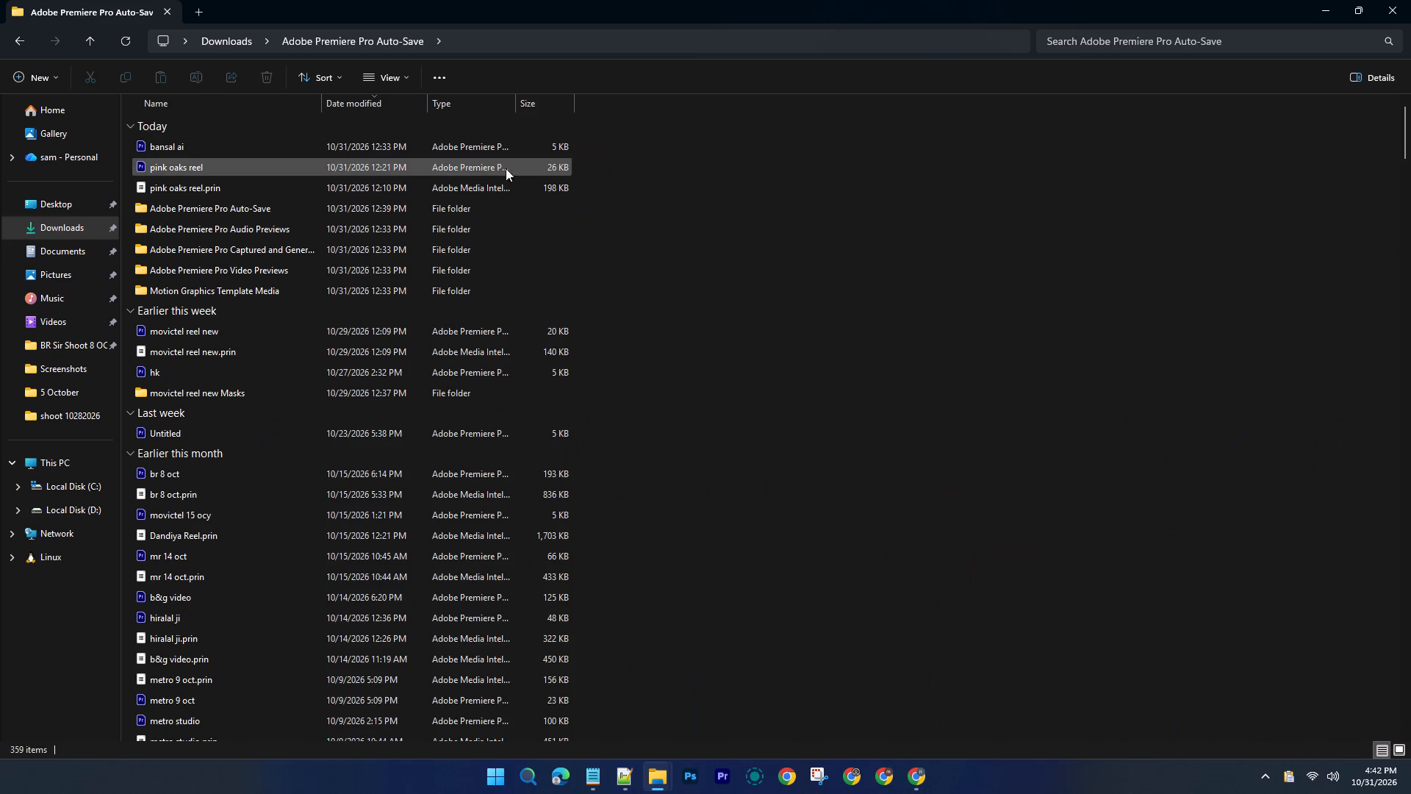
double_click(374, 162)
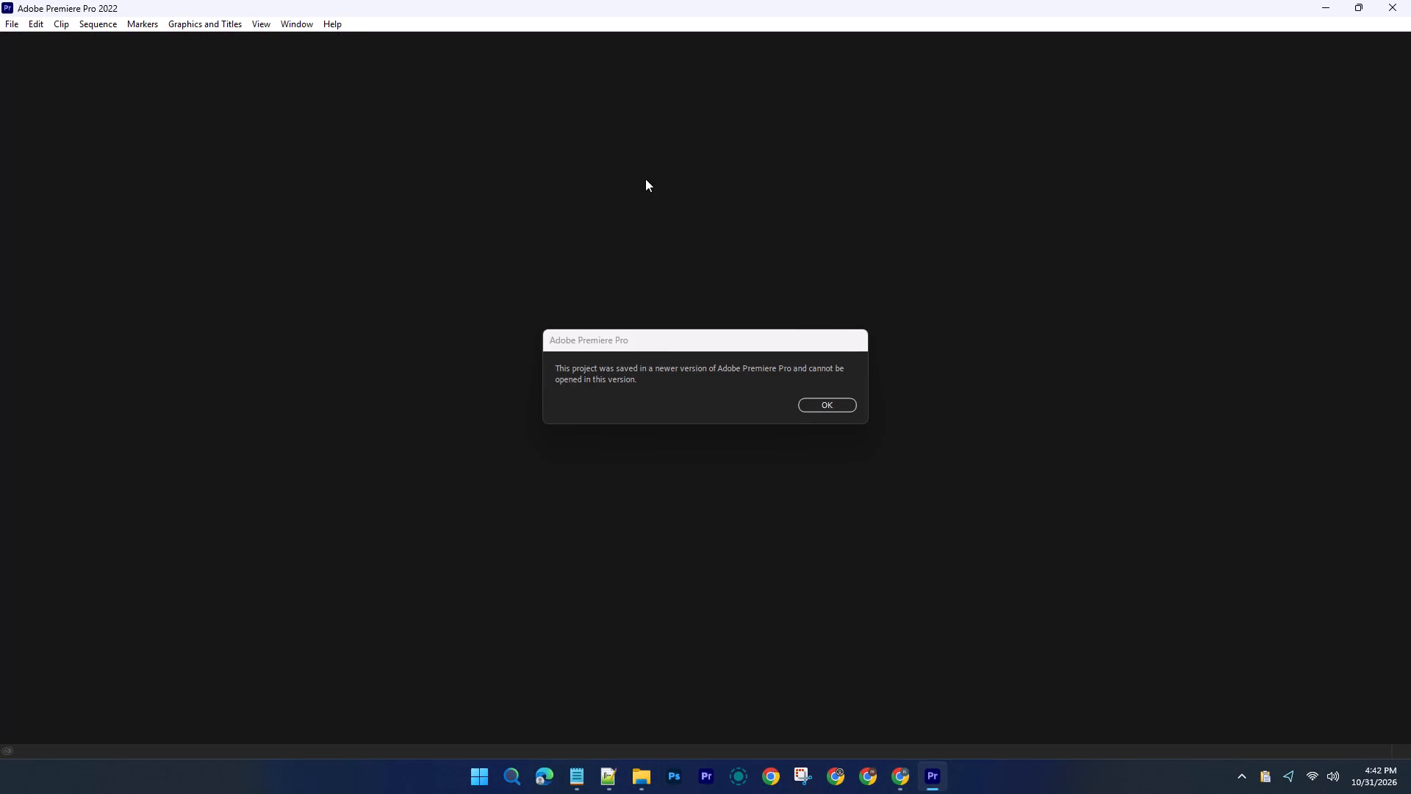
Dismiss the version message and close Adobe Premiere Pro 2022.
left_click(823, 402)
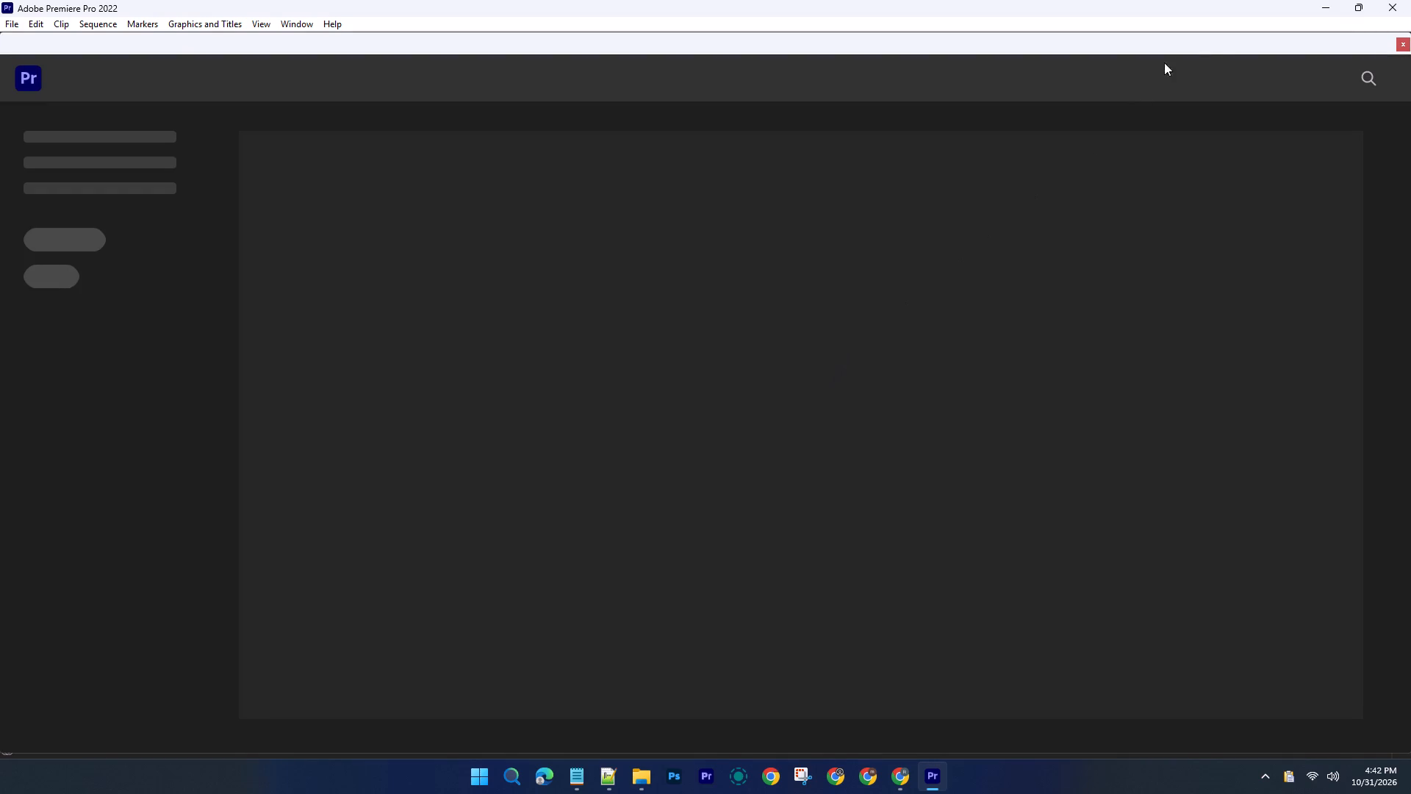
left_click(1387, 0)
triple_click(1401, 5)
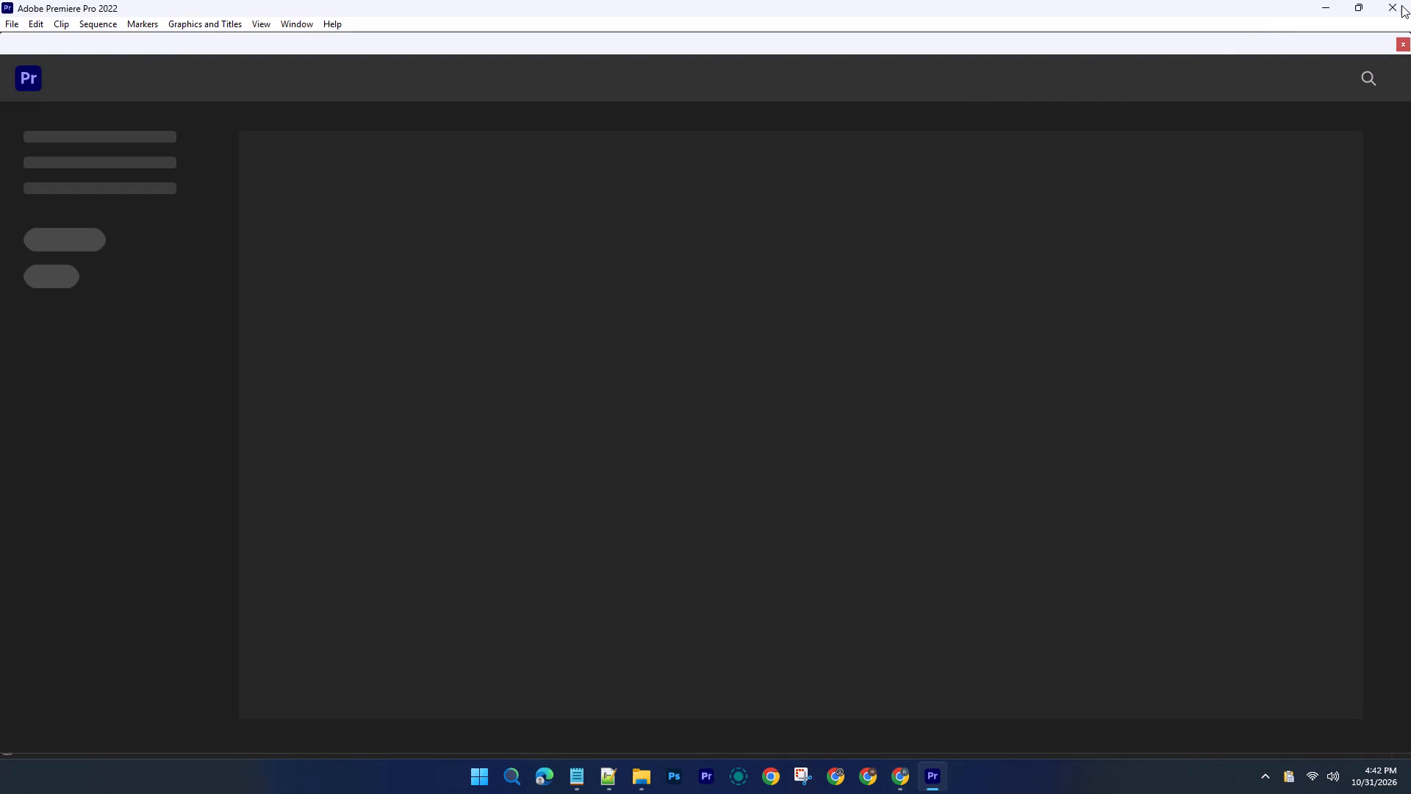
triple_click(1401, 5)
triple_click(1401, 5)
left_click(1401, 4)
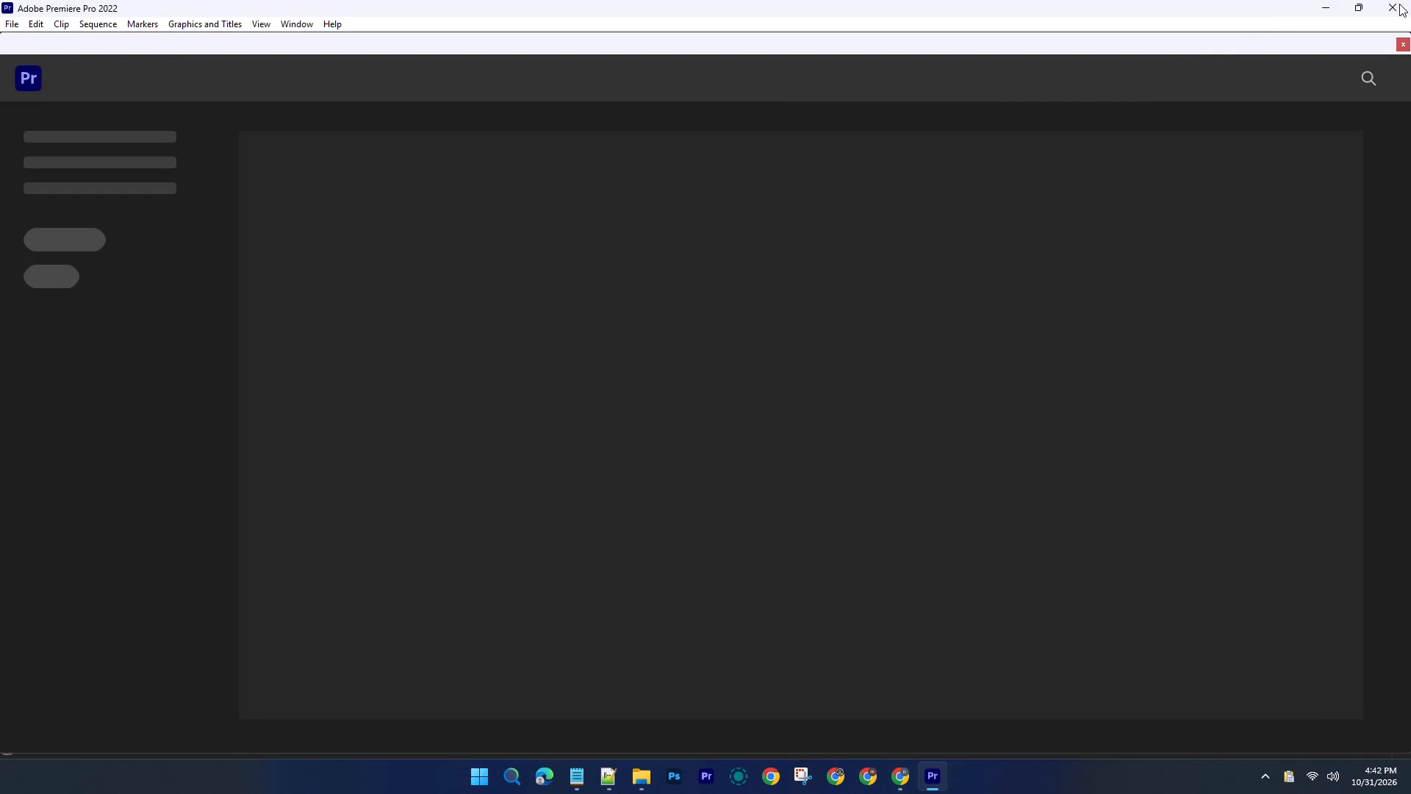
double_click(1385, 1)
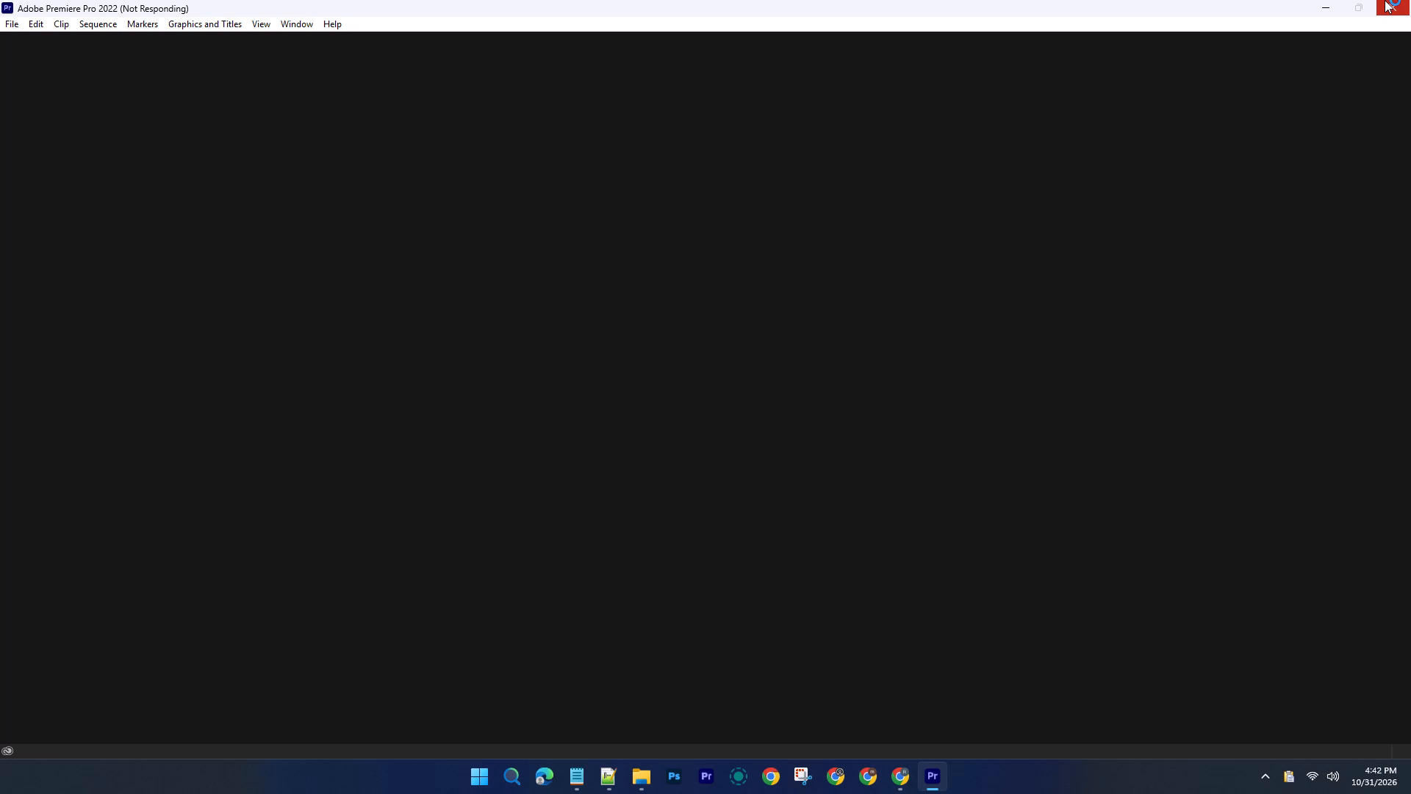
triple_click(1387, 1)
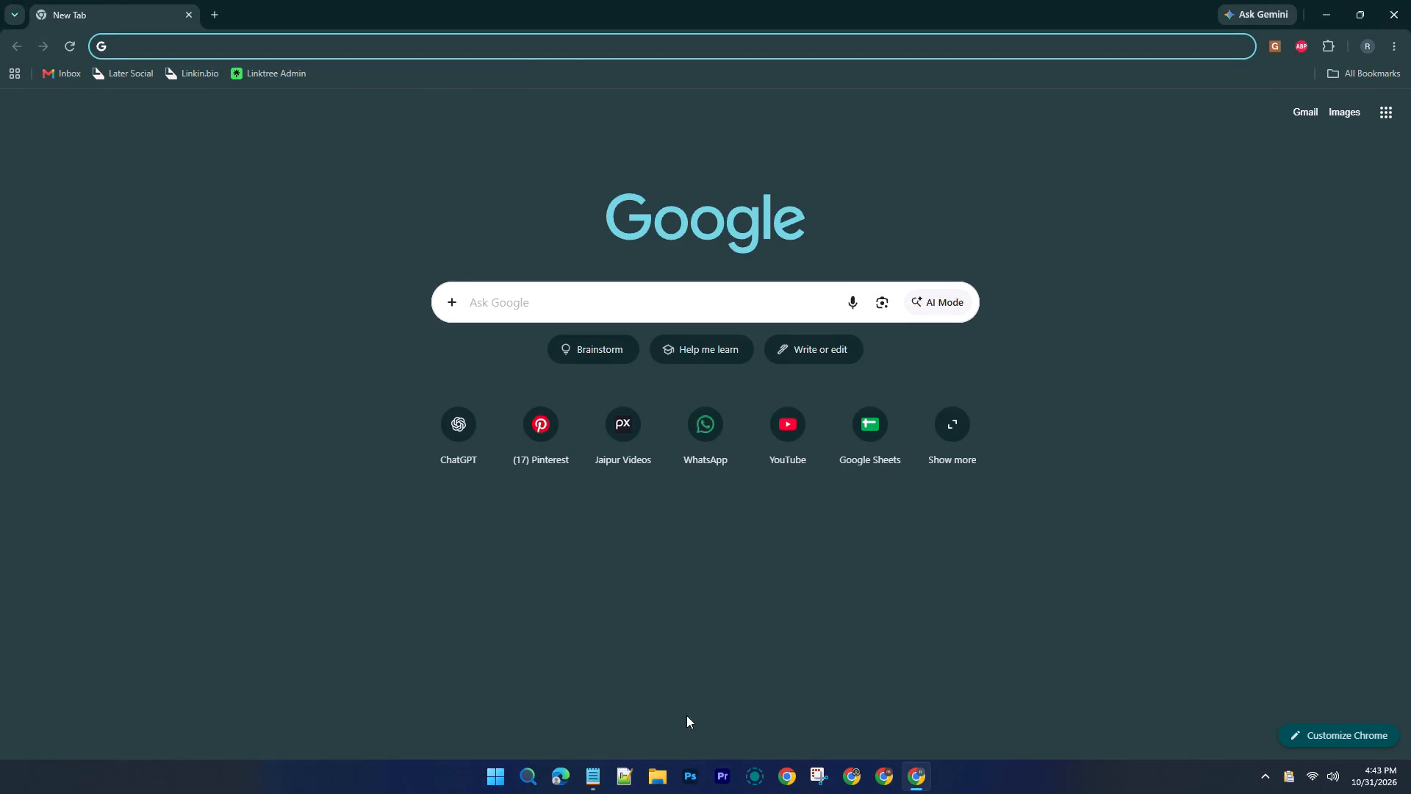
In File Explorer, open the pink oaks reel project from the Adobe Premiere Pro Auto-Save folder in Downloads.
left_click(647, 771)
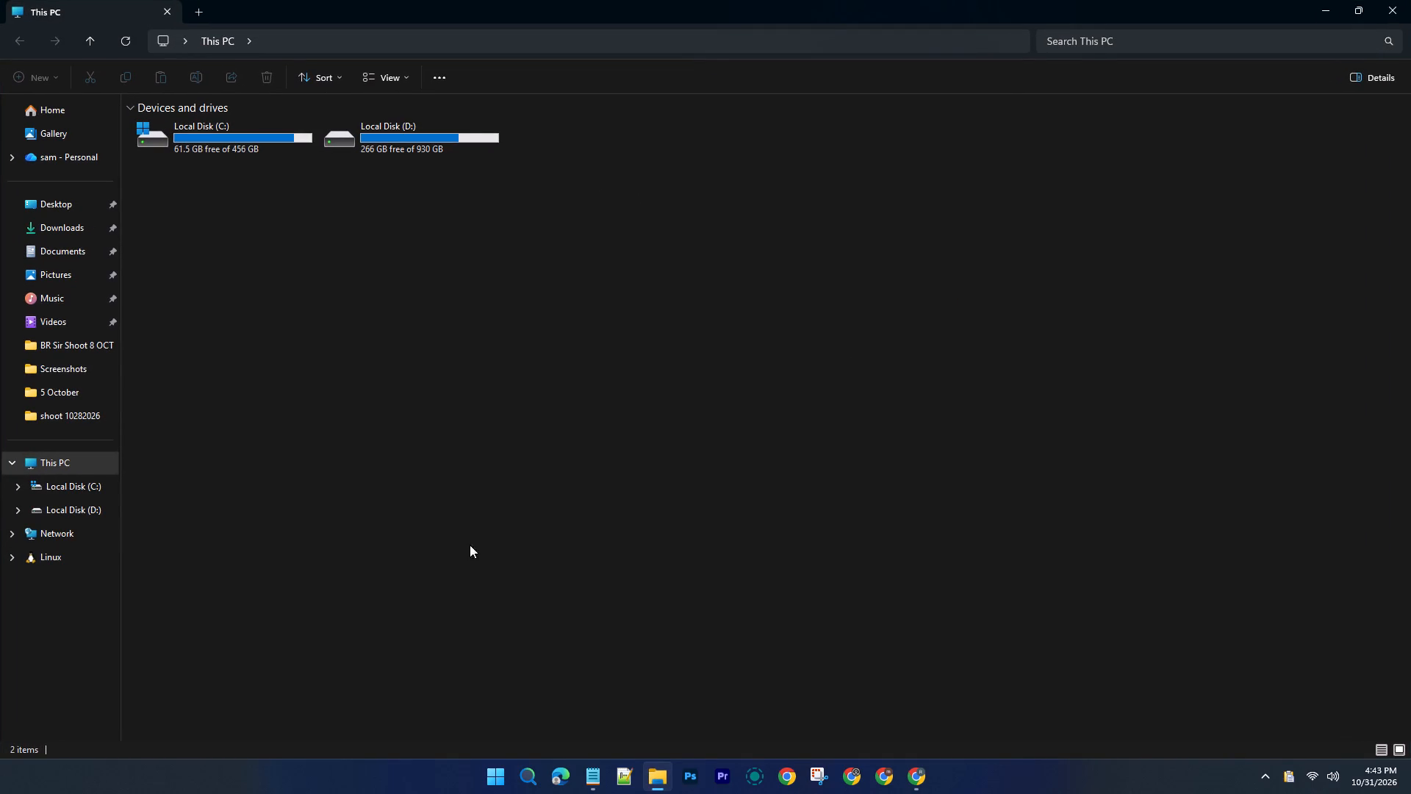
left_click(74, 273)
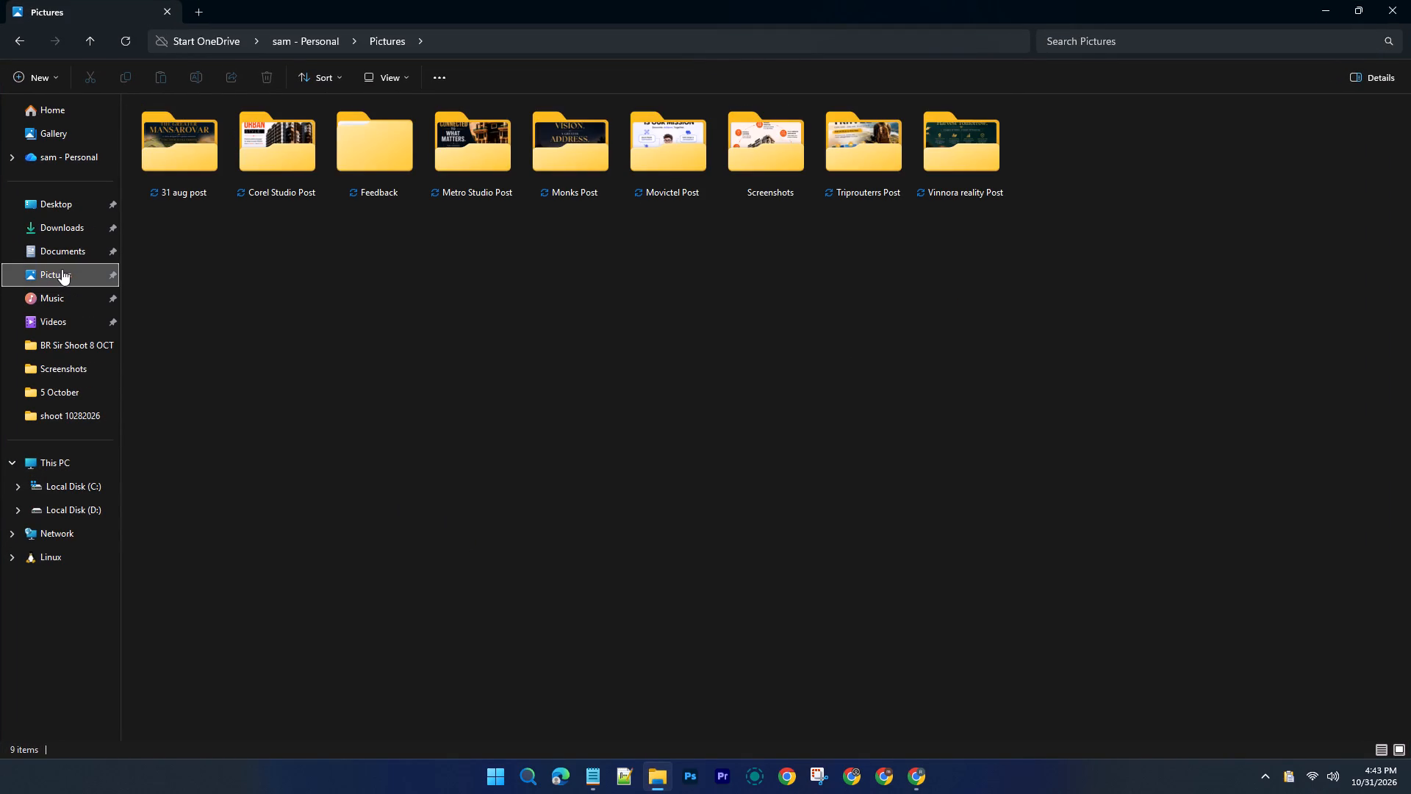
left_click(57, 257)
left_click(61, 217)
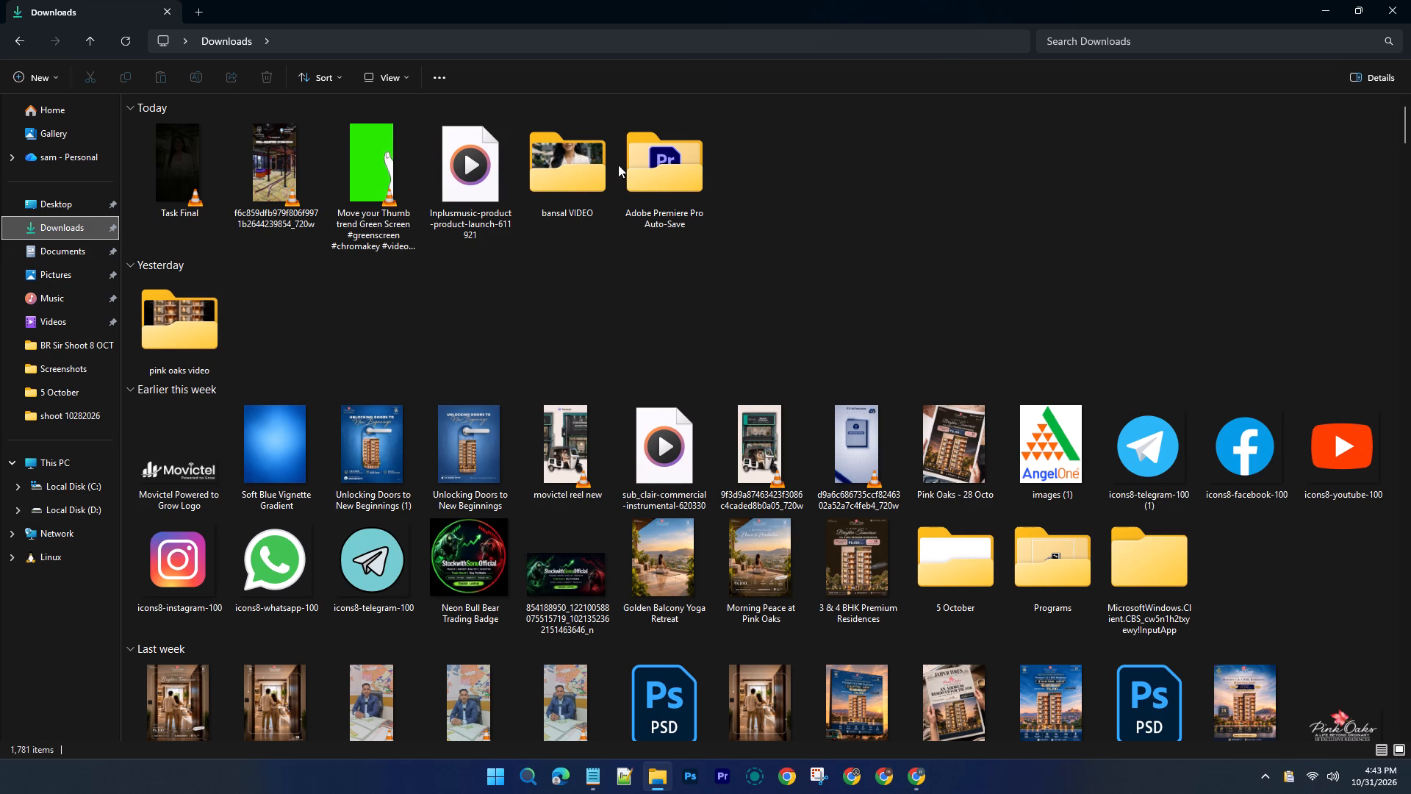
double_click(636, 164)
double_click(426, 160)
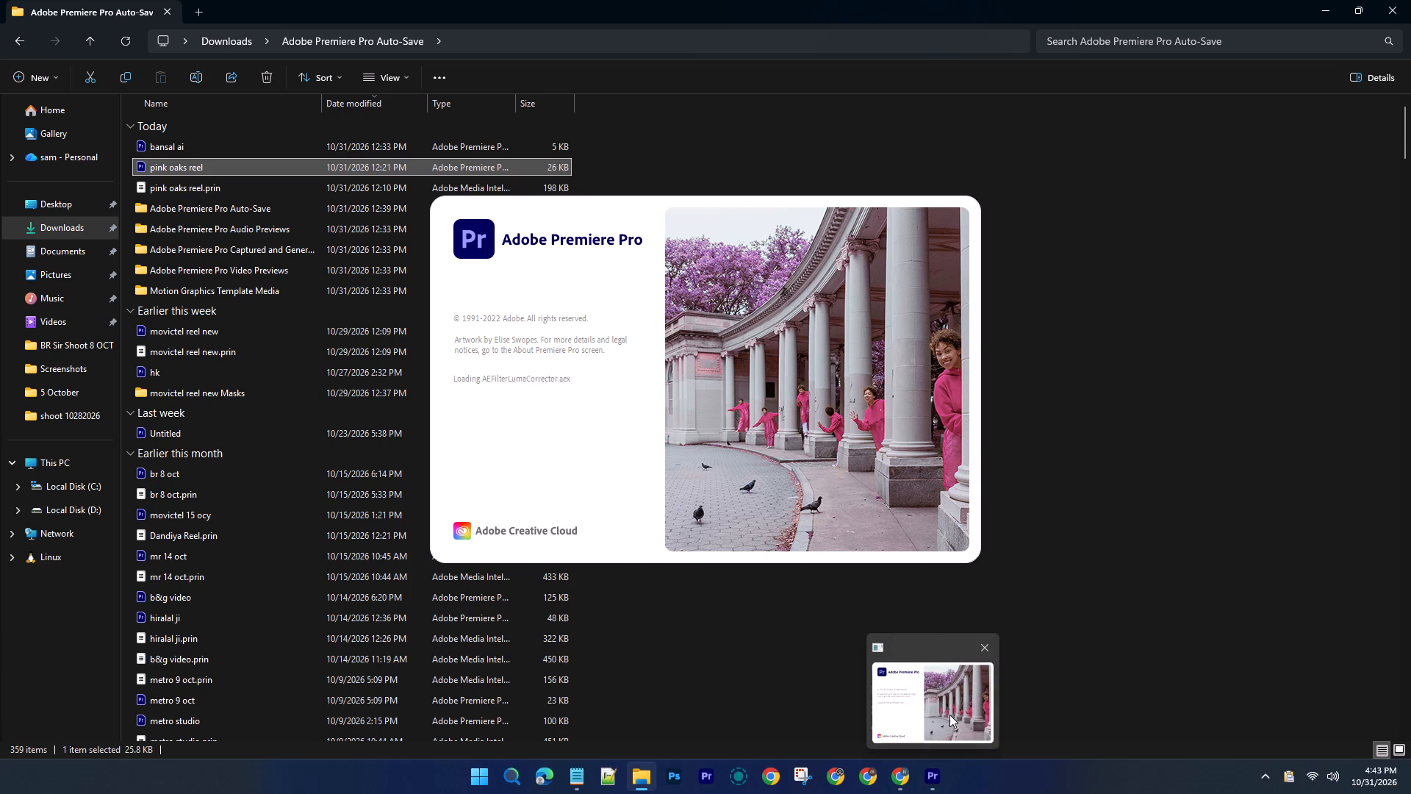
Launch Adobe Premiere 2026 and close the Adobe Premiere Pro 2022 instance, dismissing its version message.
left_click(977, 645)
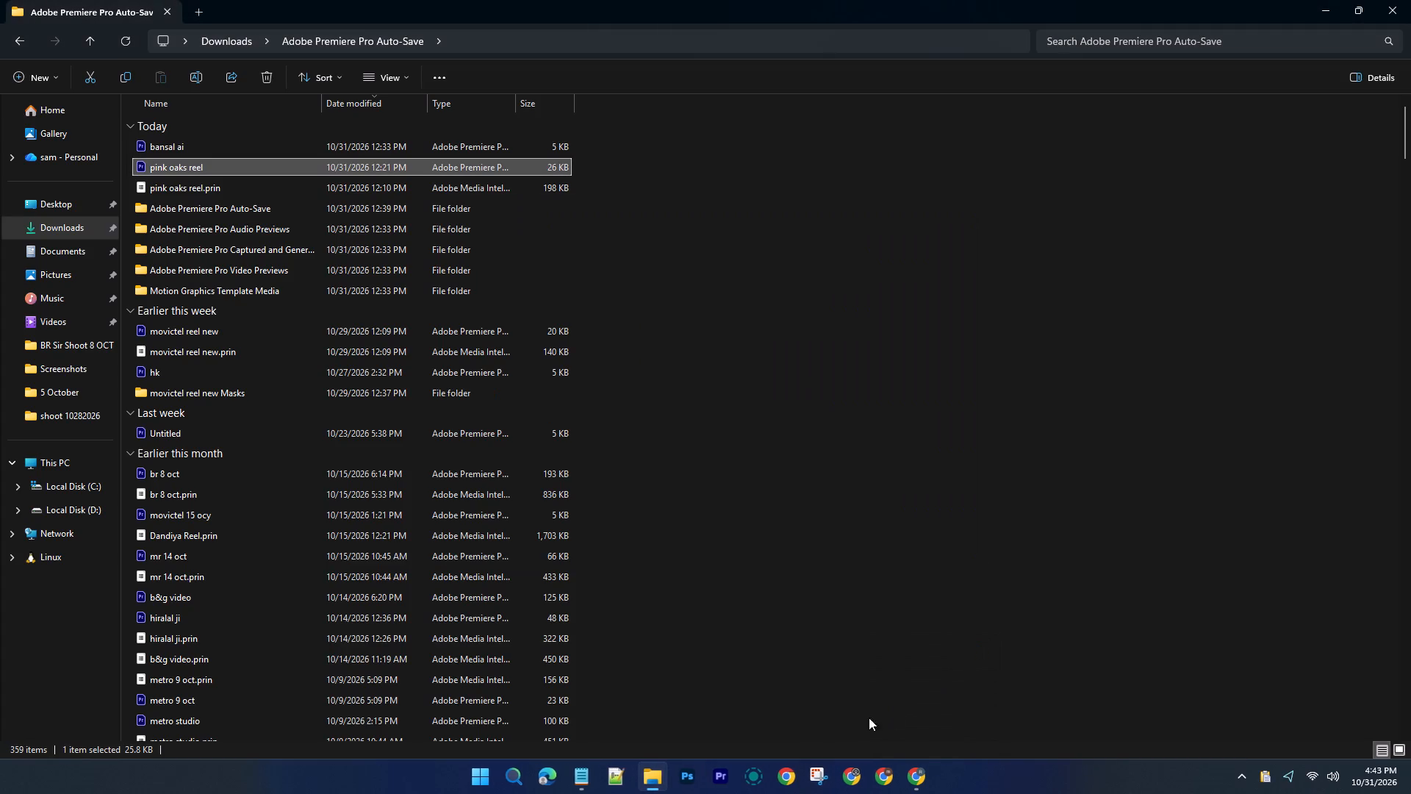
double_click(708, 776)
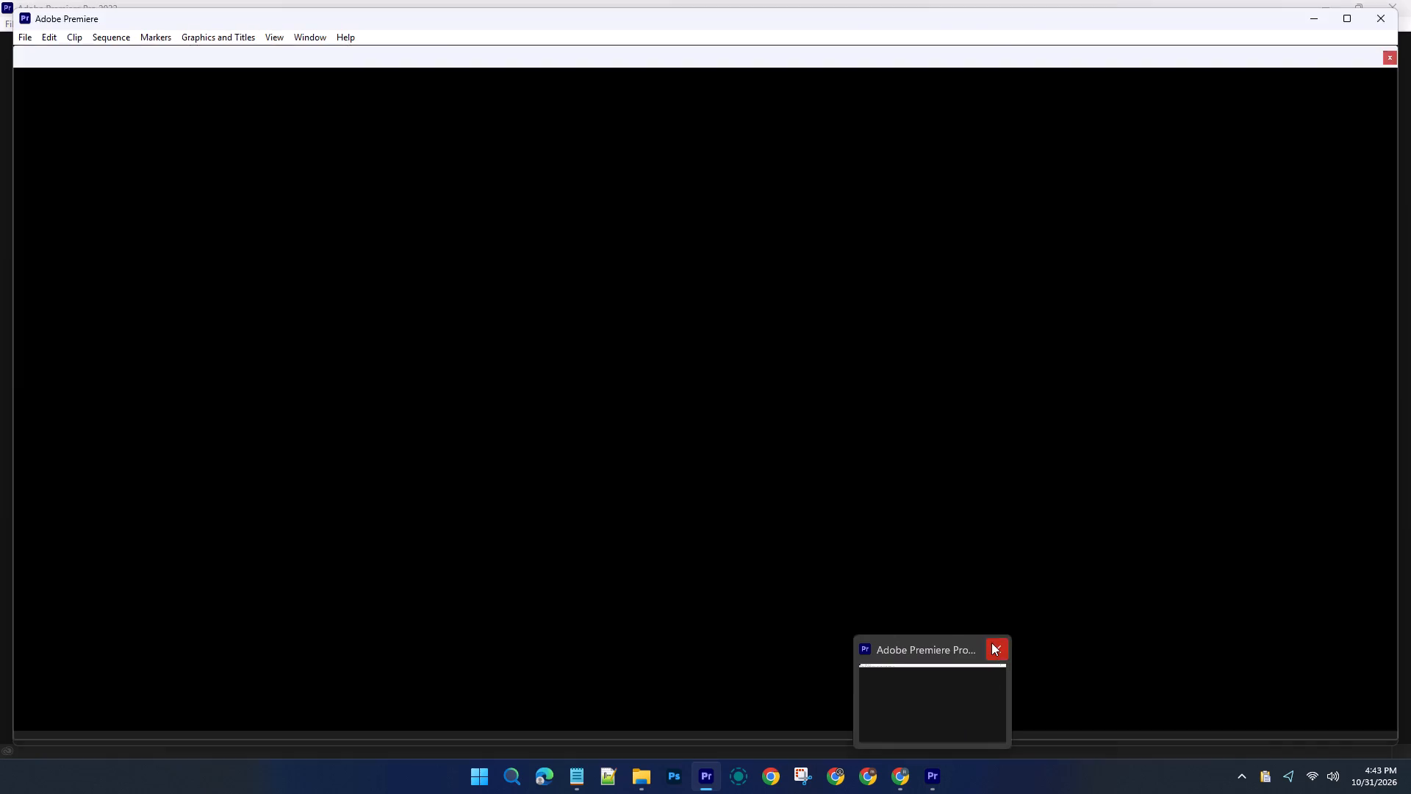
left_click(991, 643)
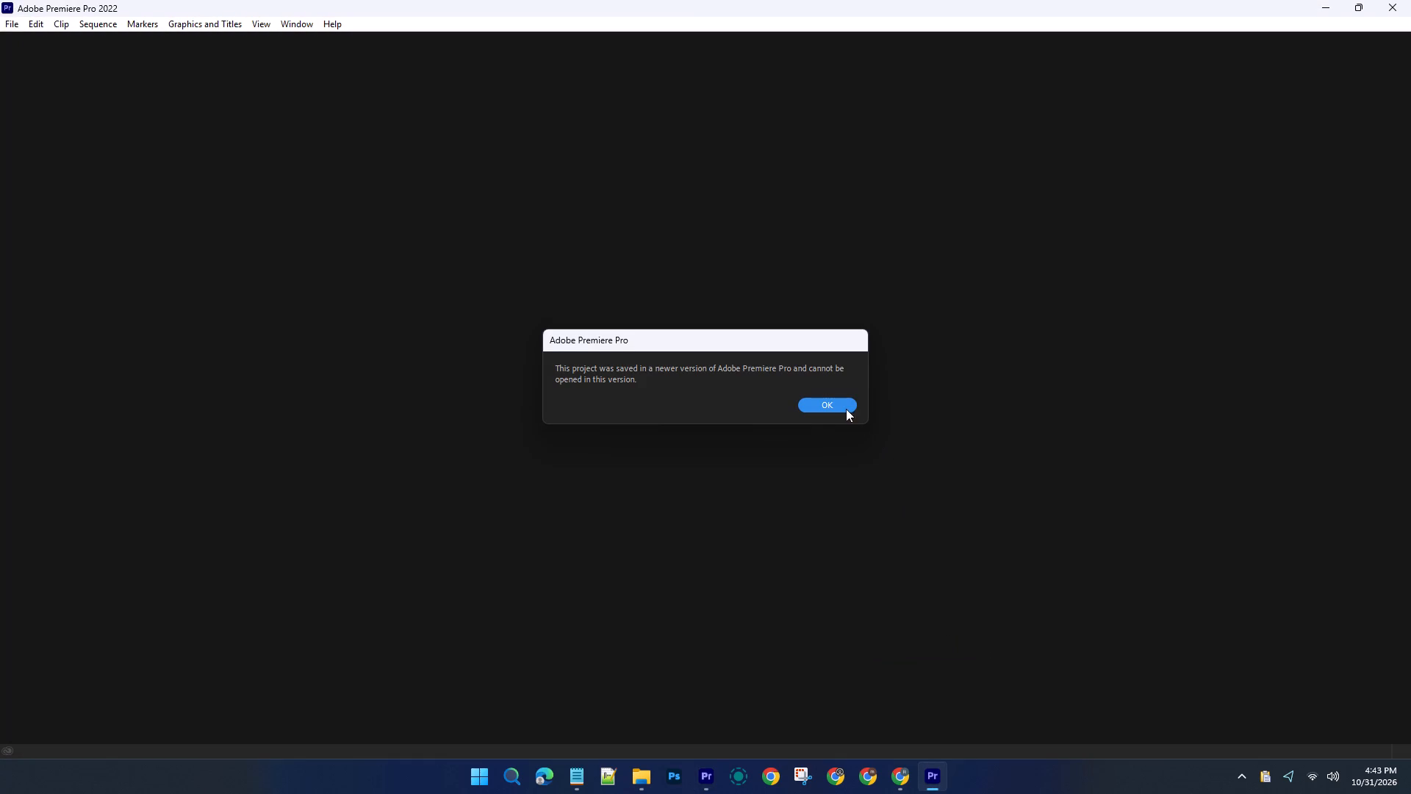
left_click(839, 404)
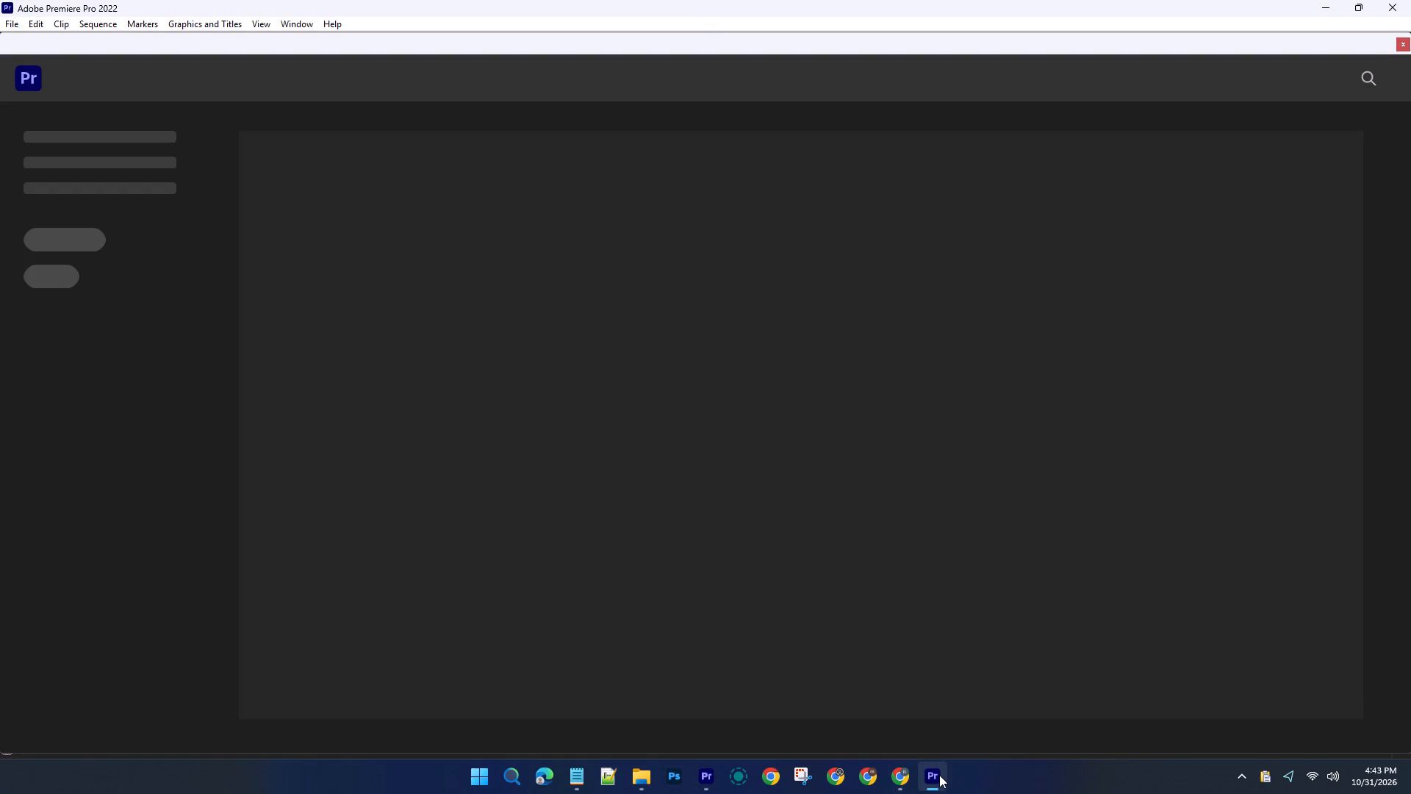
left_click(993, 646)
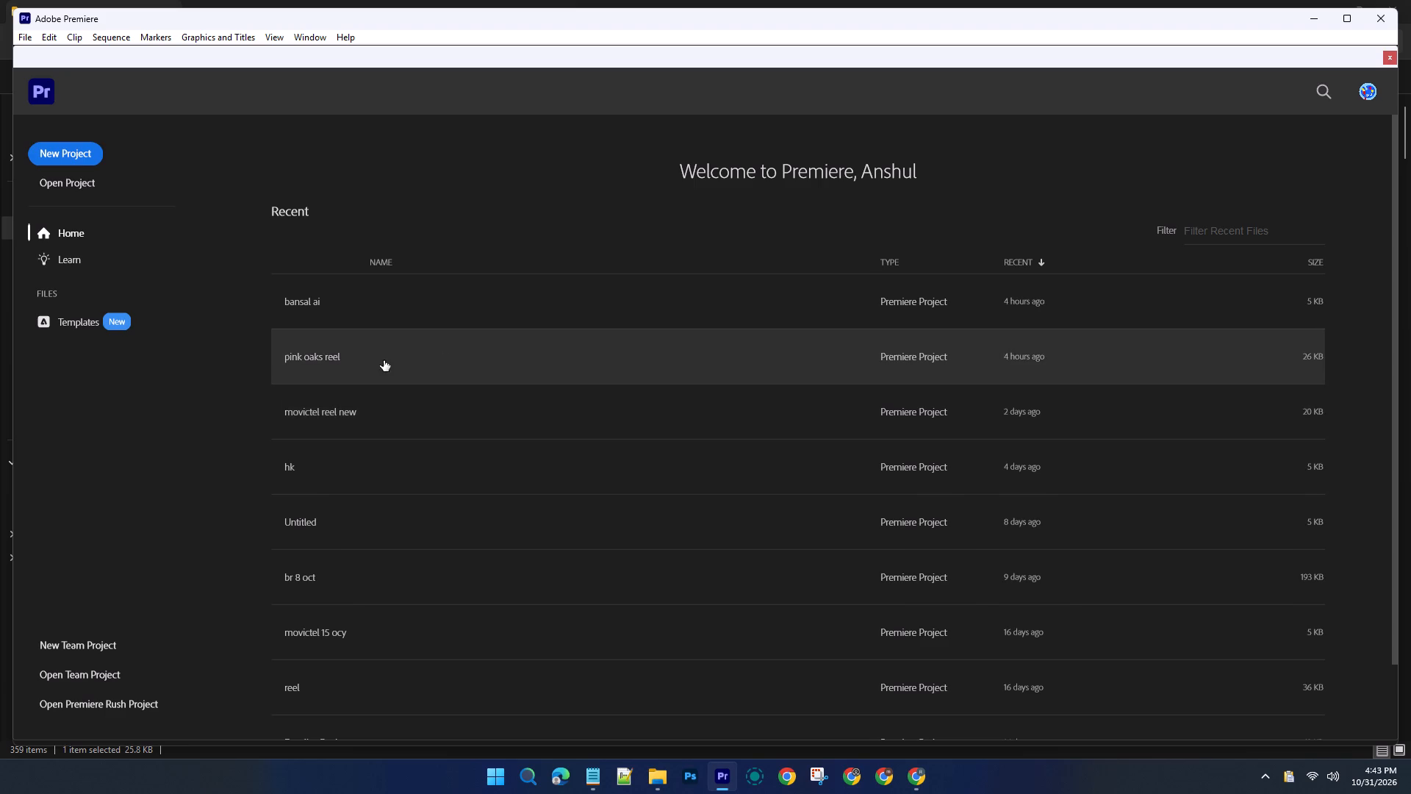
Open the recent pink oaks reel project in Adobe Premiere 2026.
left_click(384, 360)
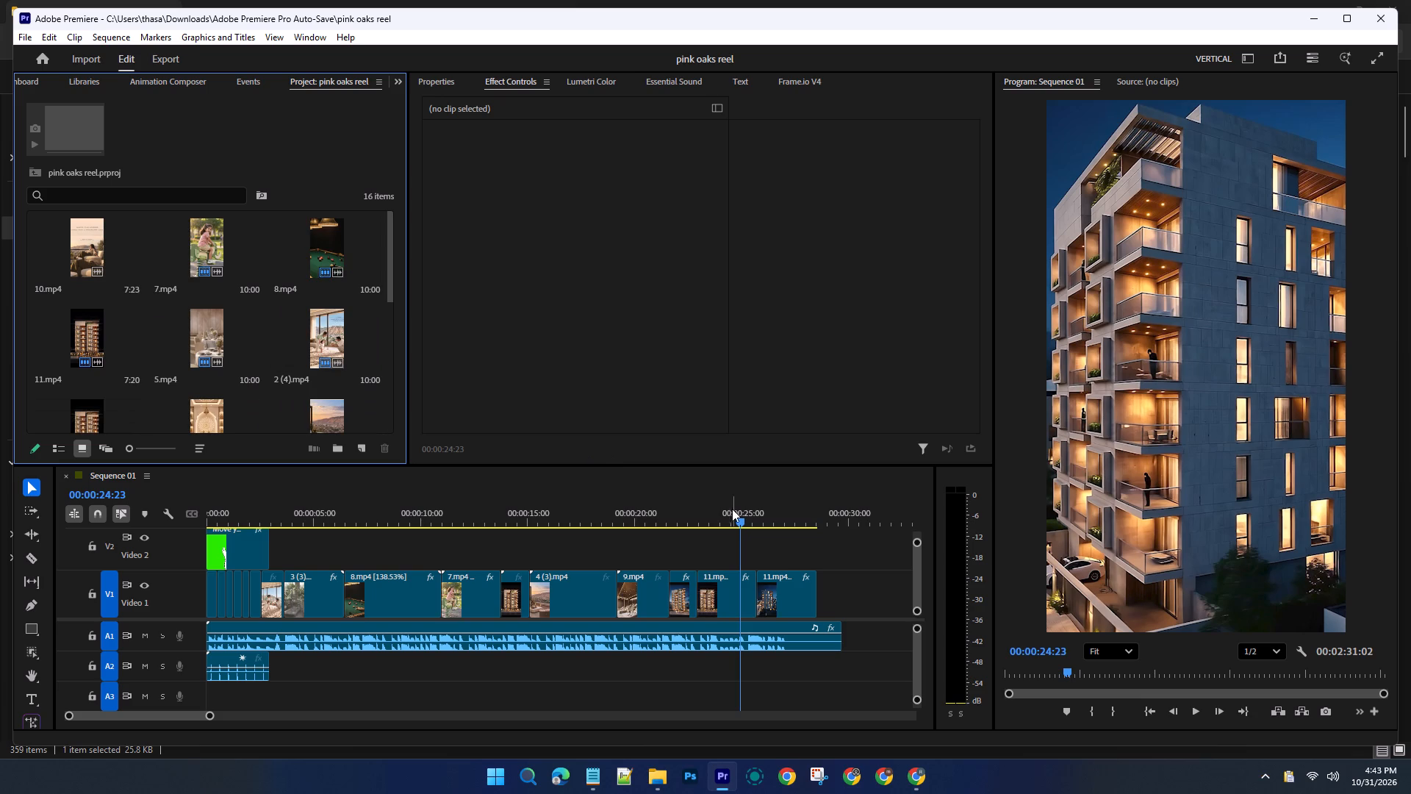
Play Sequence 01 from the start and delete the long audio clip on track A1.
left_click_drag(739, 518, 178, 620)
key("space")
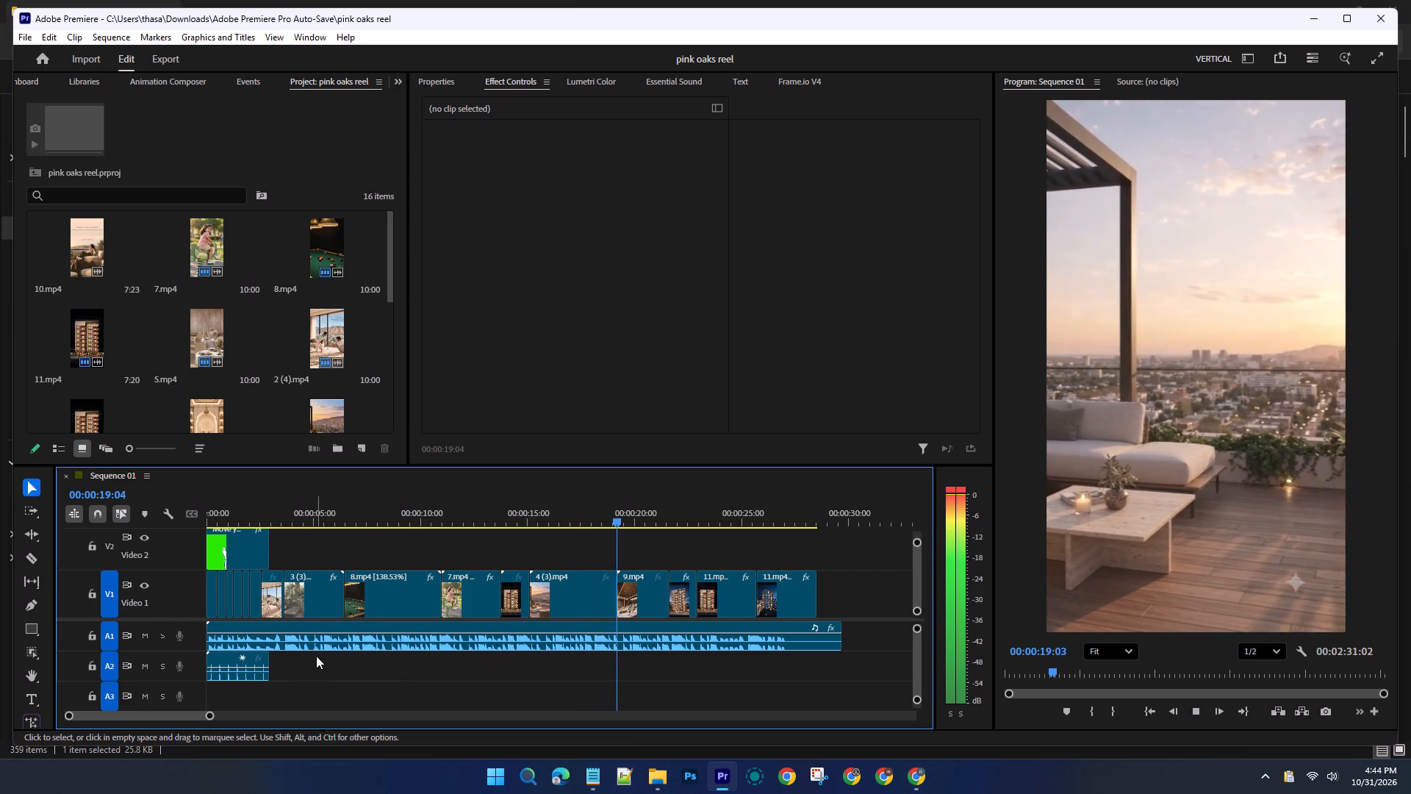
scroll(350, 653, "down", 1)
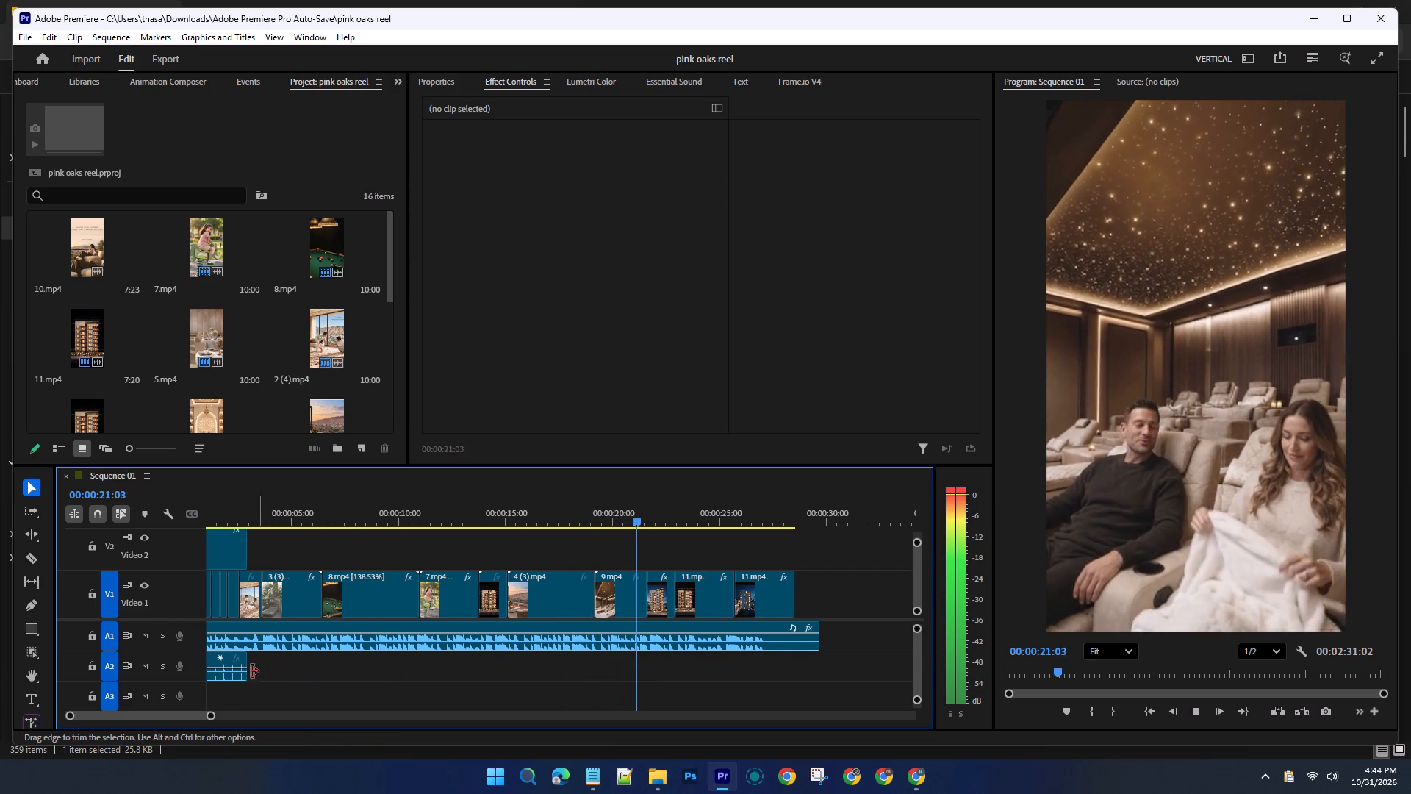
left_click(264, 646)
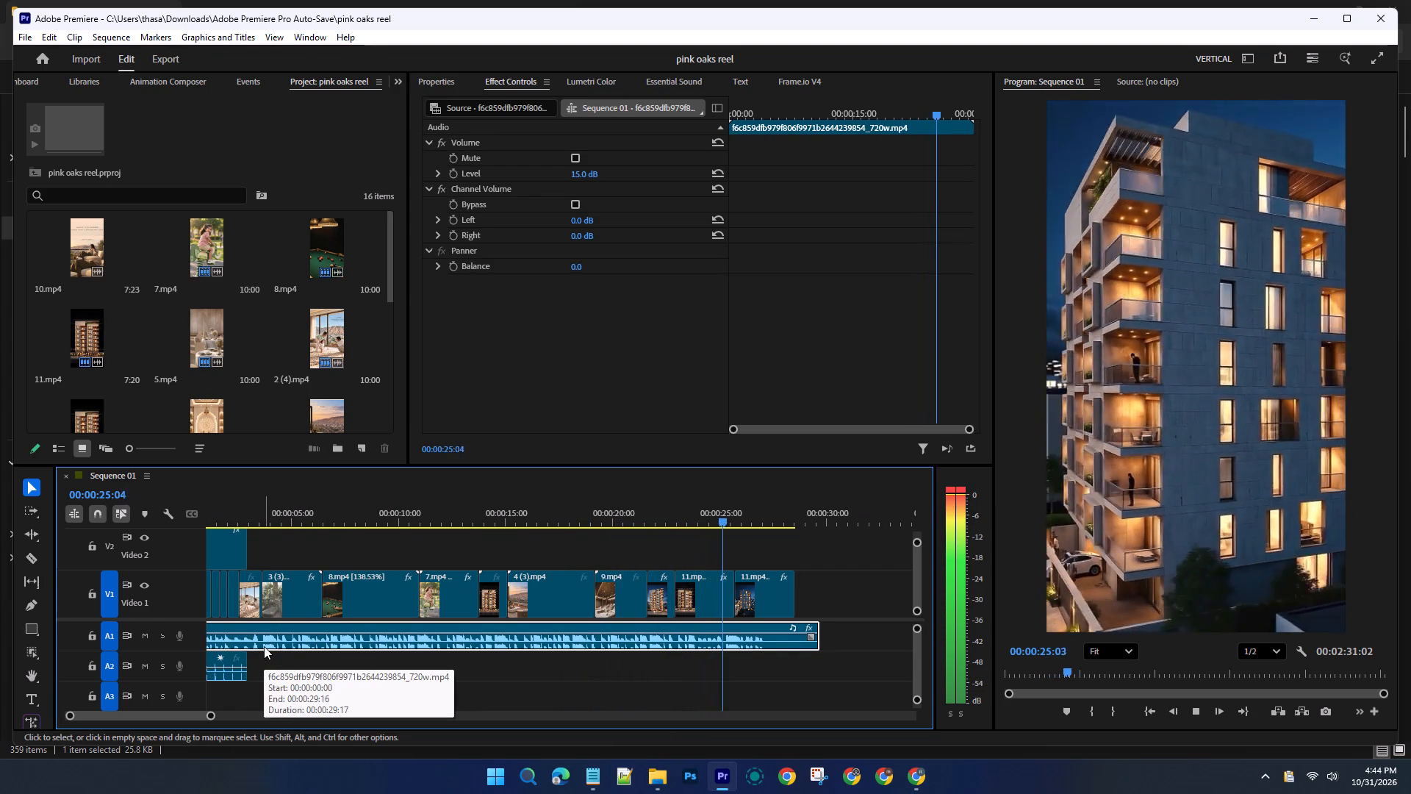
key("Delete")
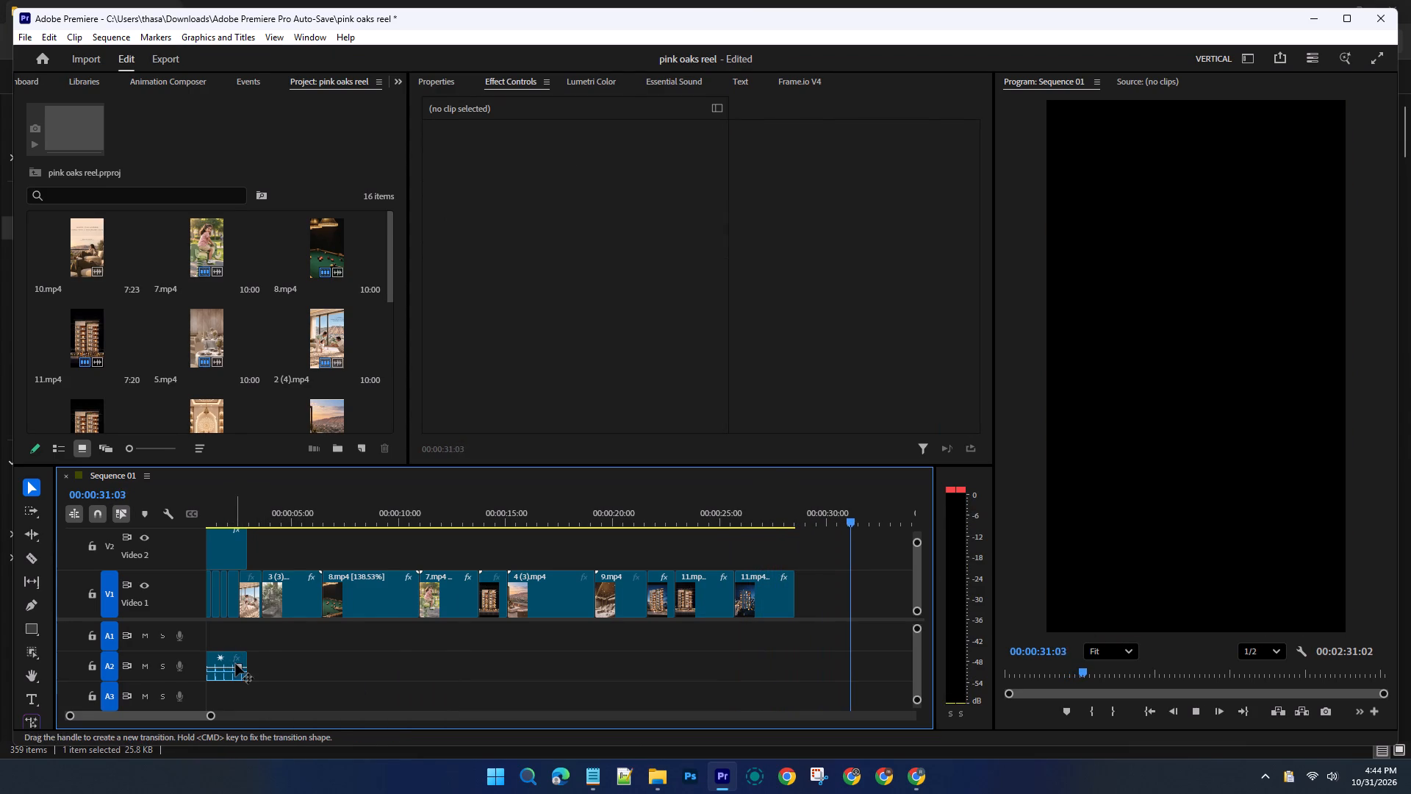
Stop playback and delete the green-screen thumb clip on V2 together with its linked audio on A2 at the sequence start.
left_click(243, 562)
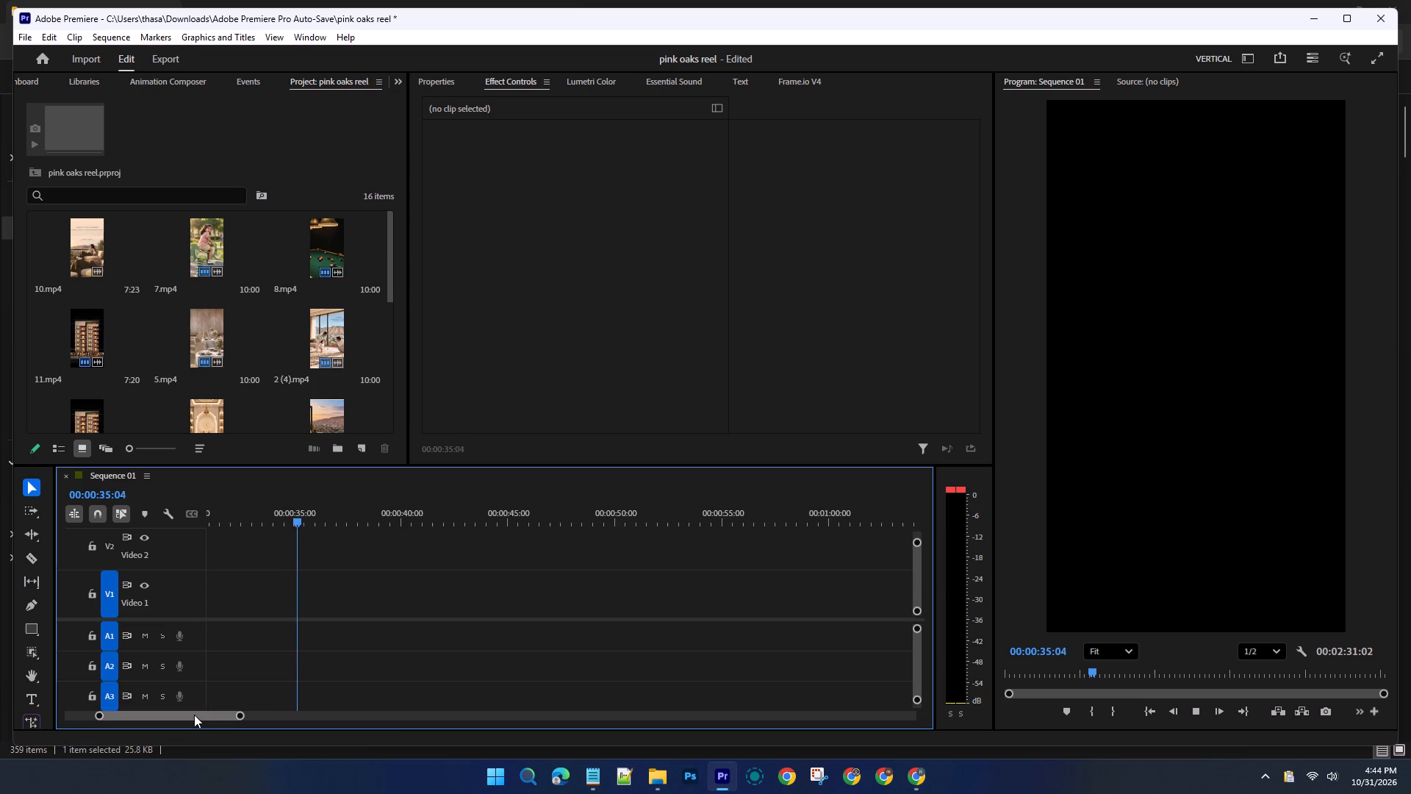
left_click_drag(194, 715, 78, 724)
left_click_drag(154, 712, 132, 712)
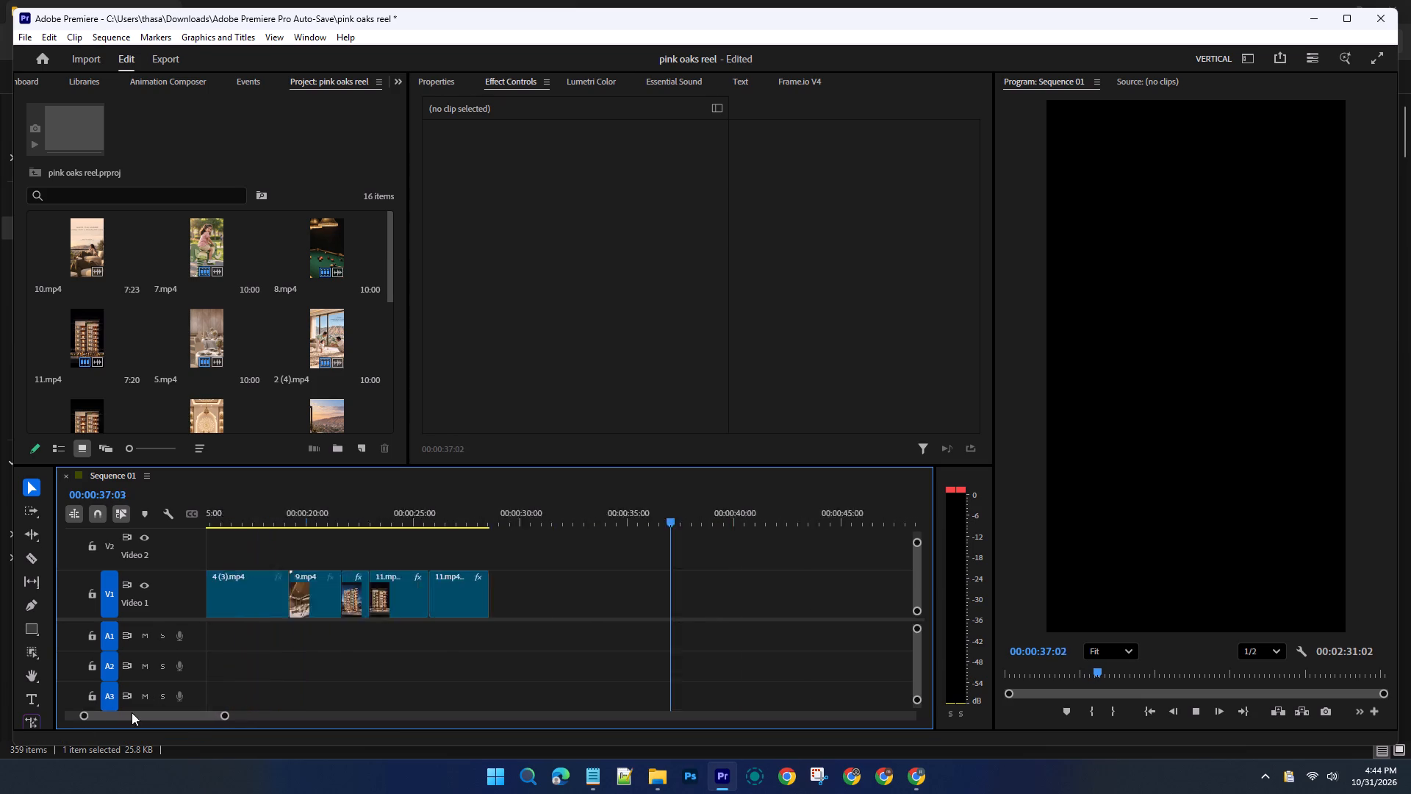
left_click_drag(132, 712, 108, 712)
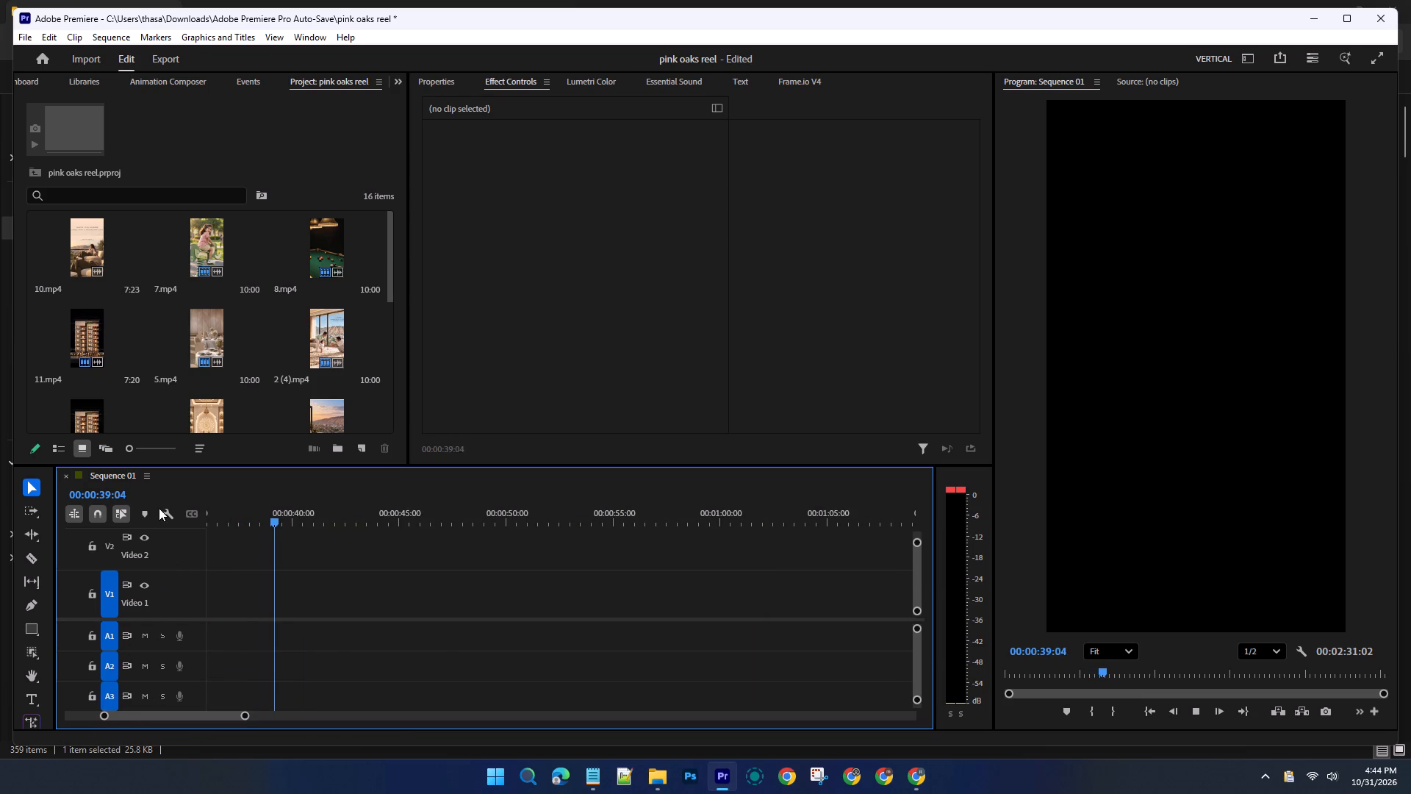
left_click(1197, 706)
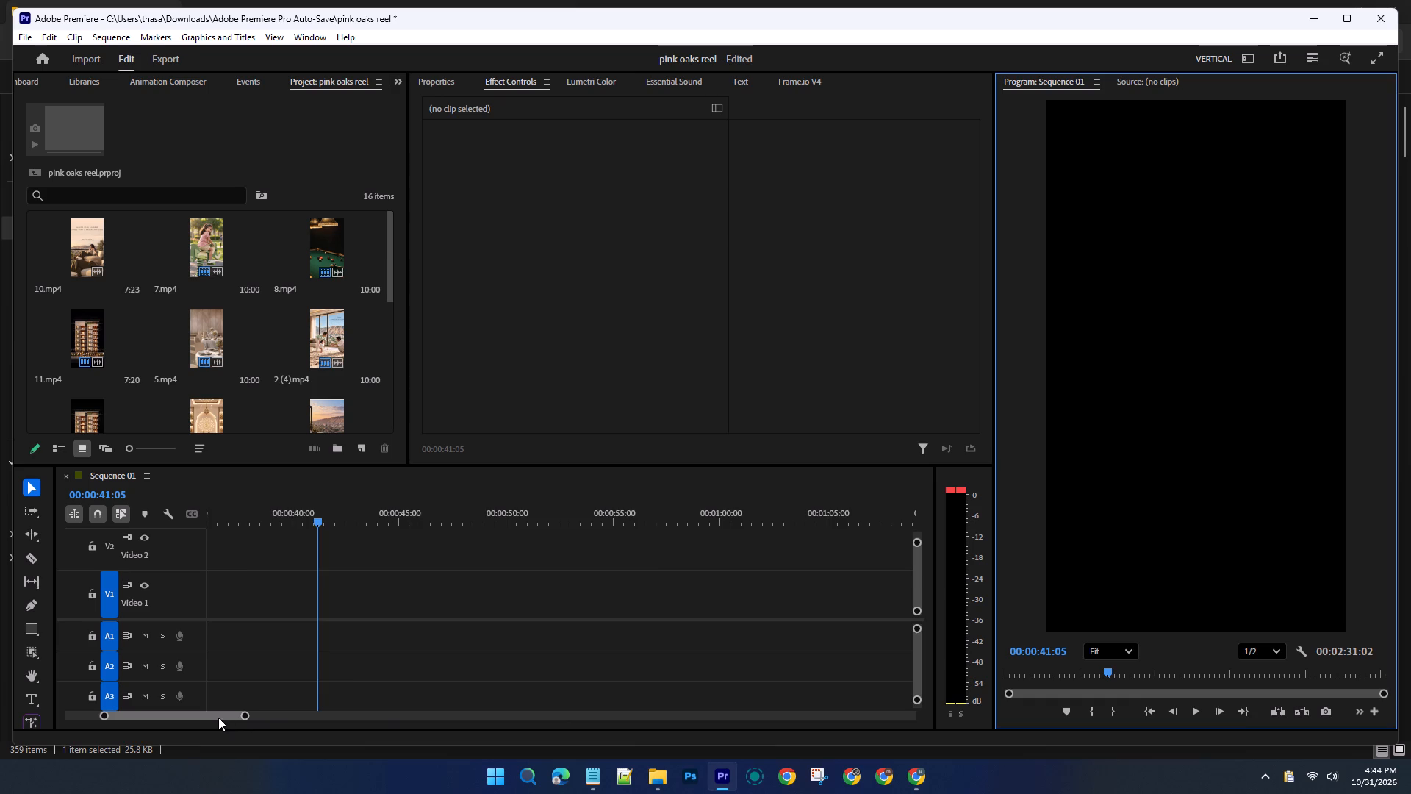
left_click_drag(218, 718, 124, 731)
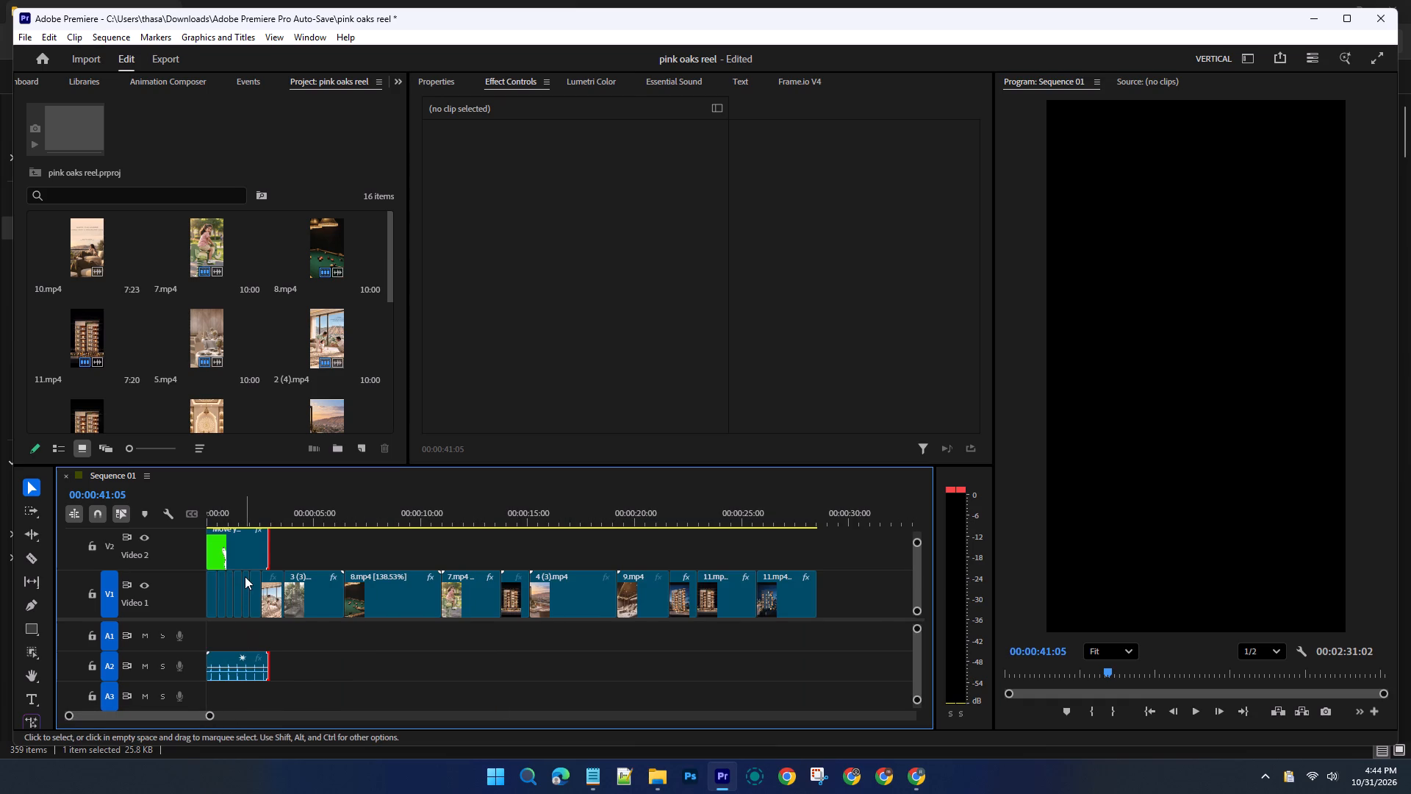
left_click(247, 557)
key("Delete")
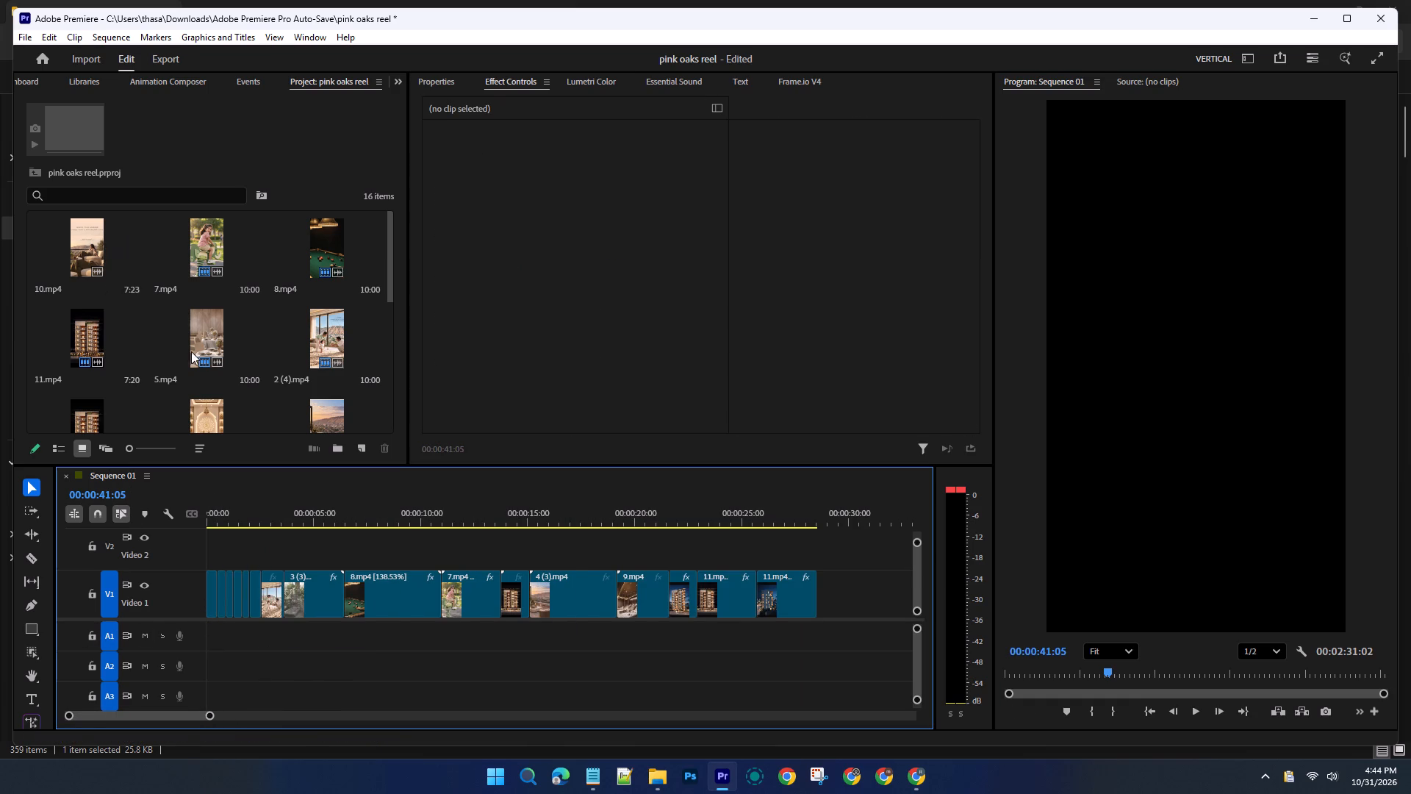
Add Inplusmusic-product-product-launch-611921 from the Downloads folder to track A1 at the sequence start, with its level at 3.3 dB.
left_click(650, 776)
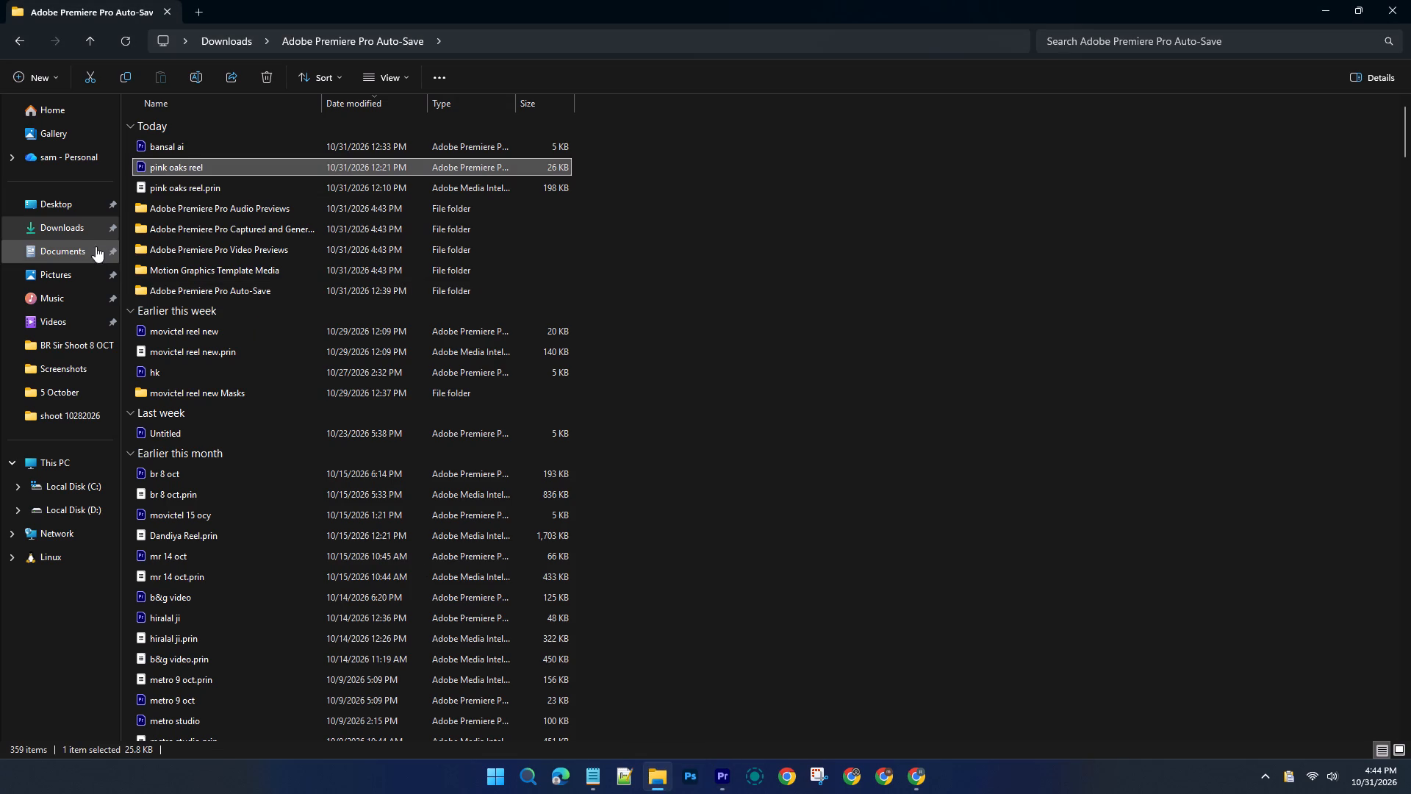
left_click(78, 226)
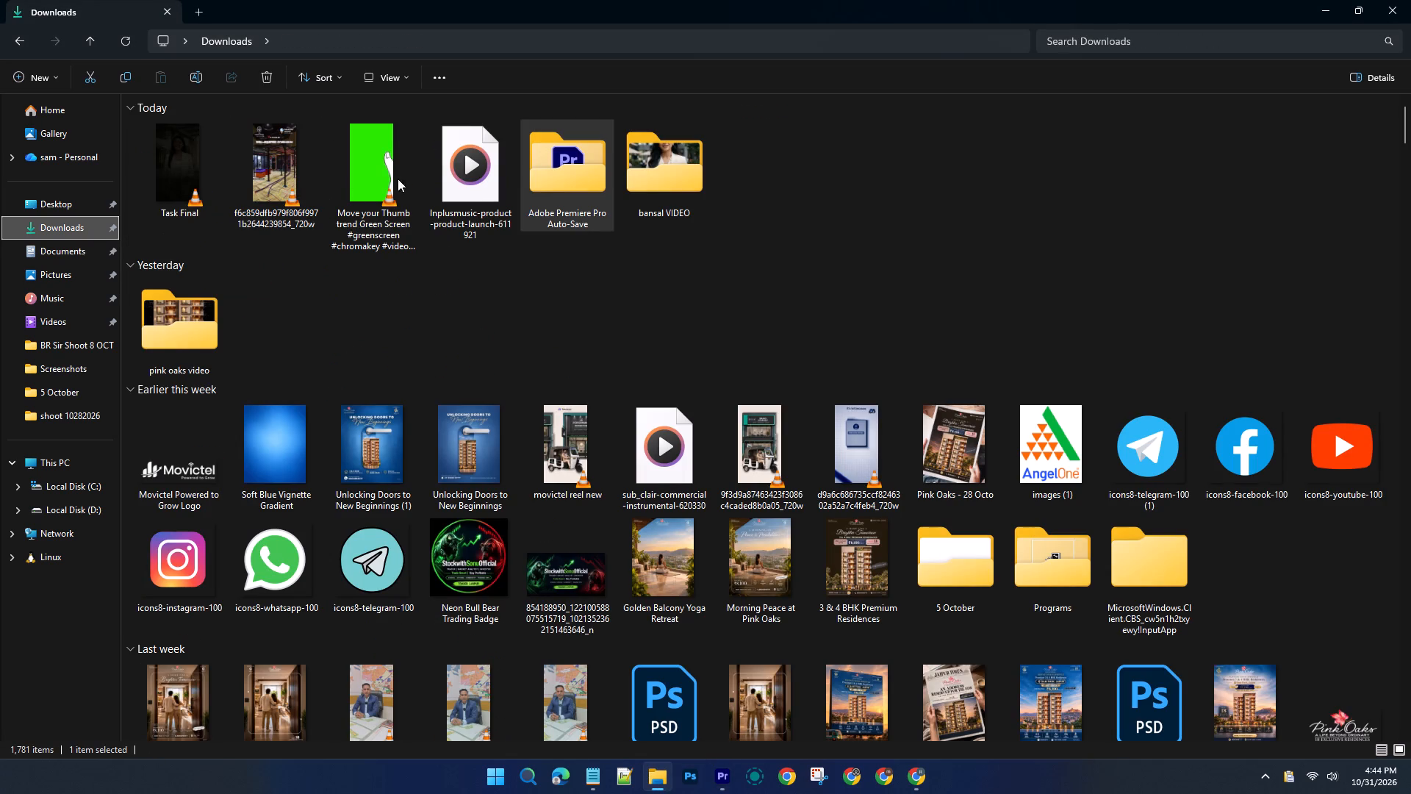
left_click_drag(447, 165, 807, 713)
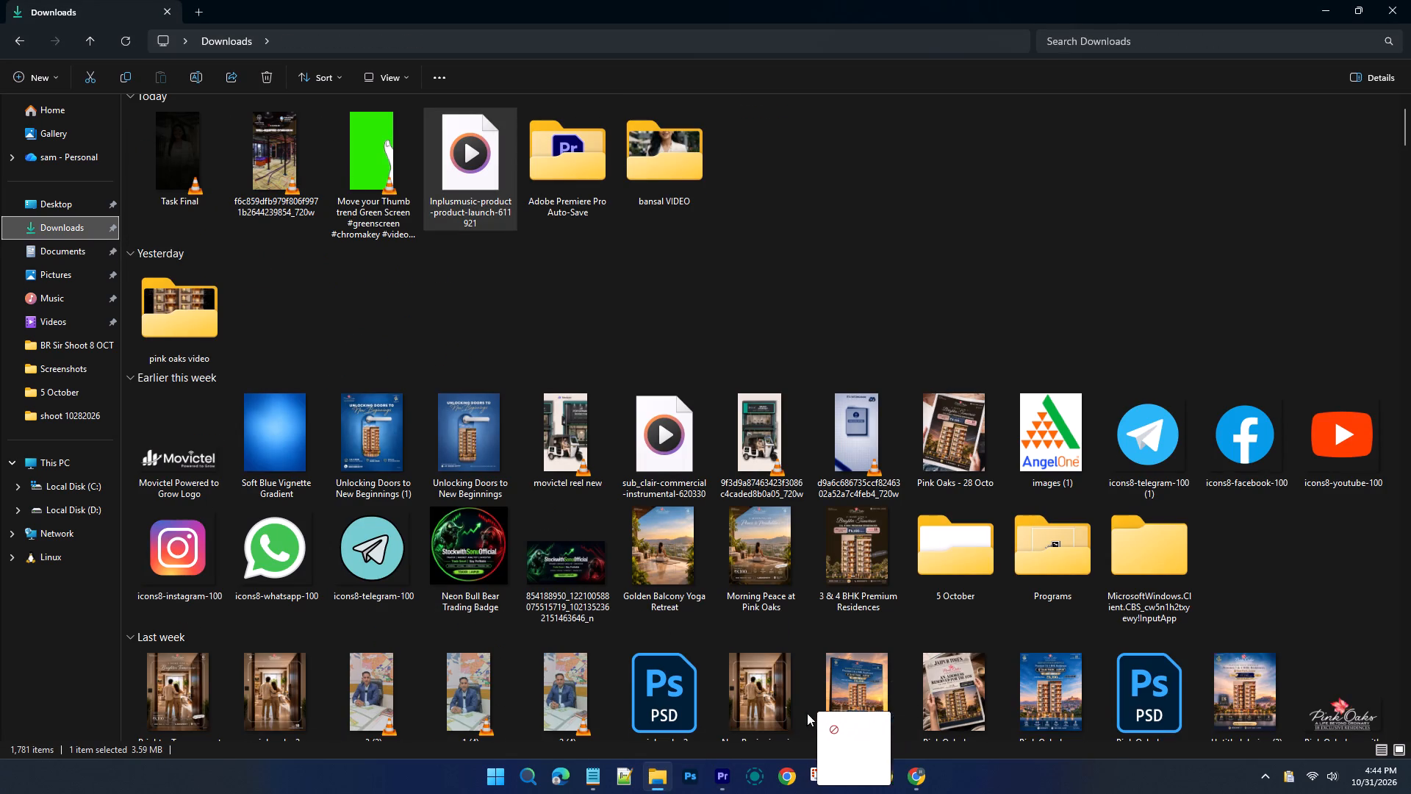
left_click_drag(807, 713, 246, 630)
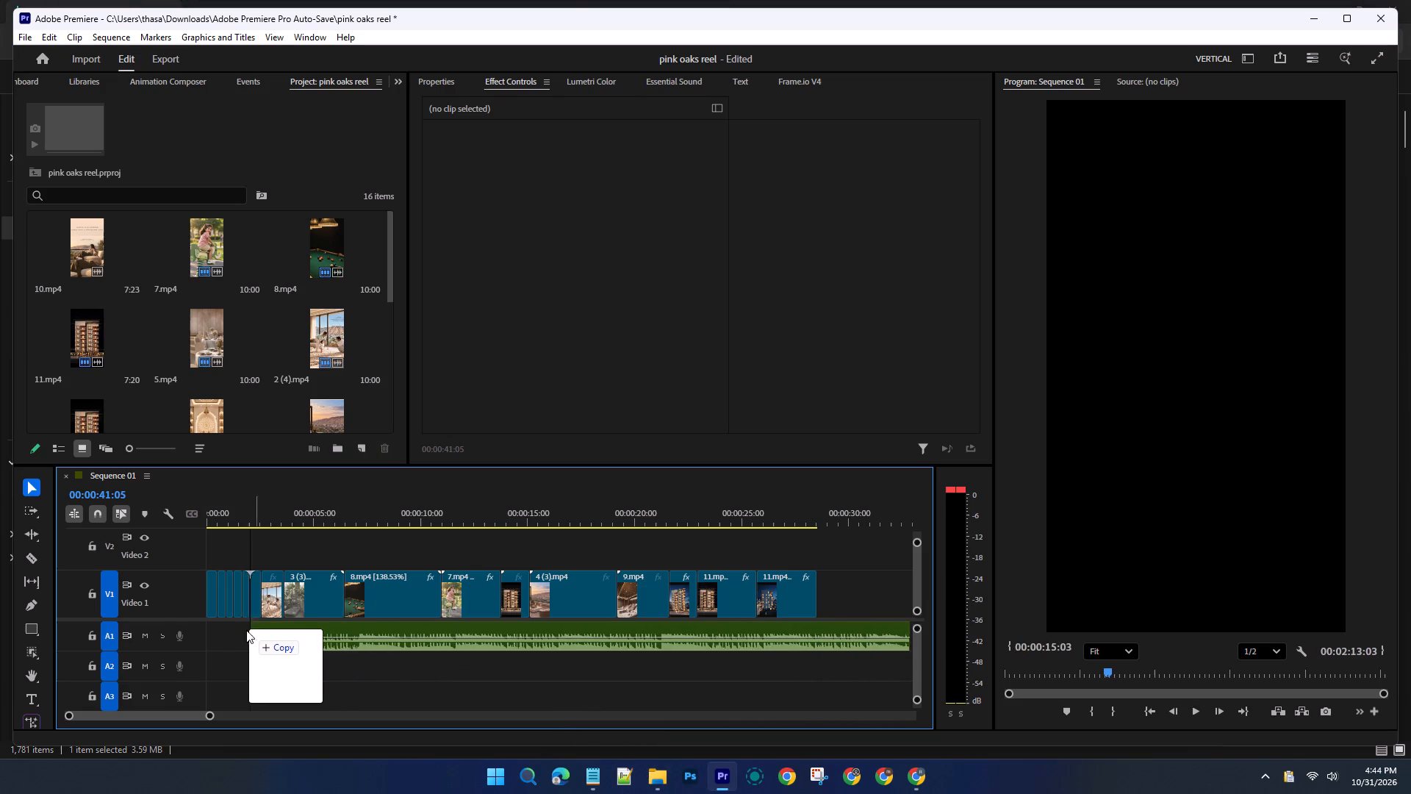
left_click_drag(246, 630, 205, 623)
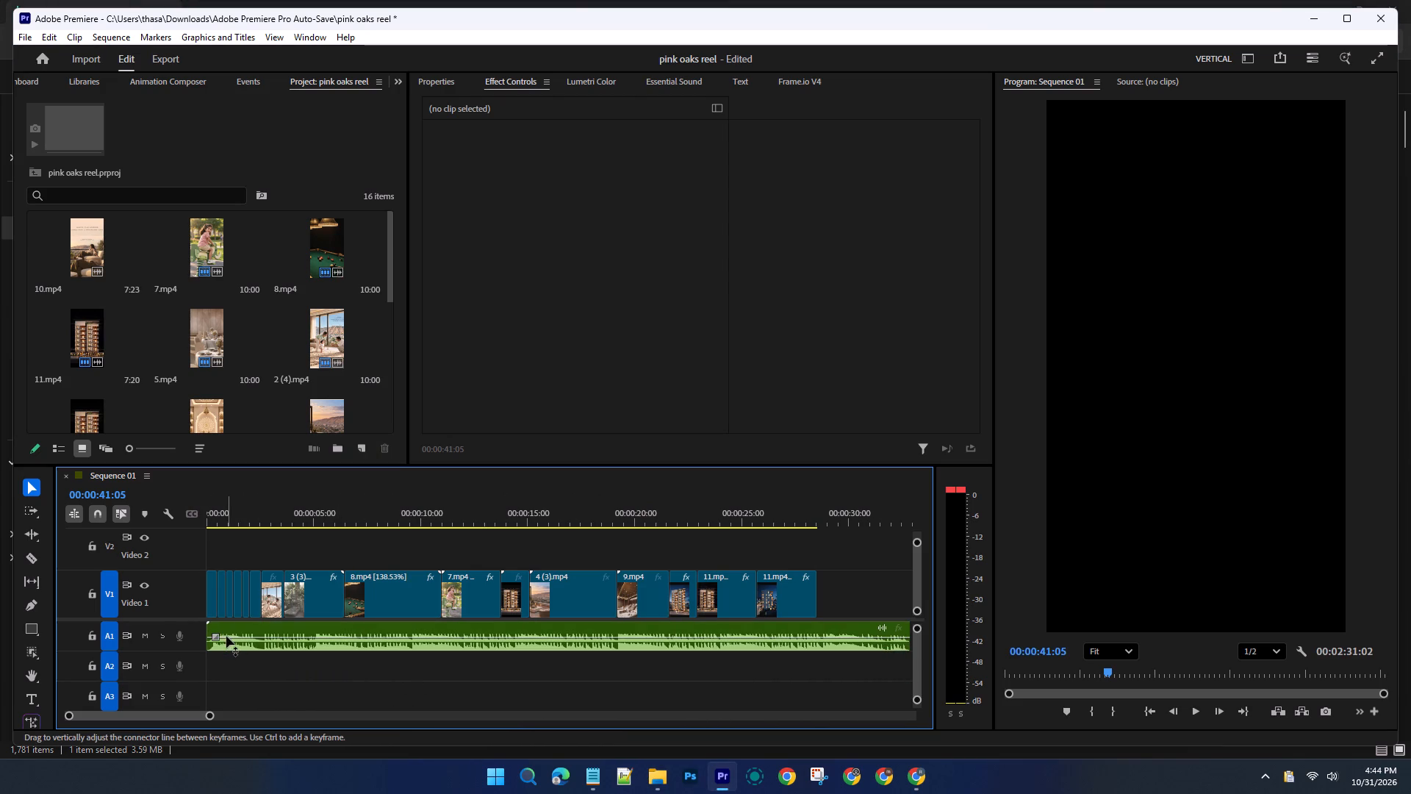
left_click_drag(226, 636, 215, 636)
Play the sequence from the beginning to check how the new music on A1 fits the video clips.
key("space")
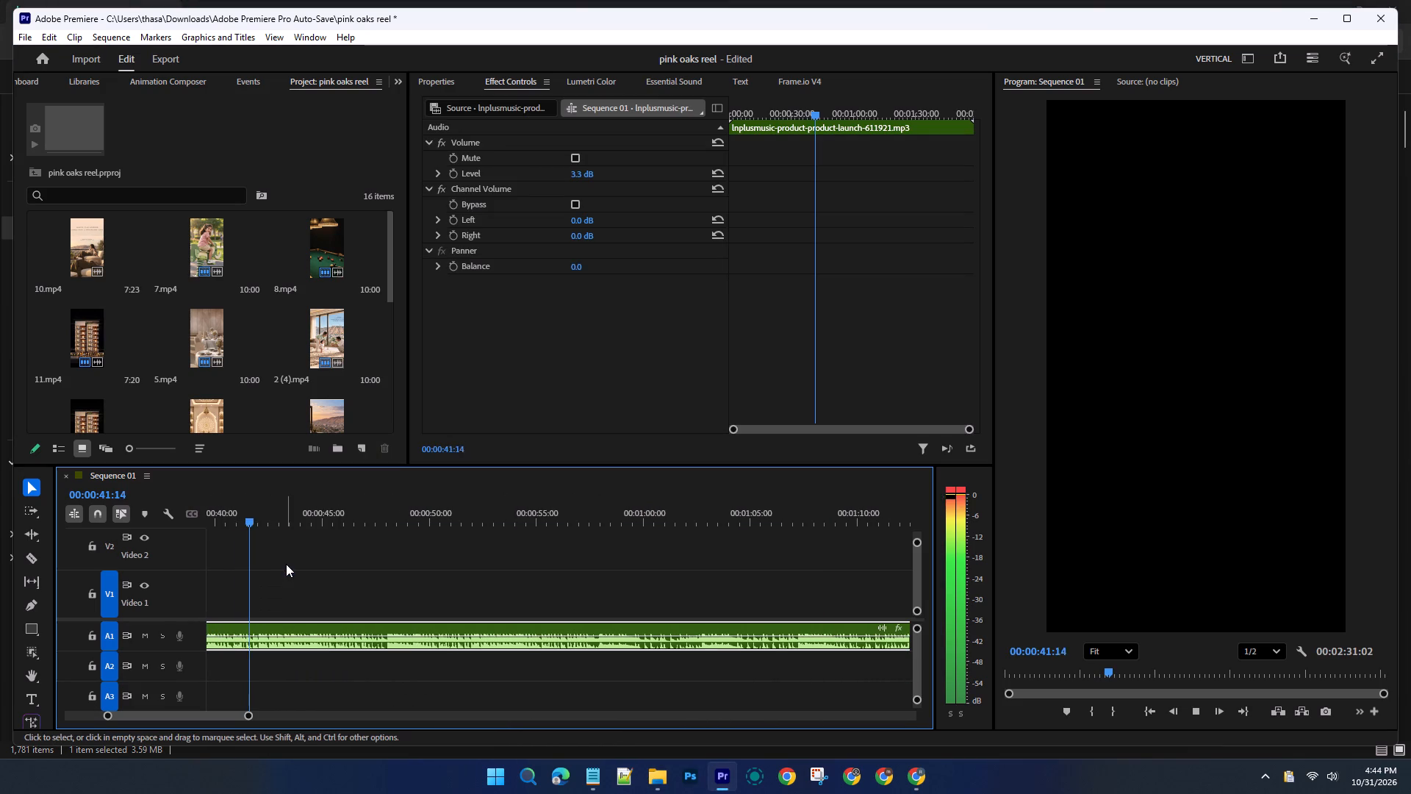
left_click_drag(279, 521, 211, 524)
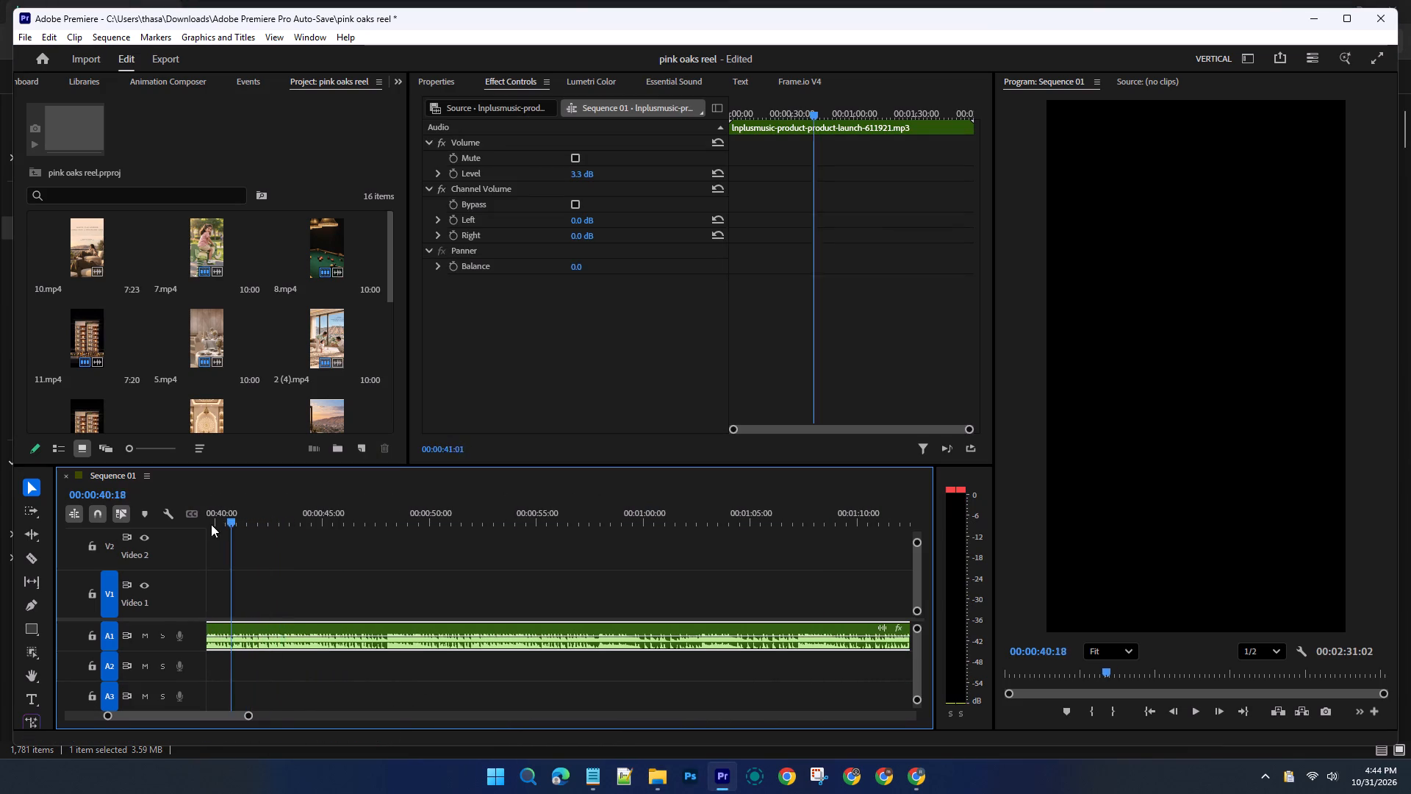
left_click_drag(211, 524, 134, 525)
key("space")
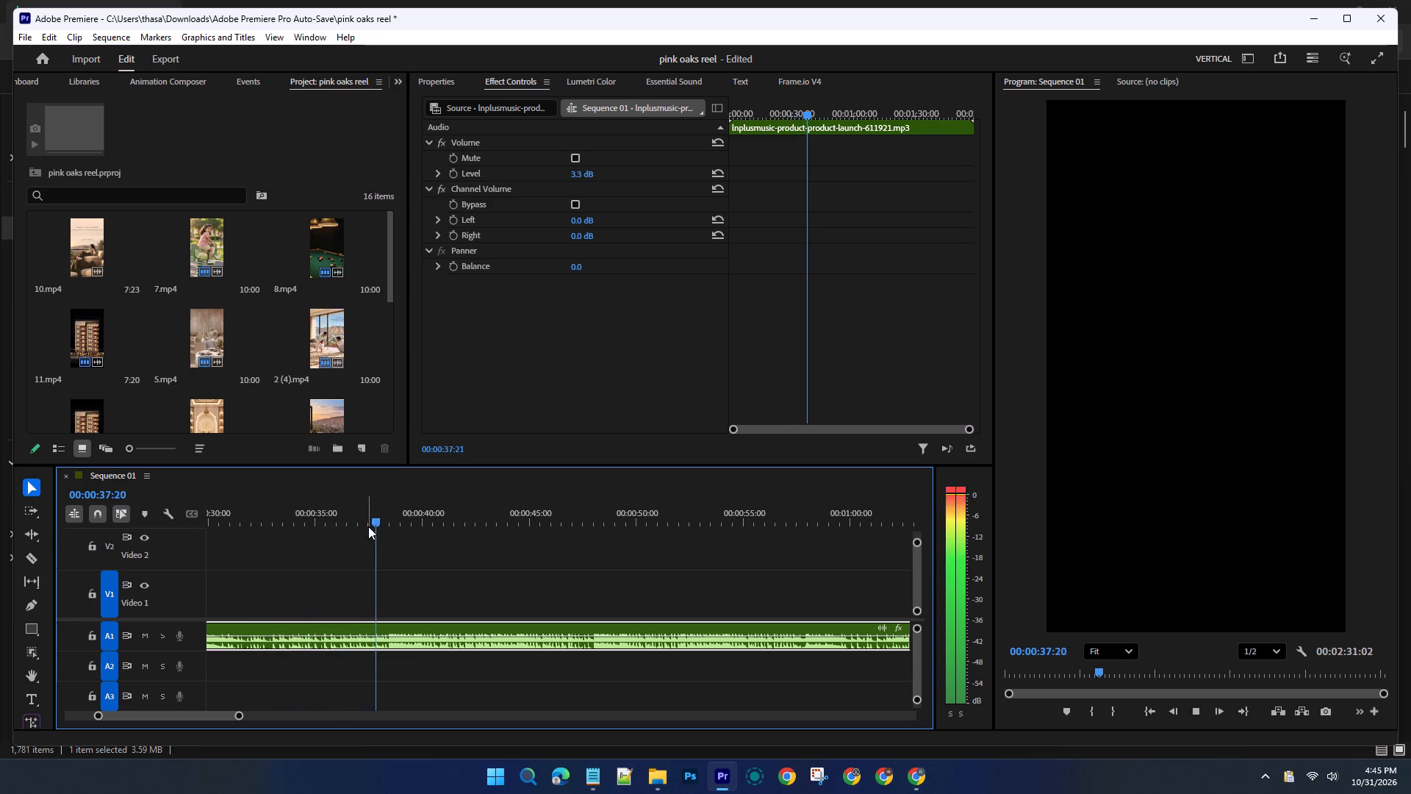
left_click(398, 529)
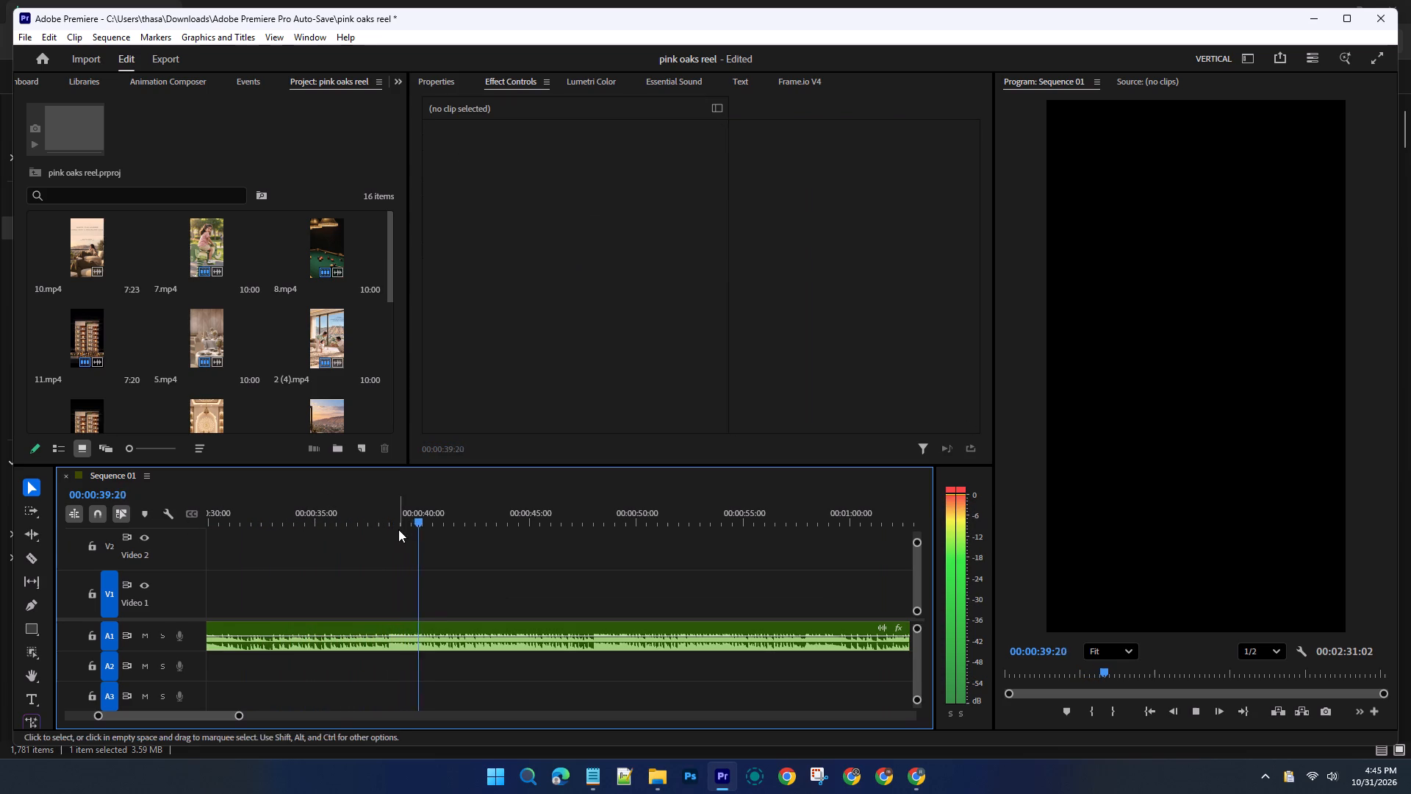
left_click_drag(448, 523, 428, 524)
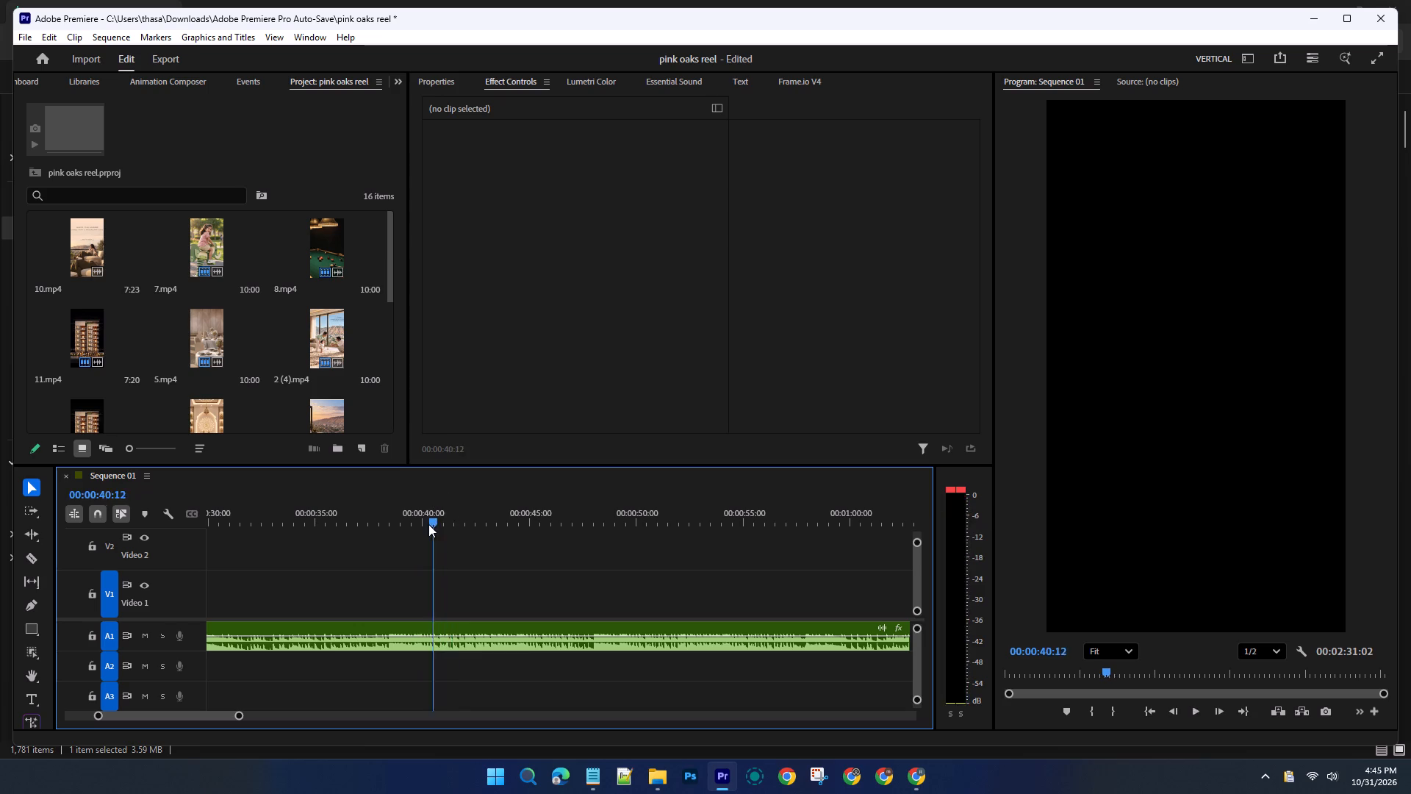
left_click_drag(428, 524, 58, 552)
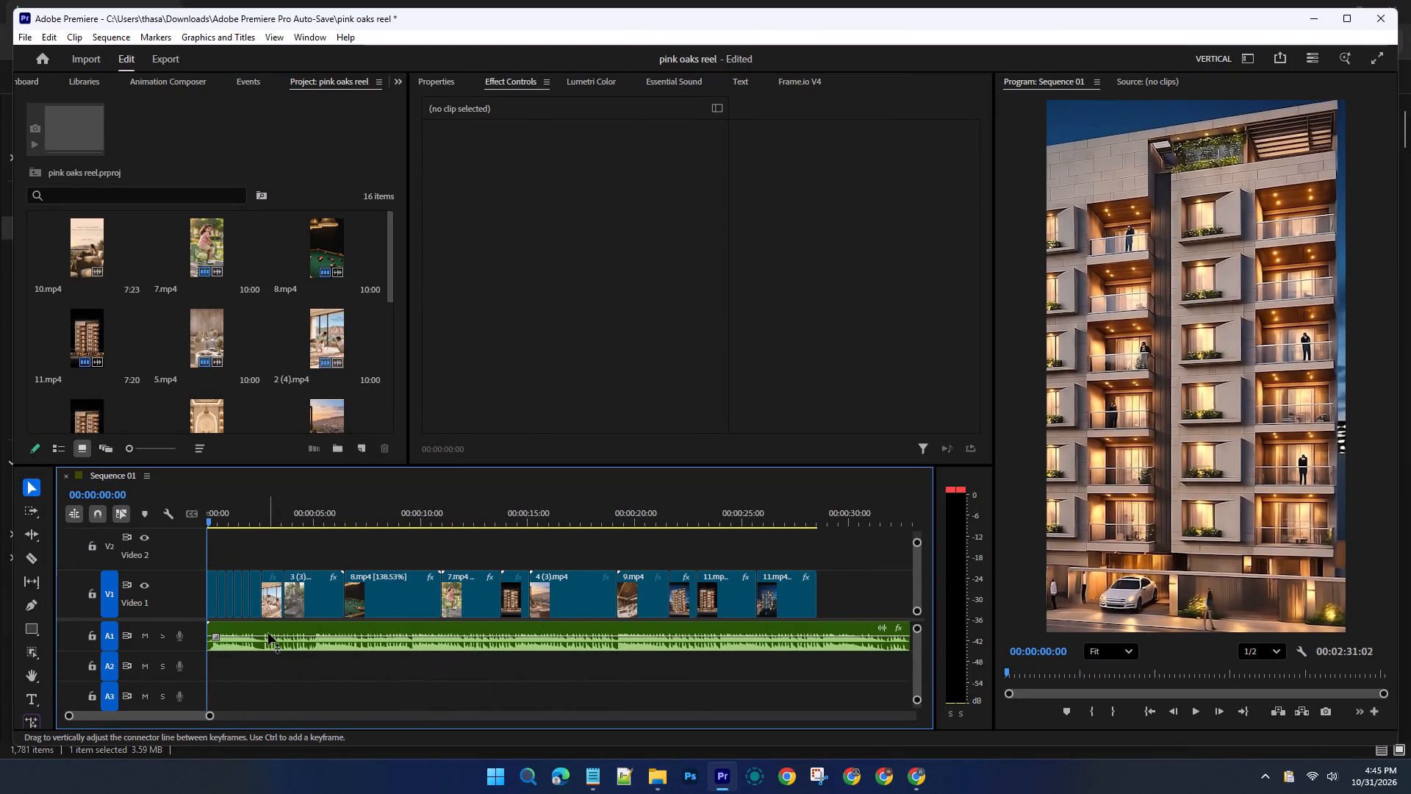
key("space")
key("space")
key("space")
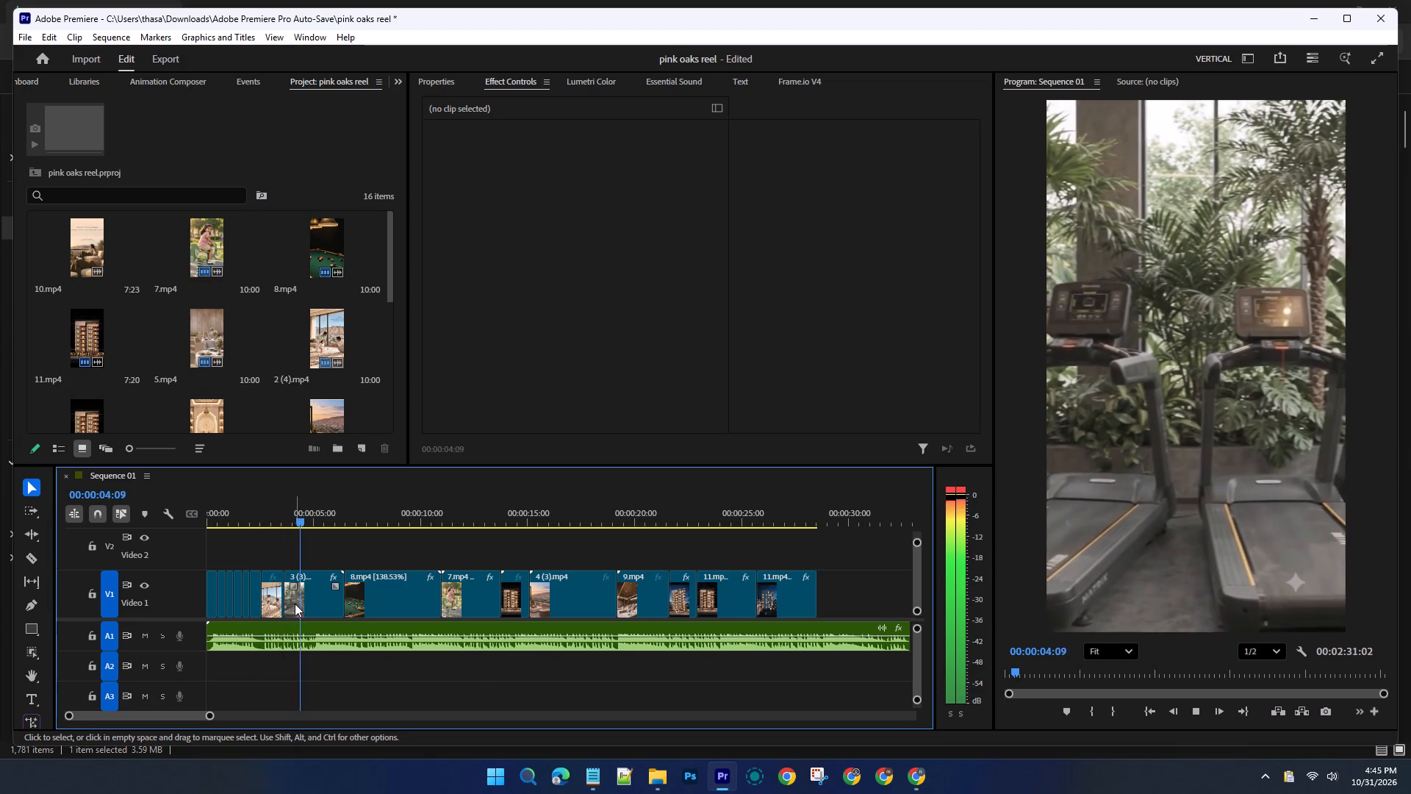
key("space")
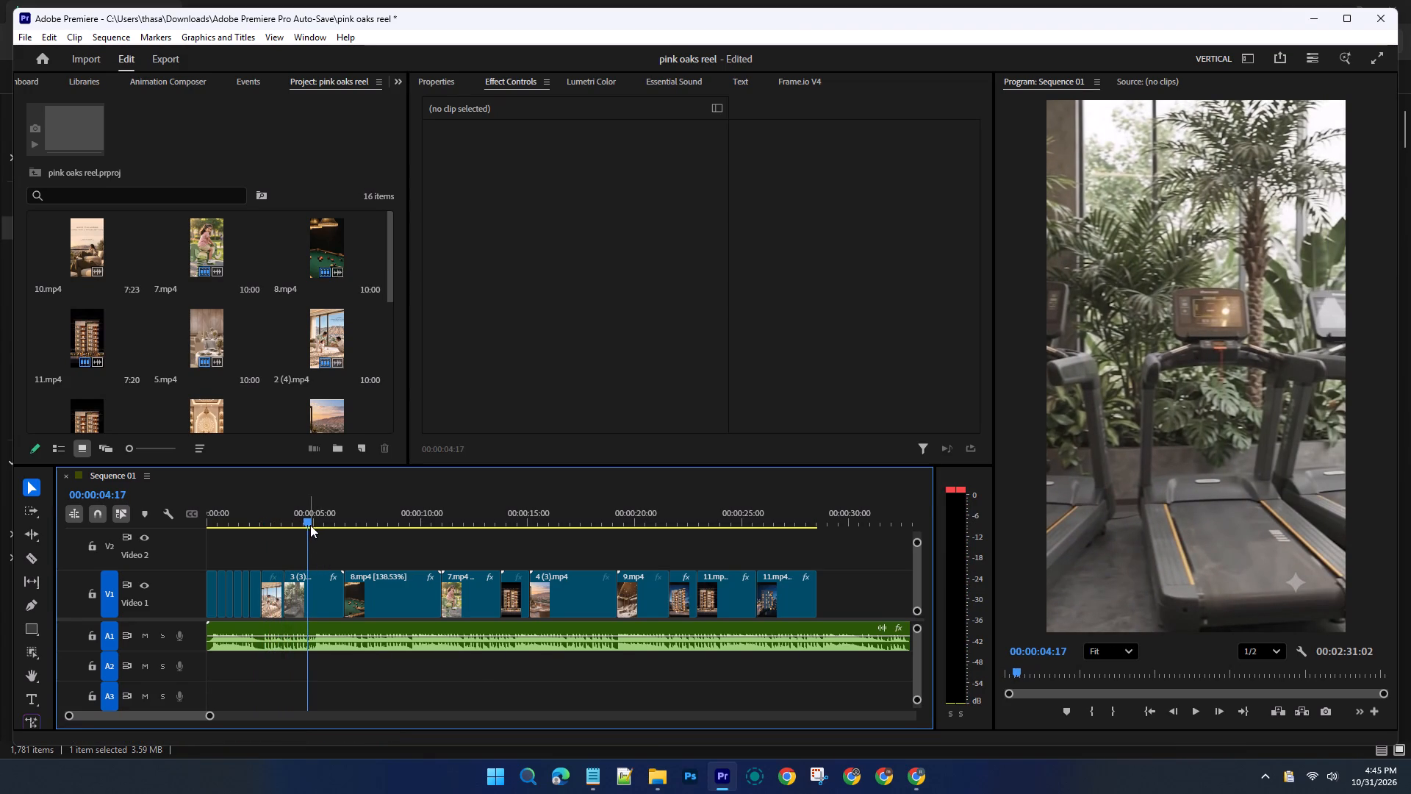
left_click_drag(309, 521, 184, 534)
key("space")
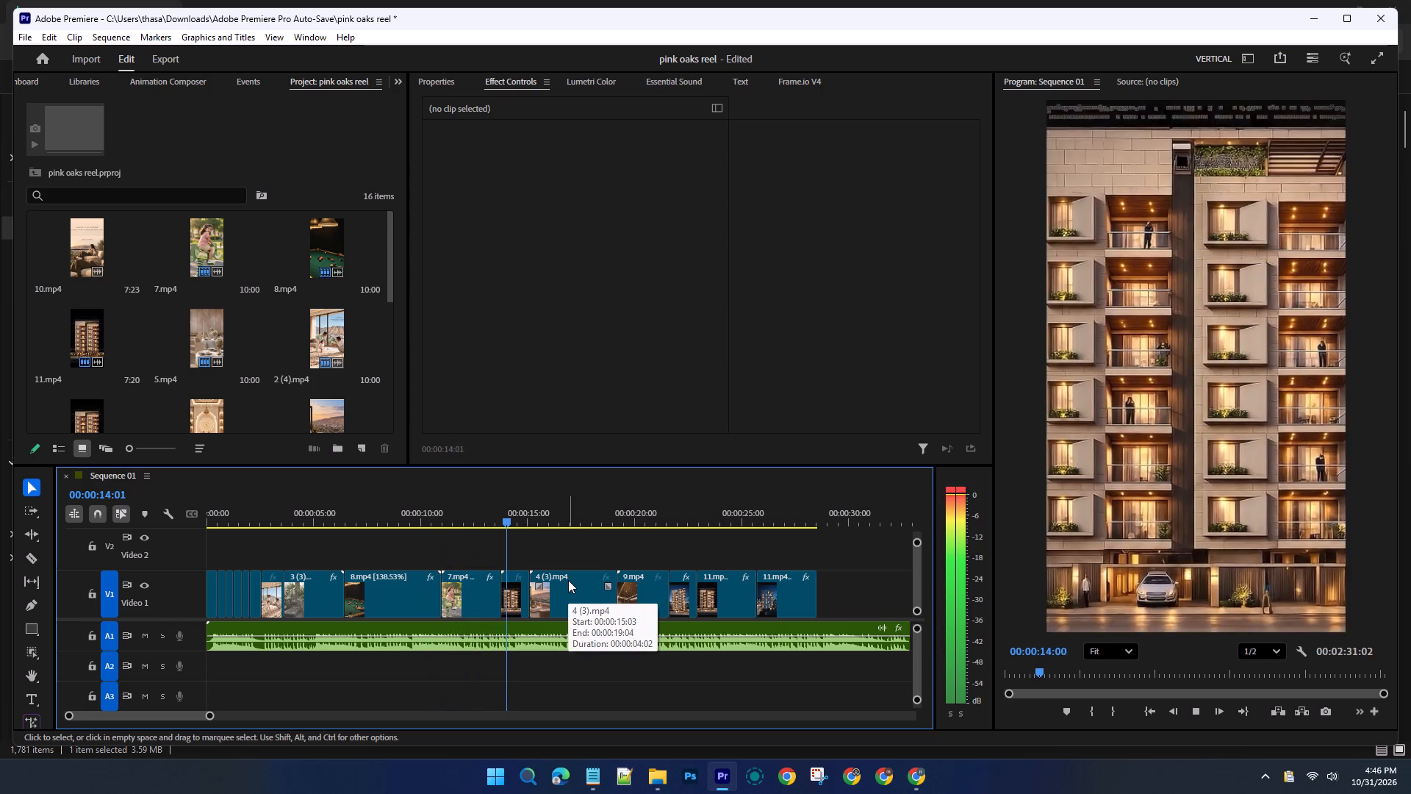
key("space")
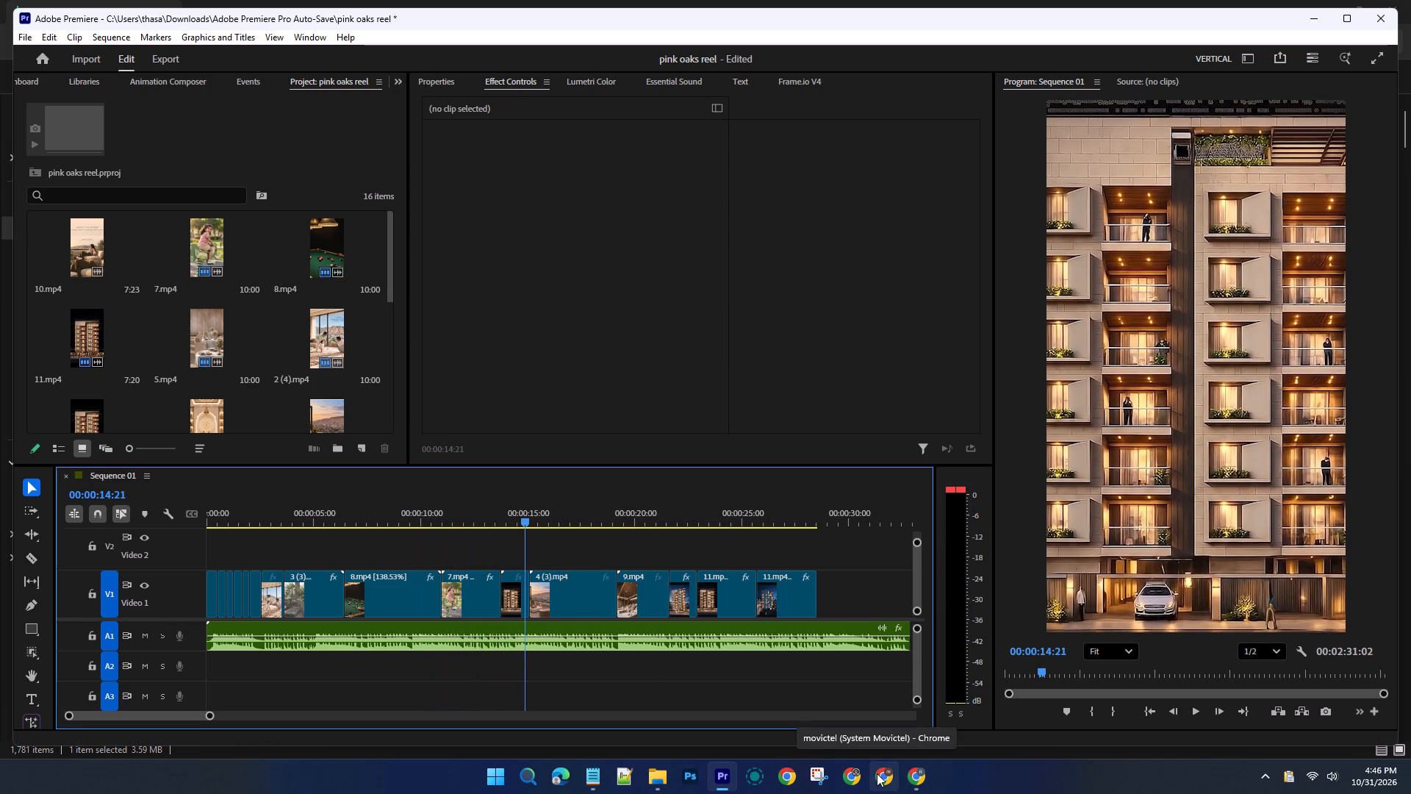
In Chrome, search Google for instrumental cenematic musc and open Pixabay's cinematic music page.
left_click(909, 775)
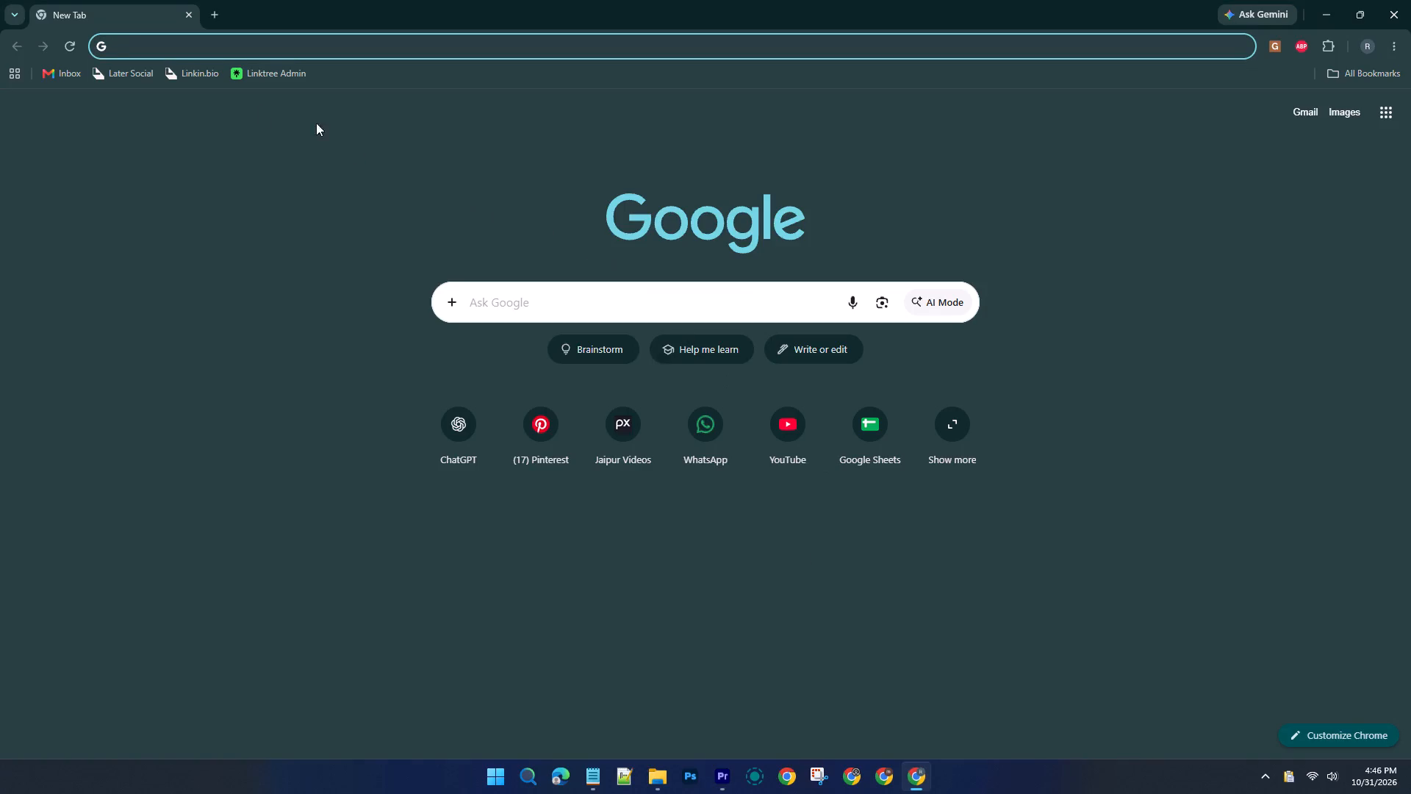
type("INSTRUMENTA")
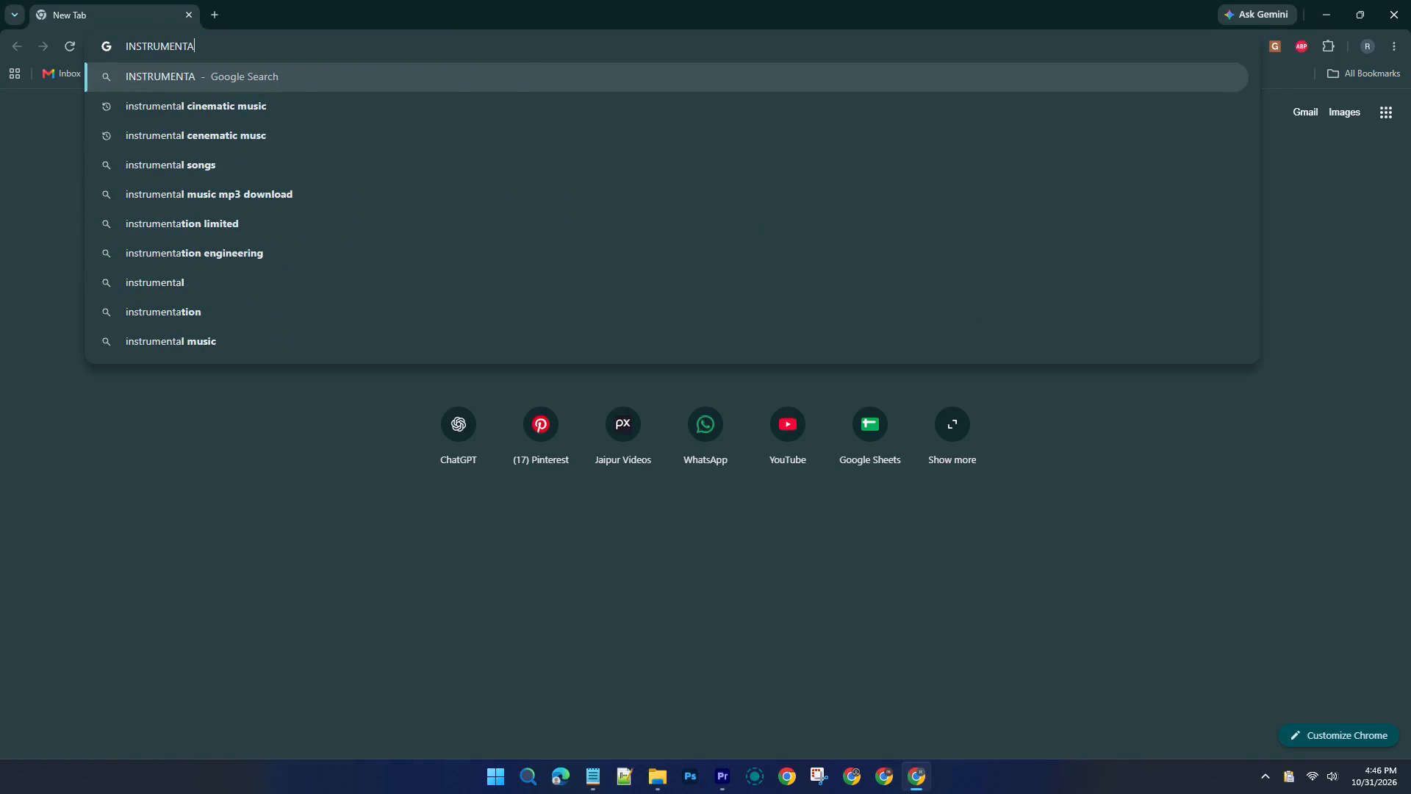
left_click(165, 124)
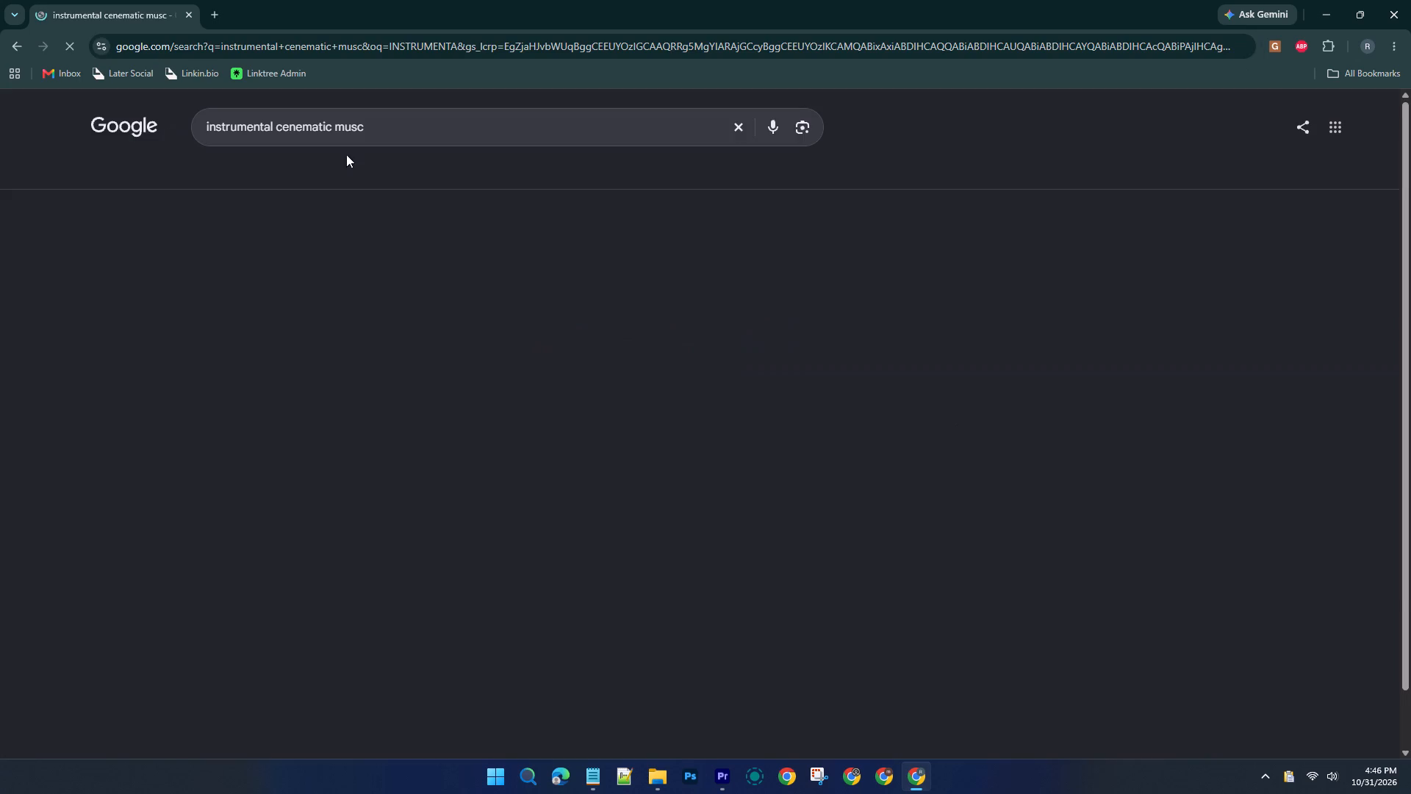
left_click(404, 284)
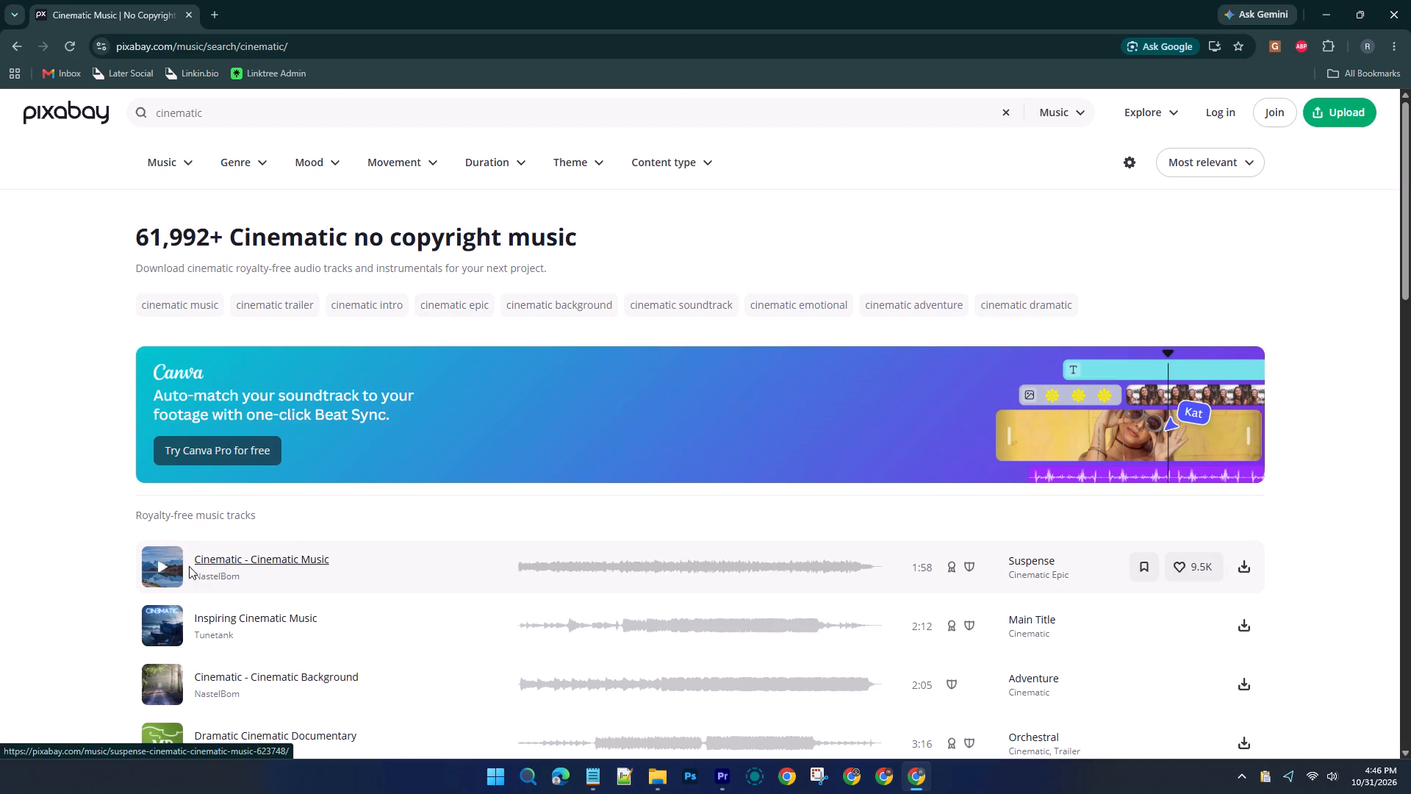
Preview several tracks in Pixabay's cinematic music list, from Cinematic - Cinematic Music down to Cinematic Background by AtlasAudio.
left_click(158, 565)
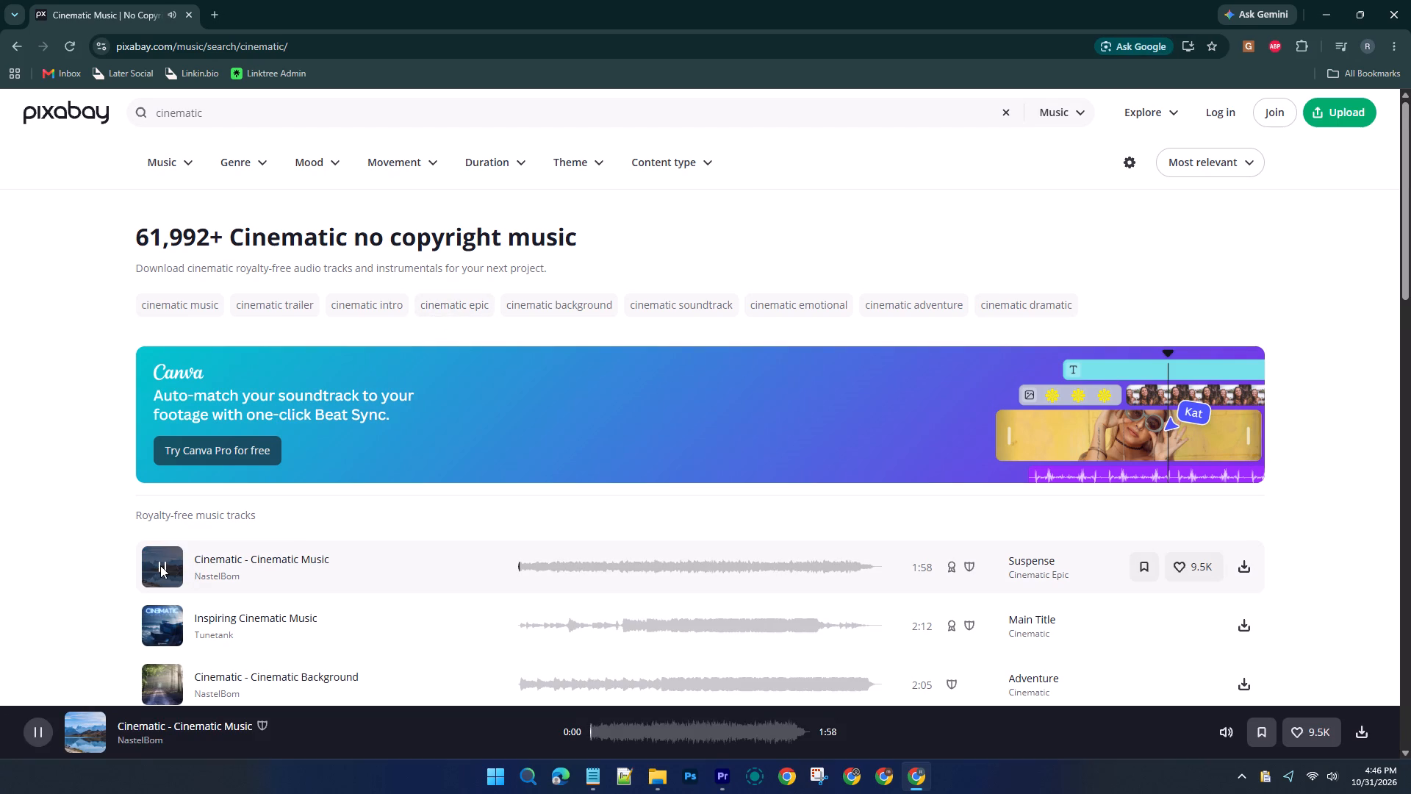
scroll(160, 565, "down", 1)
left_click(159, 554)
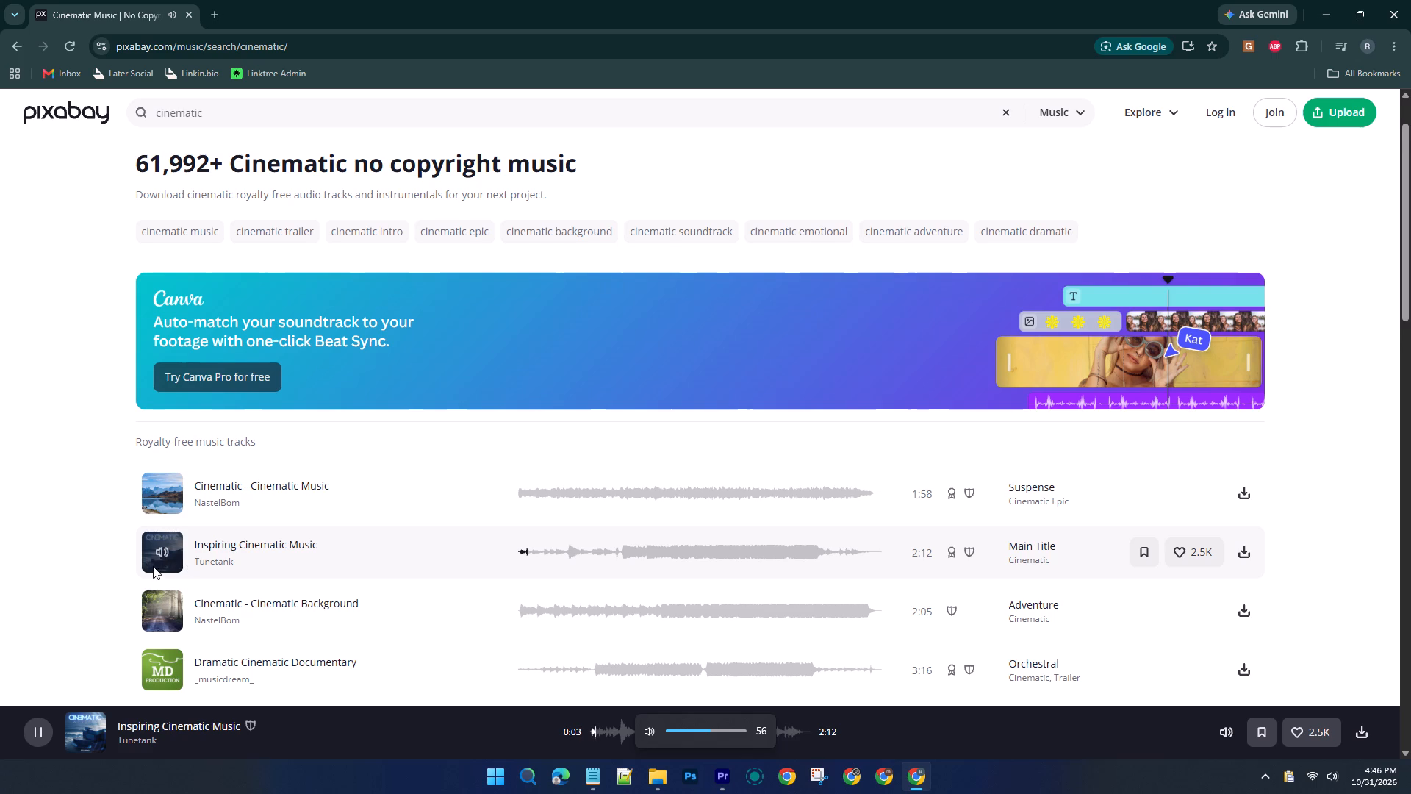
scroll(157, 568, "down", 1)
left_click(156, 537)
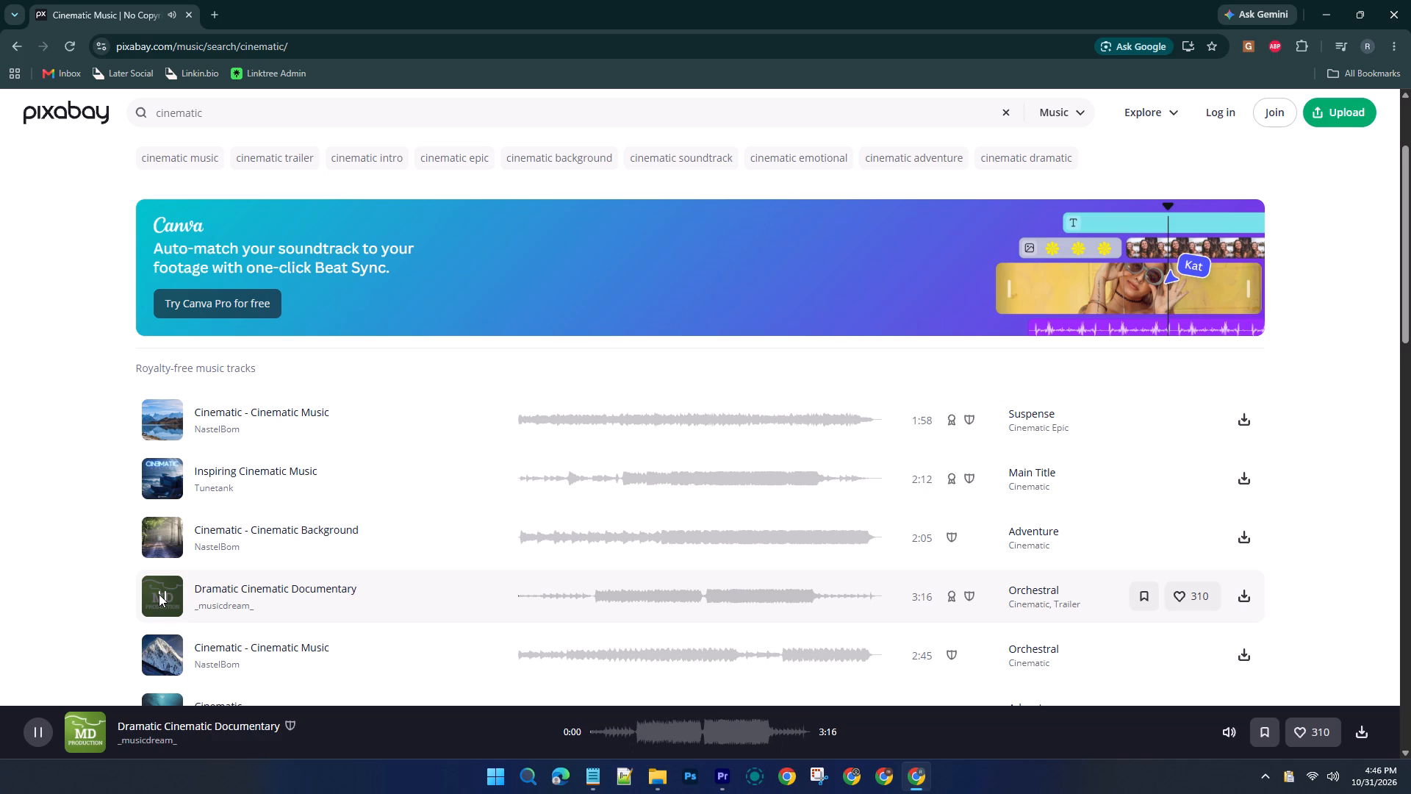
scroll(179, 589, "down", 1)
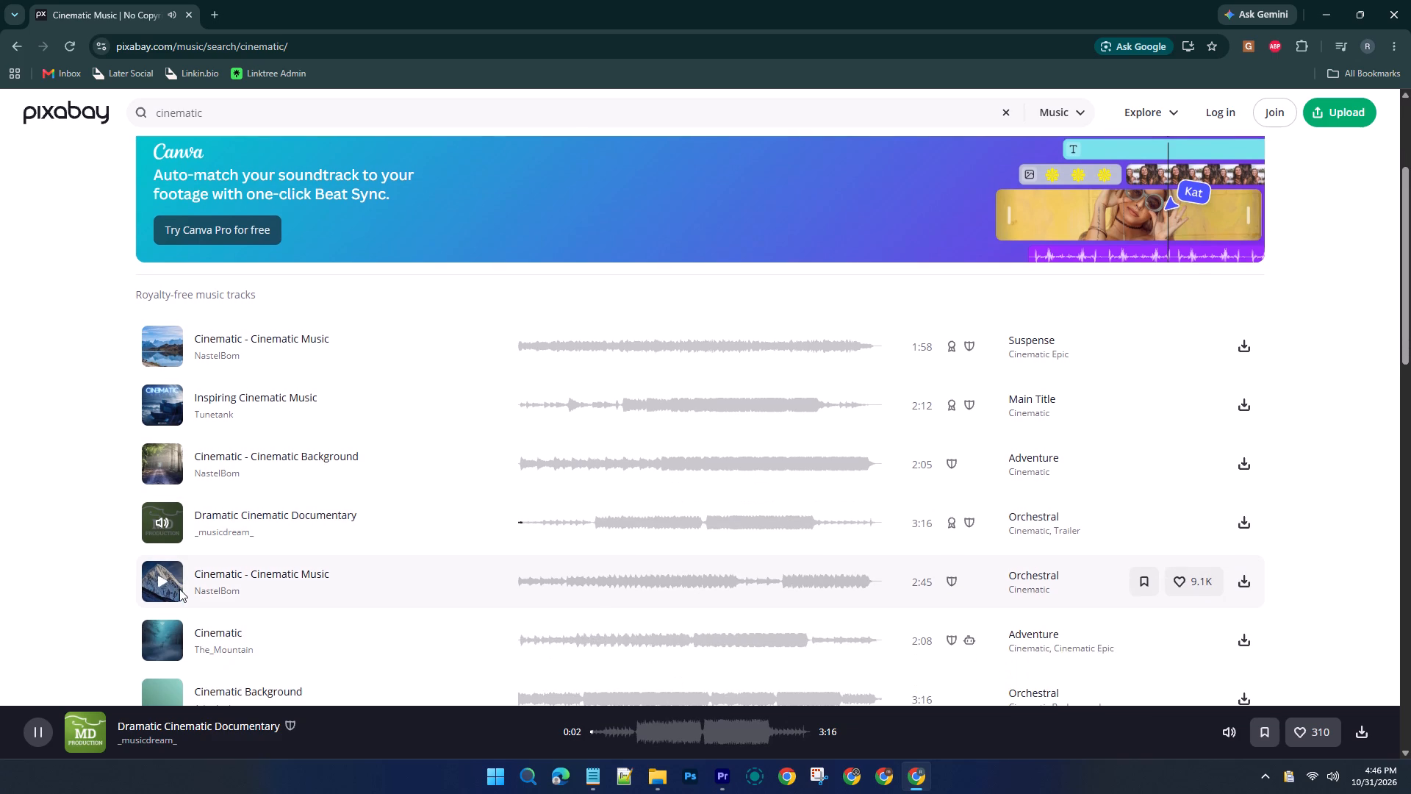
left_click(163, 576)
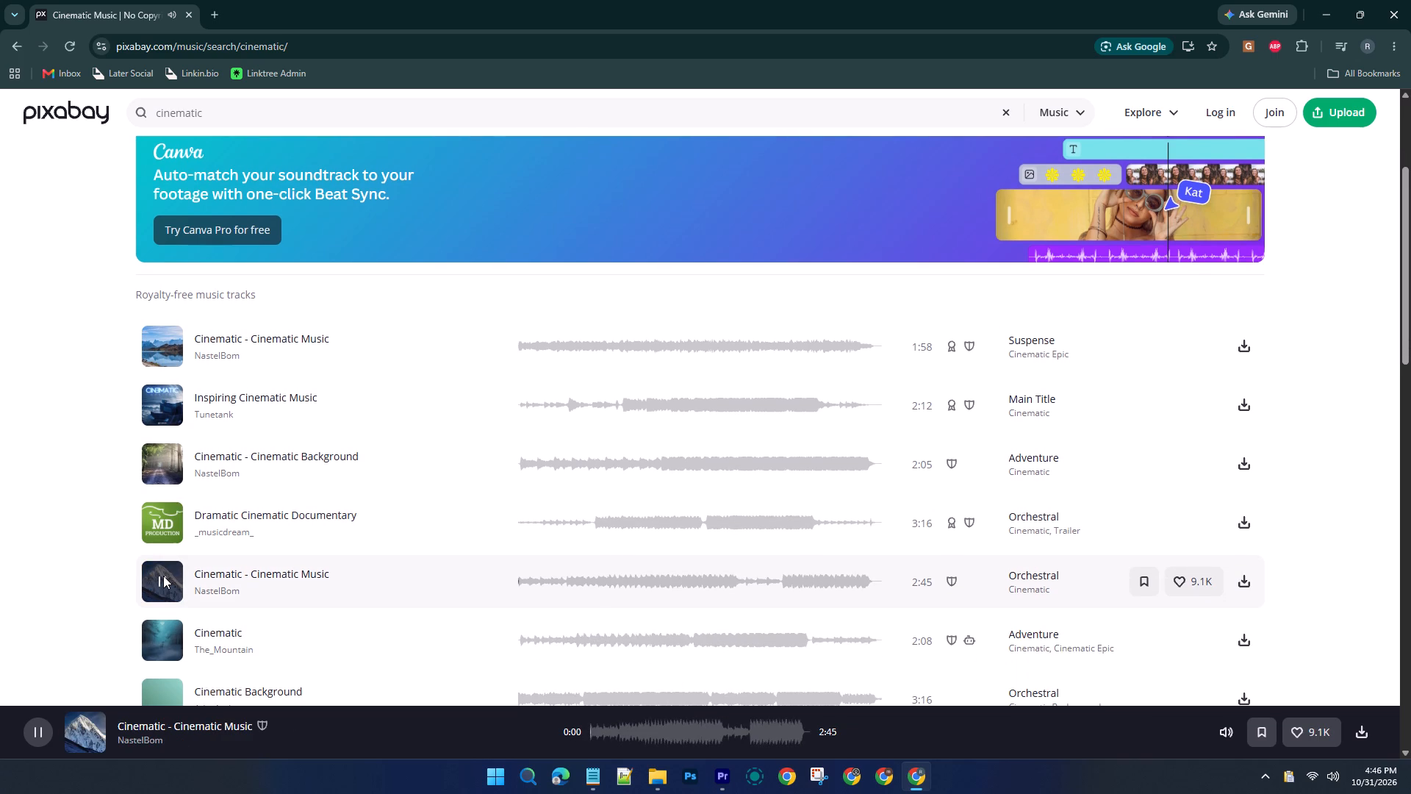
scroll(163, 576, "down", 1)
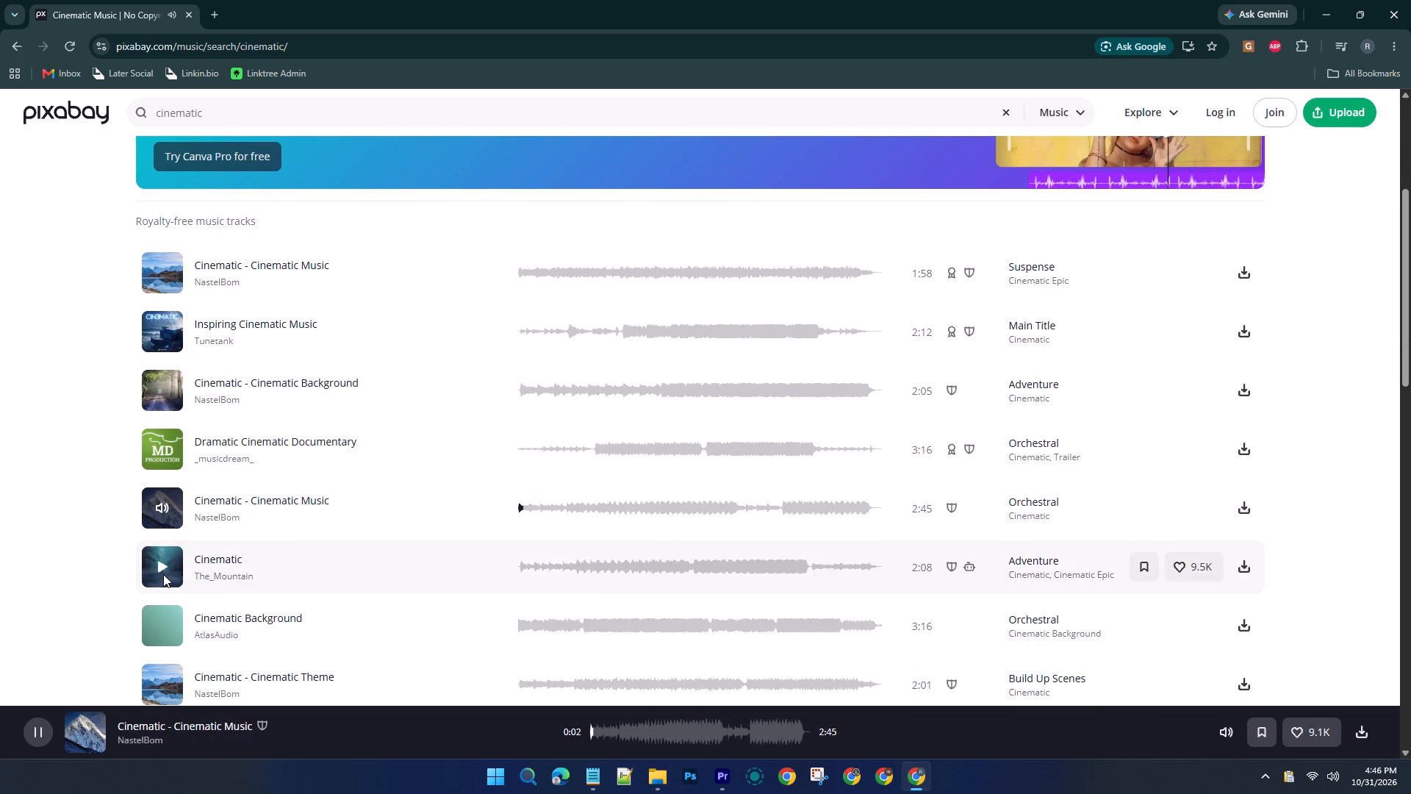
left_click(162, 568)
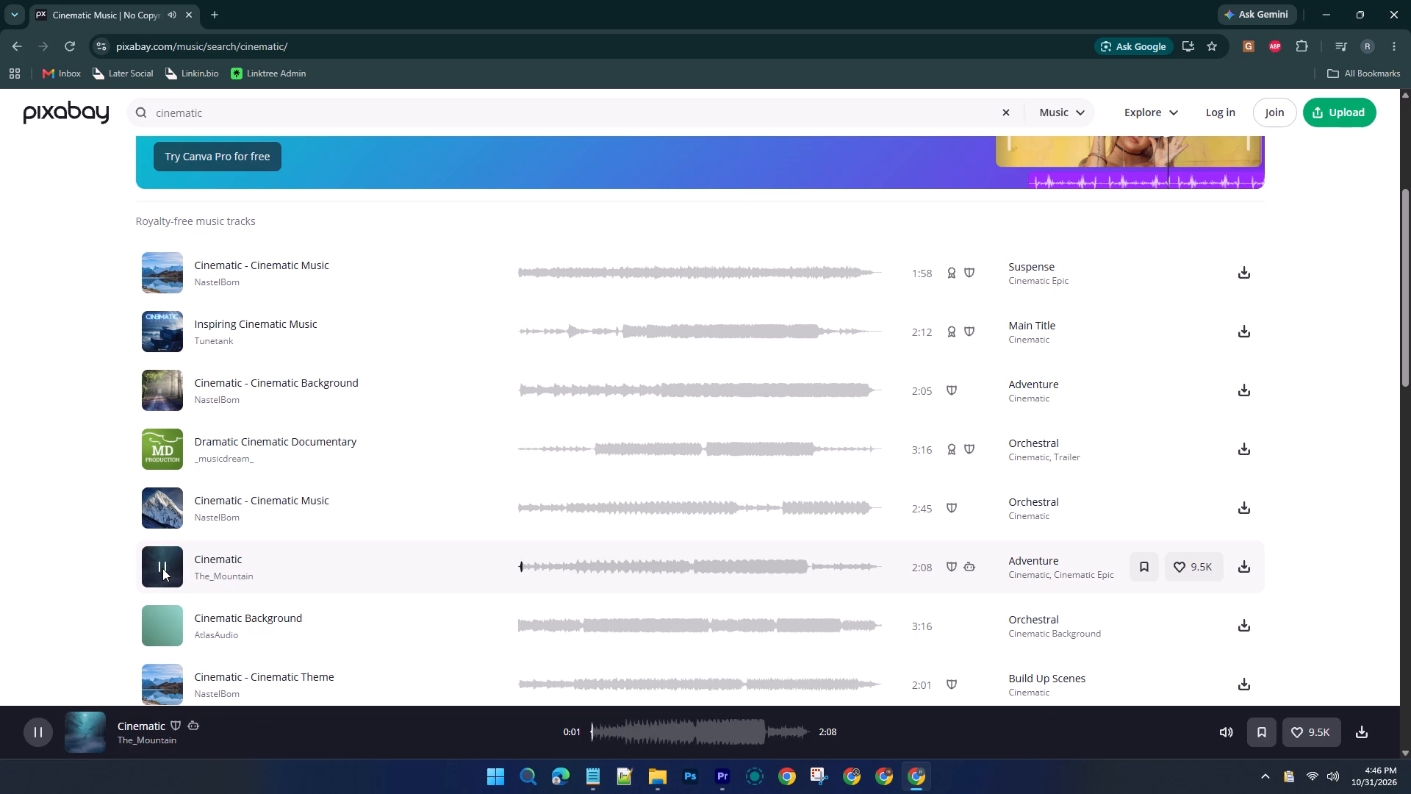
scroll(162, 568, "down", 1)
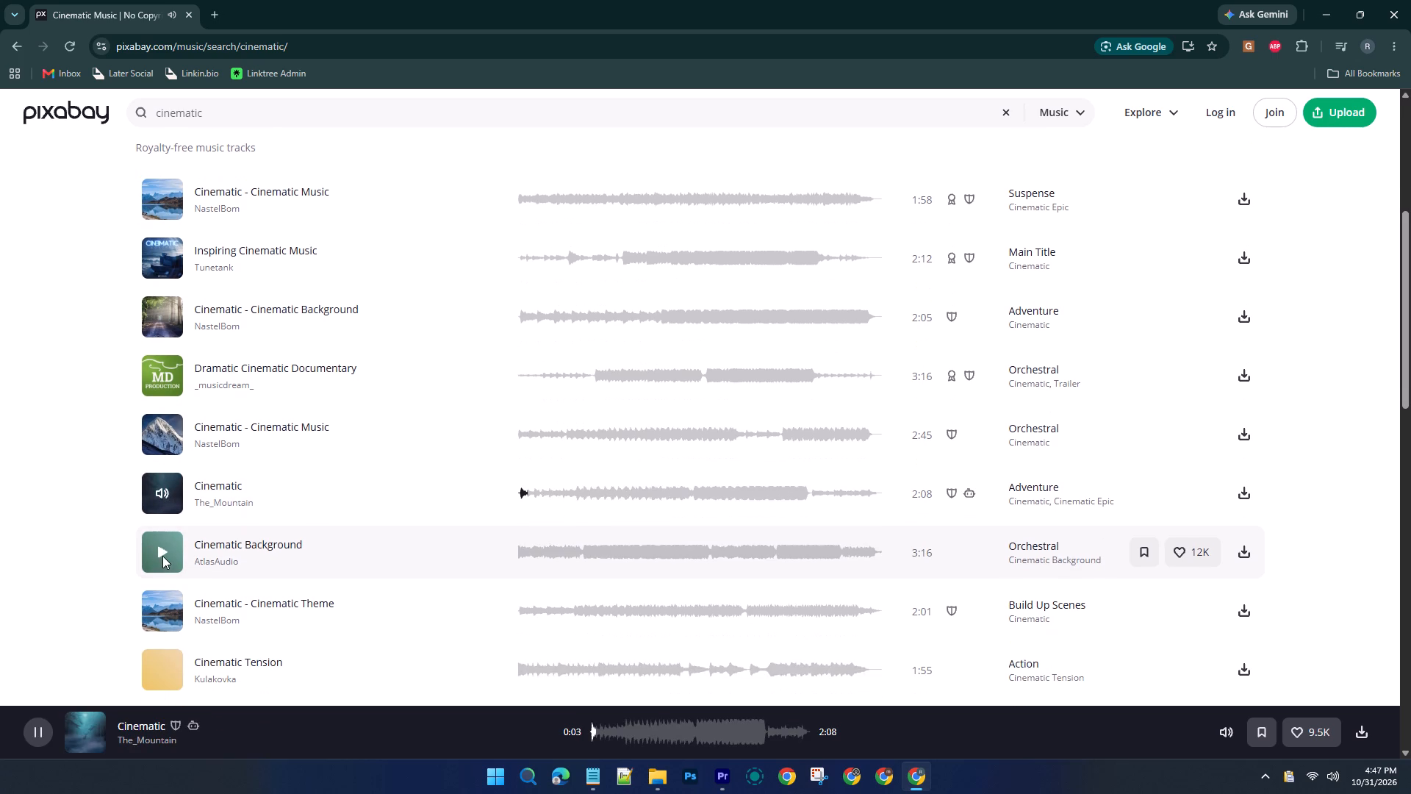
left_click(162, 556)
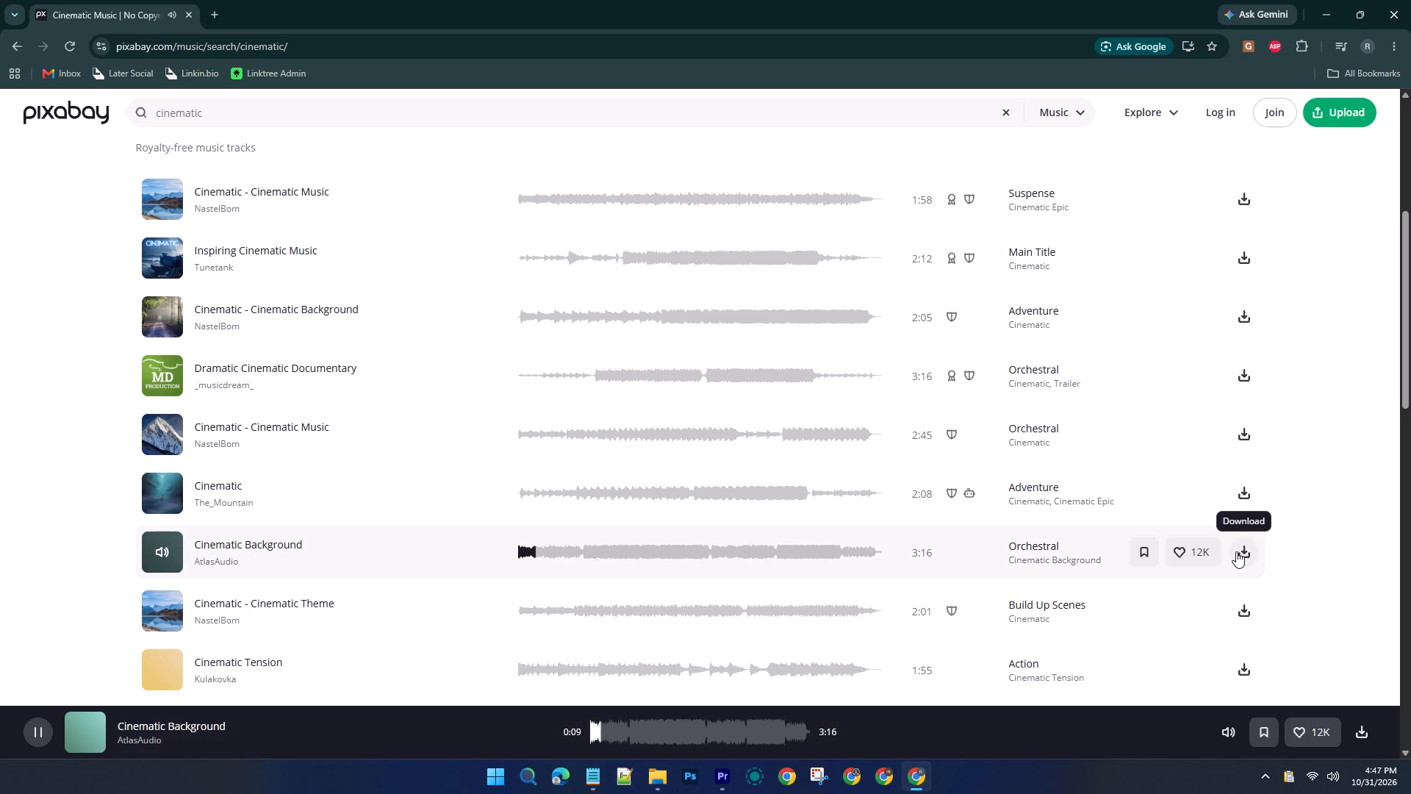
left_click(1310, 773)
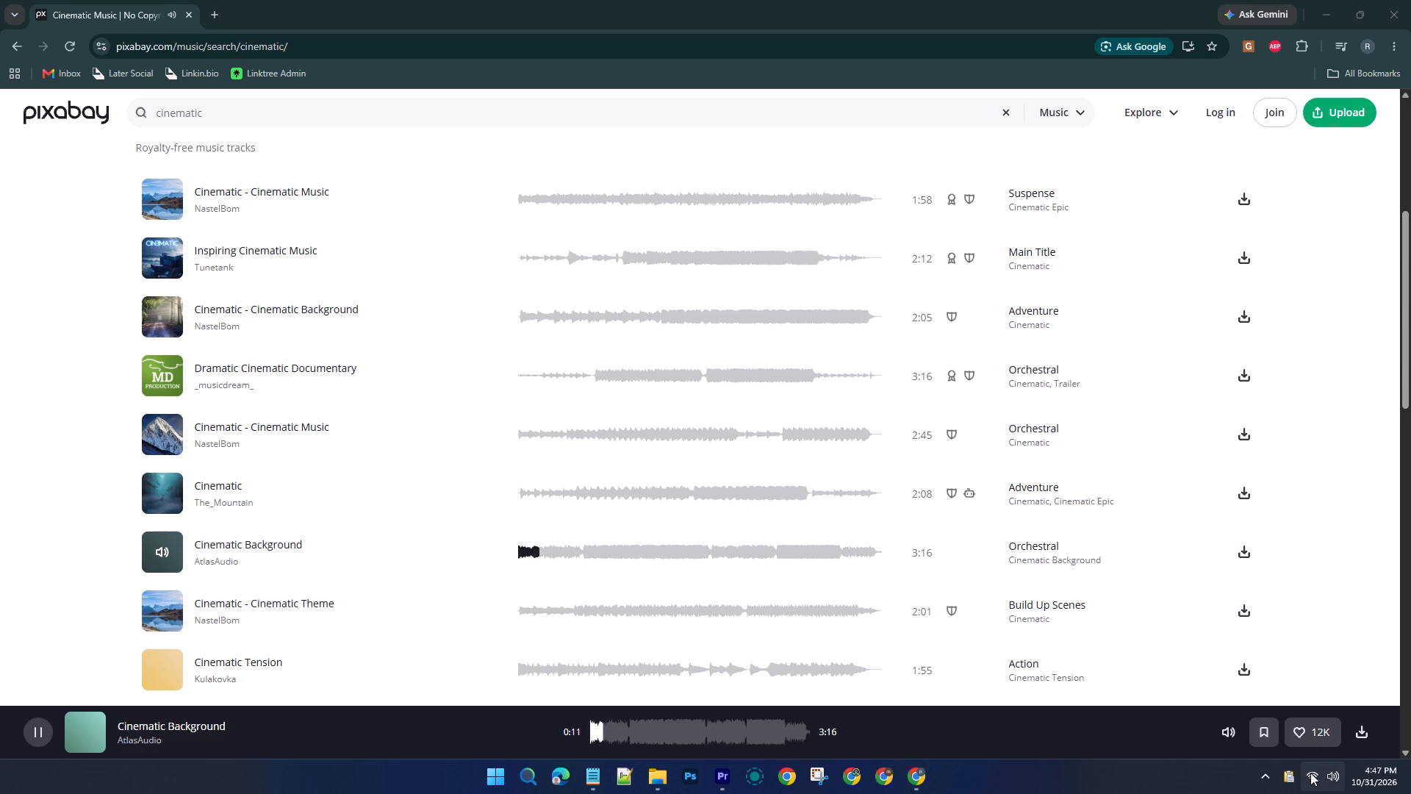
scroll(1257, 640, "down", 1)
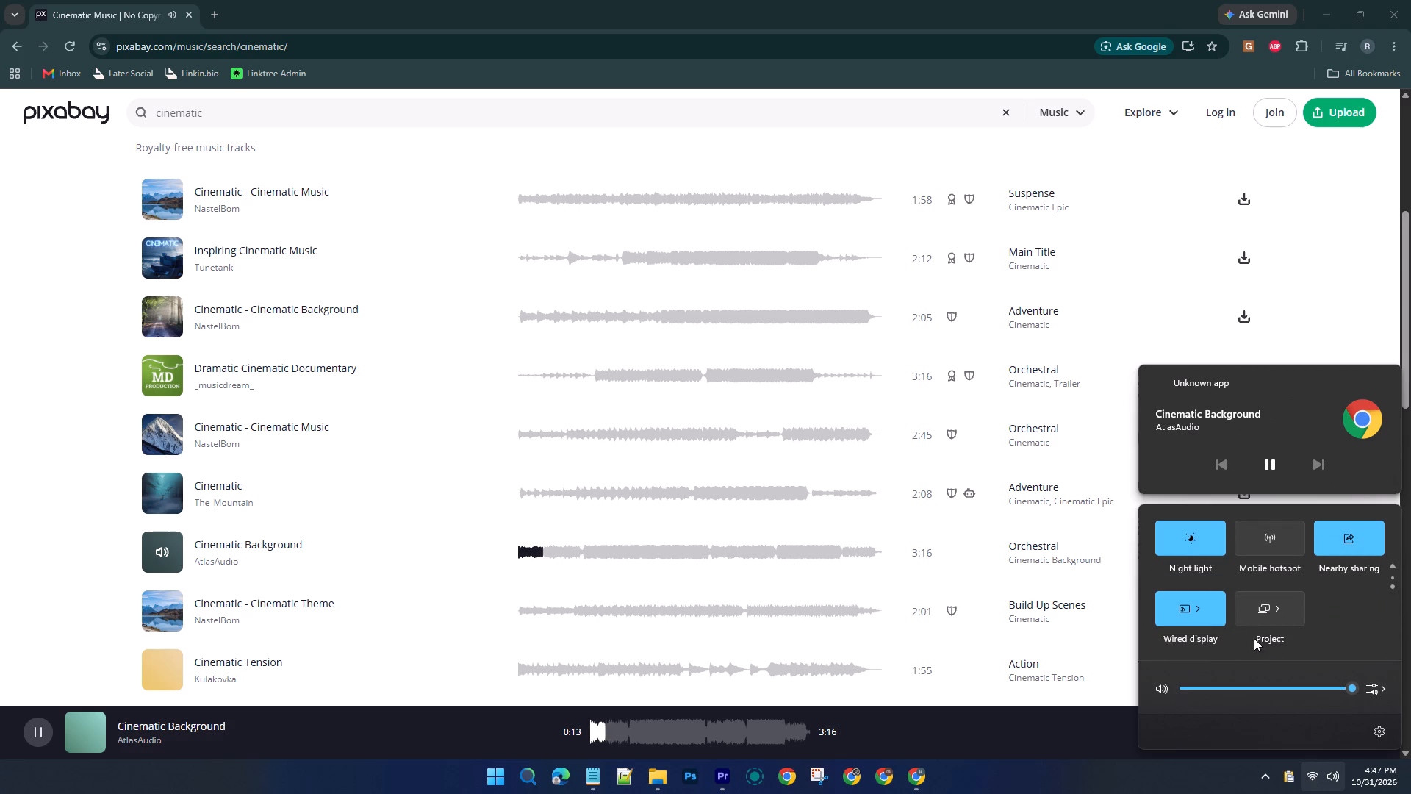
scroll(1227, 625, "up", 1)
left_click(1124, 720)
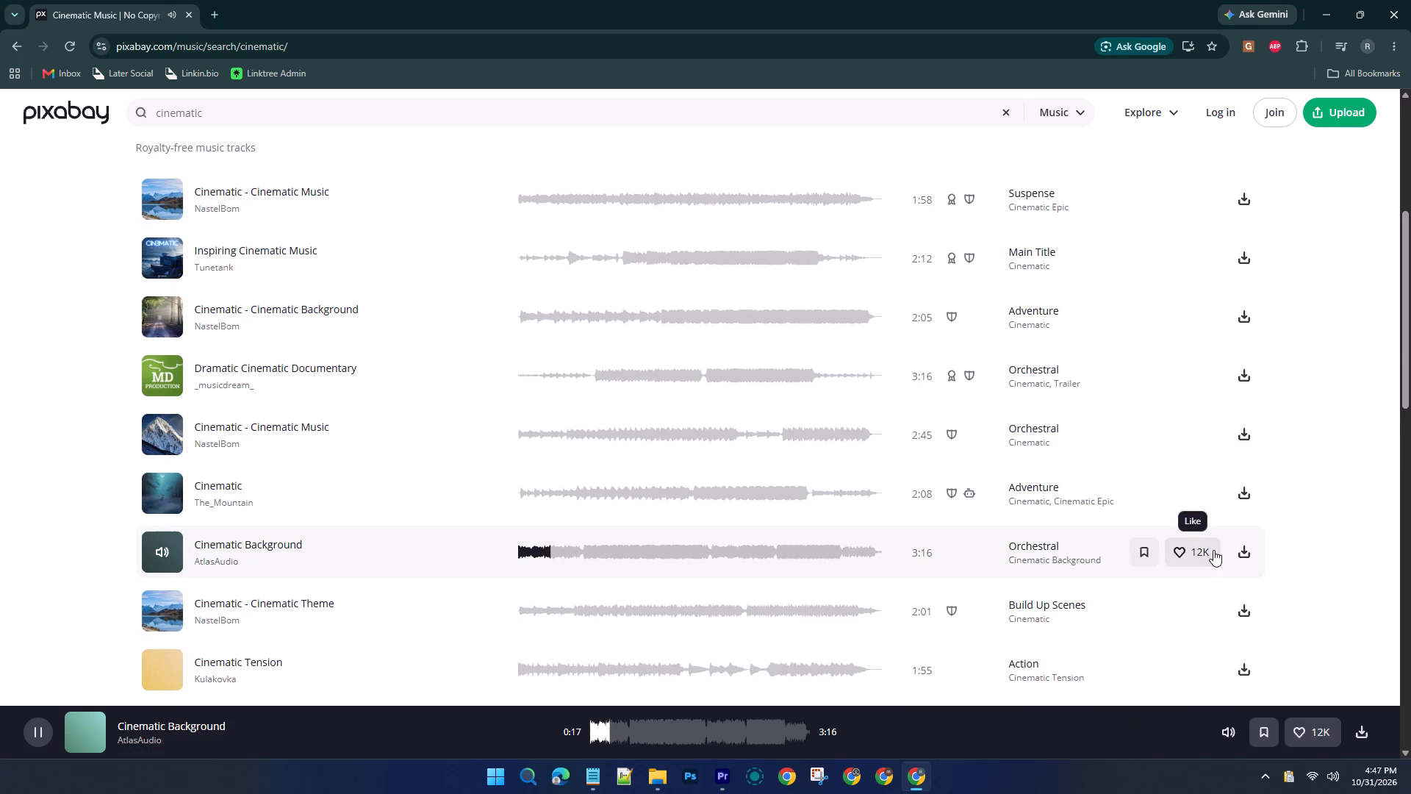
Download the Cinematic Background track by AtlasAudio and show the file in the Downloads folder.
left_click(1250, 551)
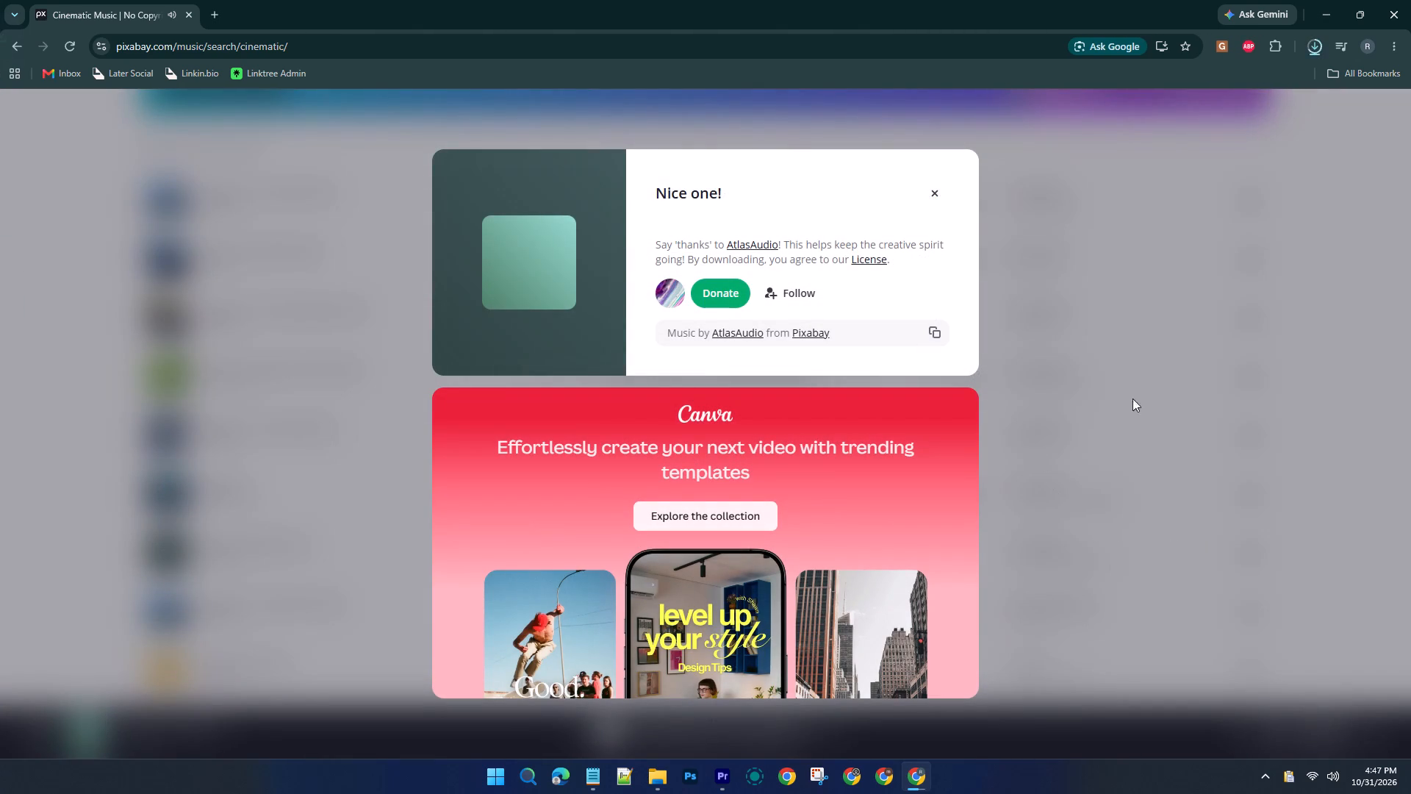
left_click(1275, 82)
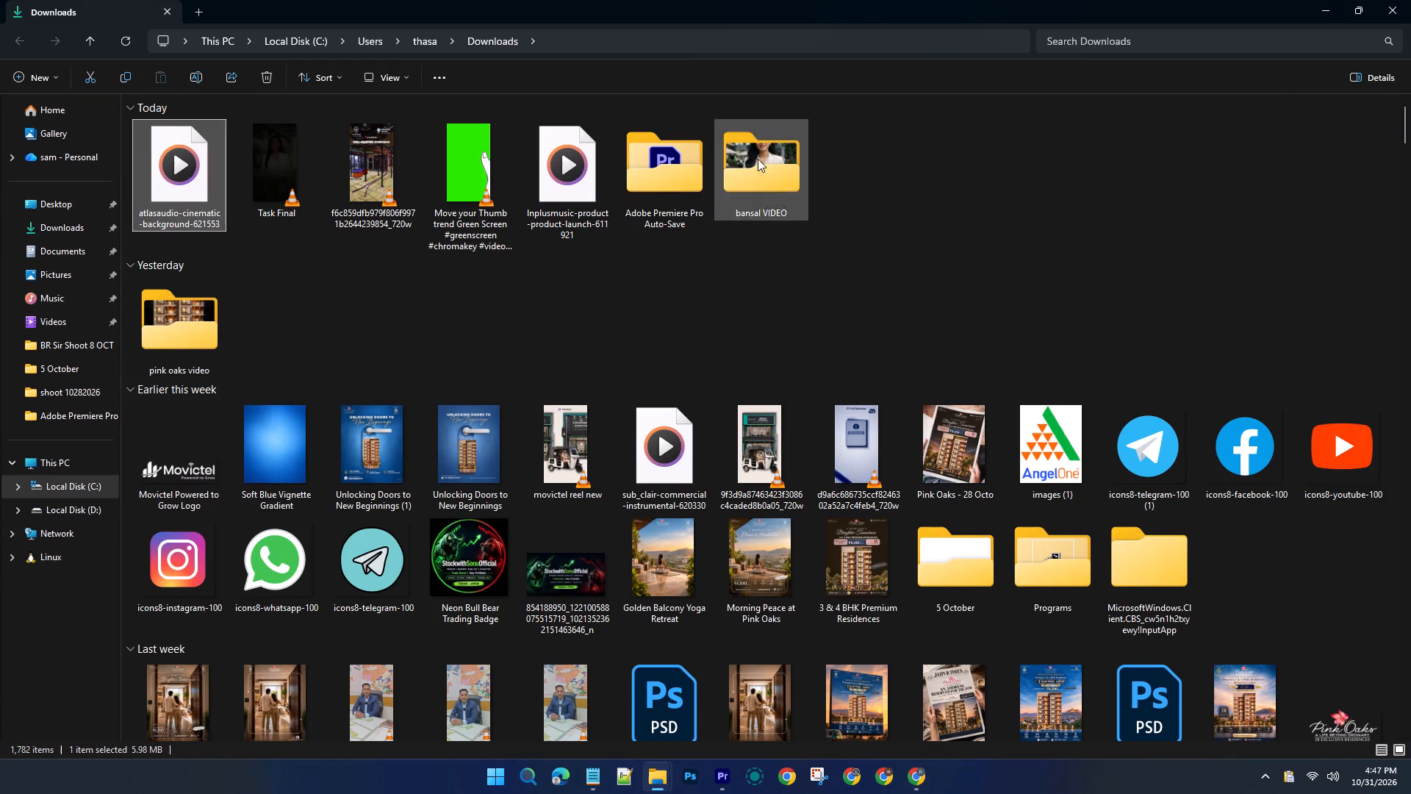
Add atlasaudio-cinematic-background-621553 from the Downloads folder to track A2 at the start of the Premiere sequence.
left_click_drag(191, 182, 226, 260)
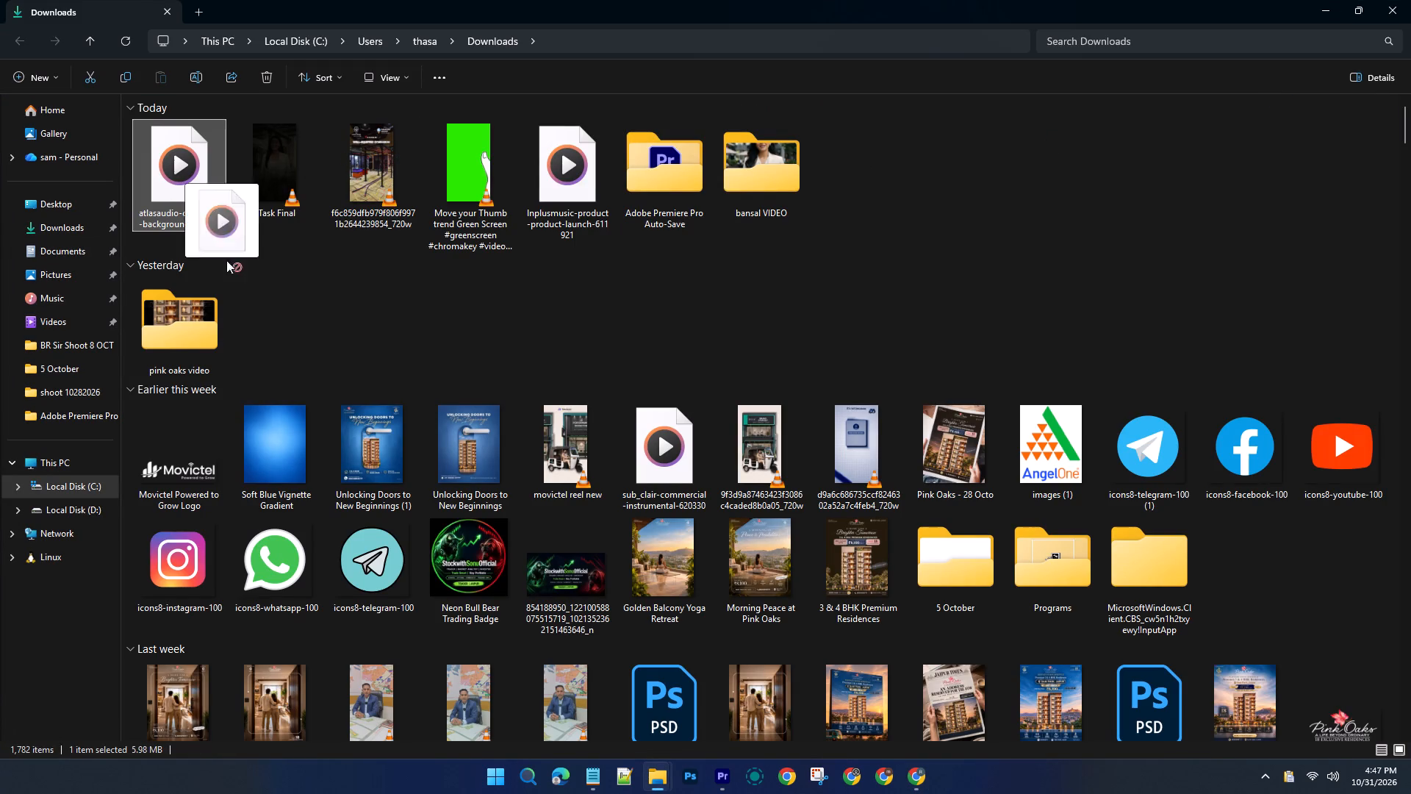
left_click_drag(226, 260, 705, 741)
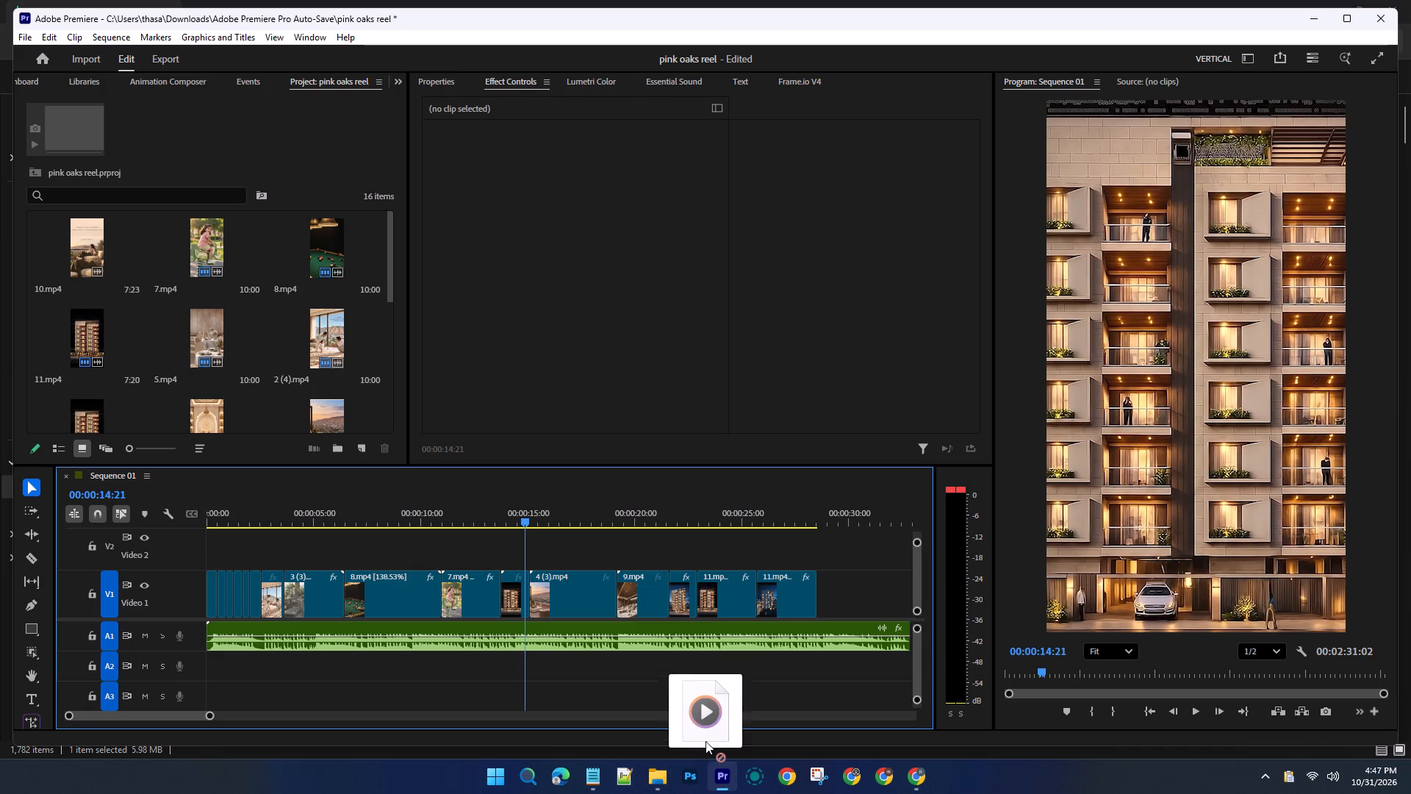
left_click_drag(705, 741, 161, 659)
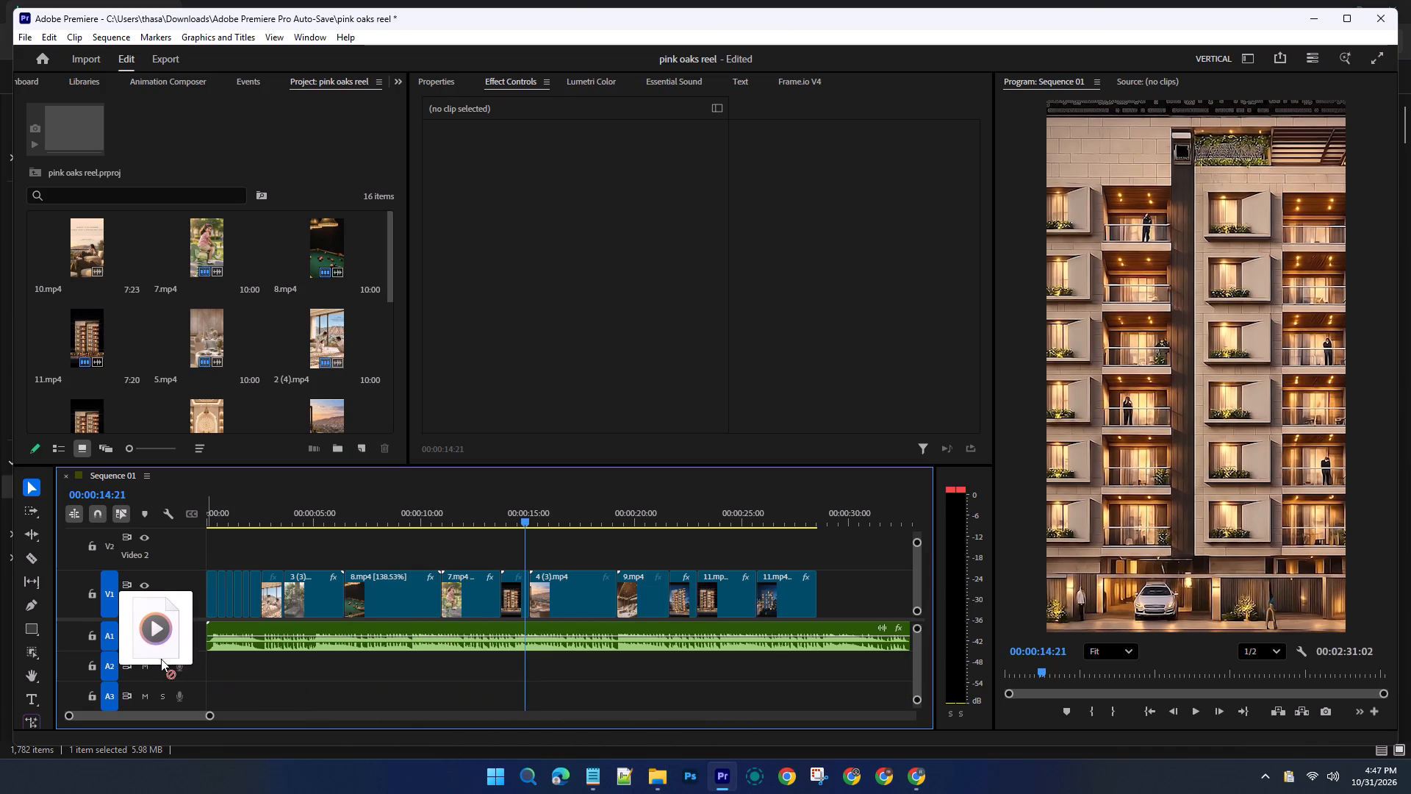
left_click_drag(161, 659, 209, 668)
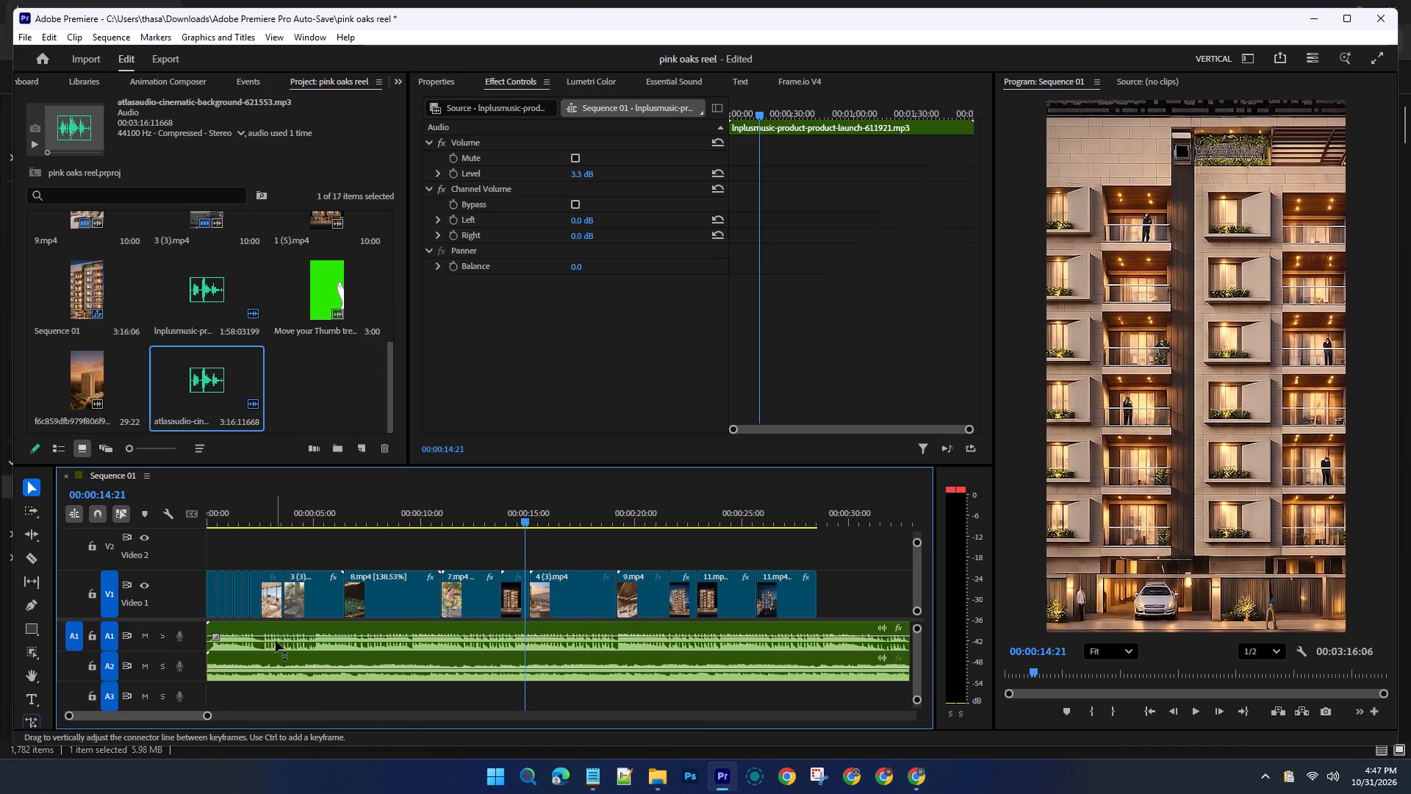
Delete the Inplusmusic product-launch music clip from track A1.
left_click(276, 640)
key("Delete")
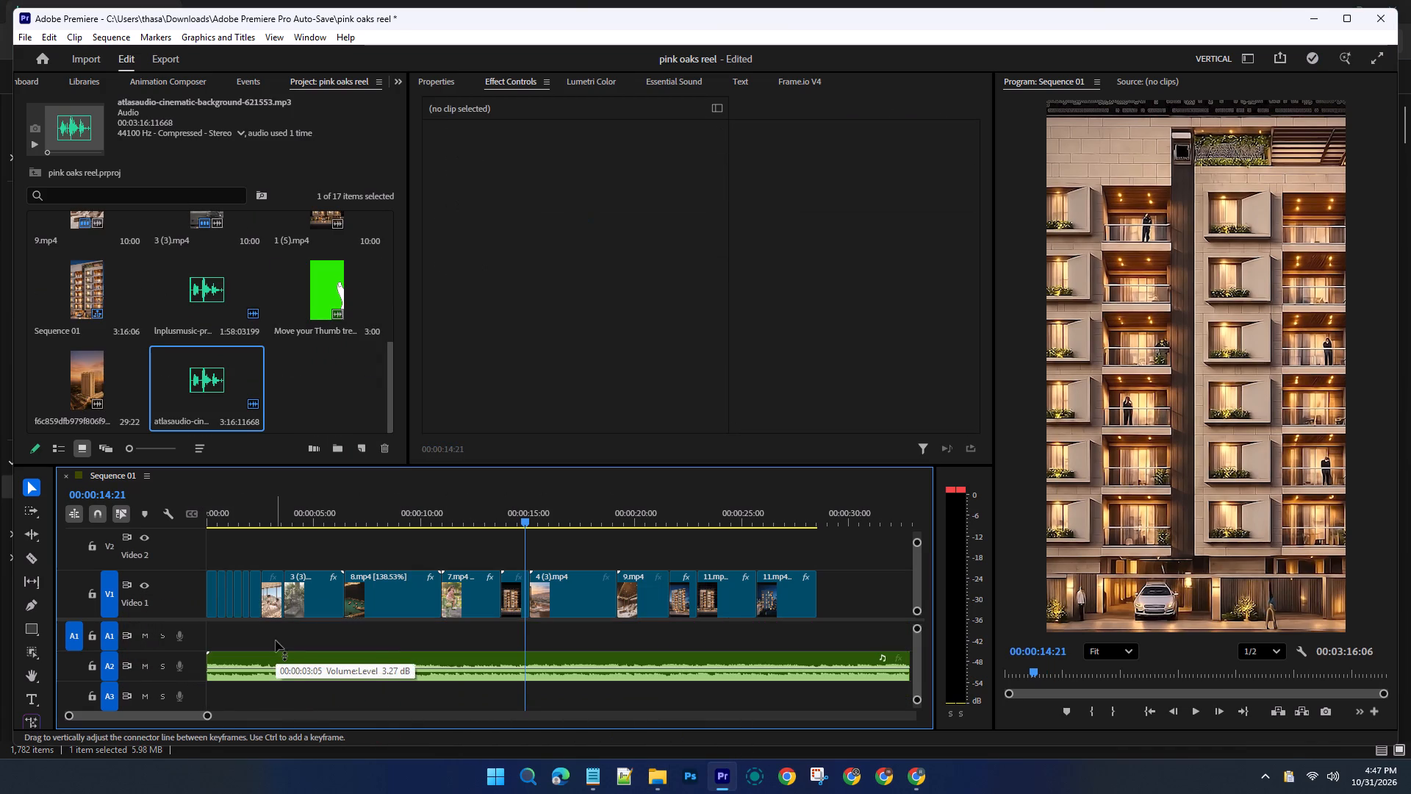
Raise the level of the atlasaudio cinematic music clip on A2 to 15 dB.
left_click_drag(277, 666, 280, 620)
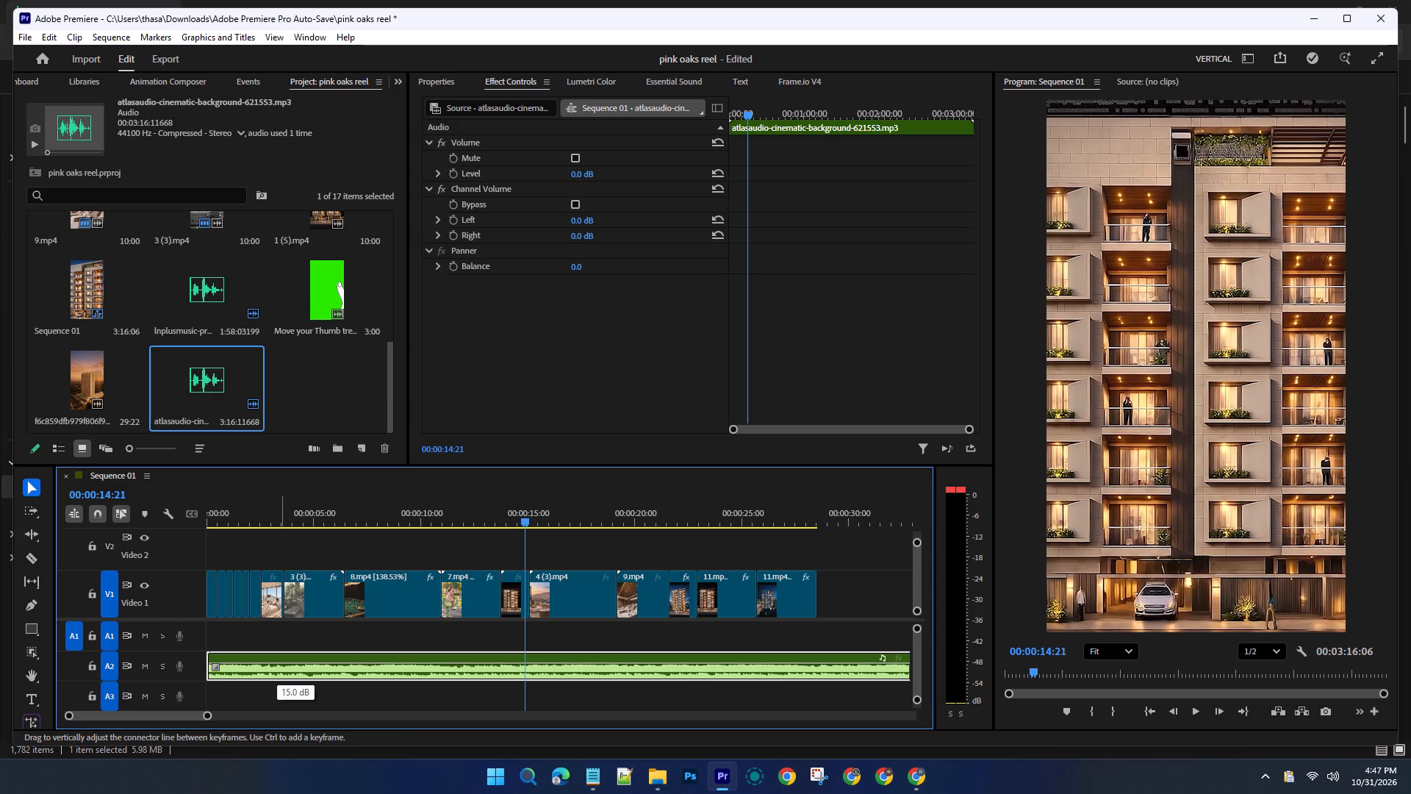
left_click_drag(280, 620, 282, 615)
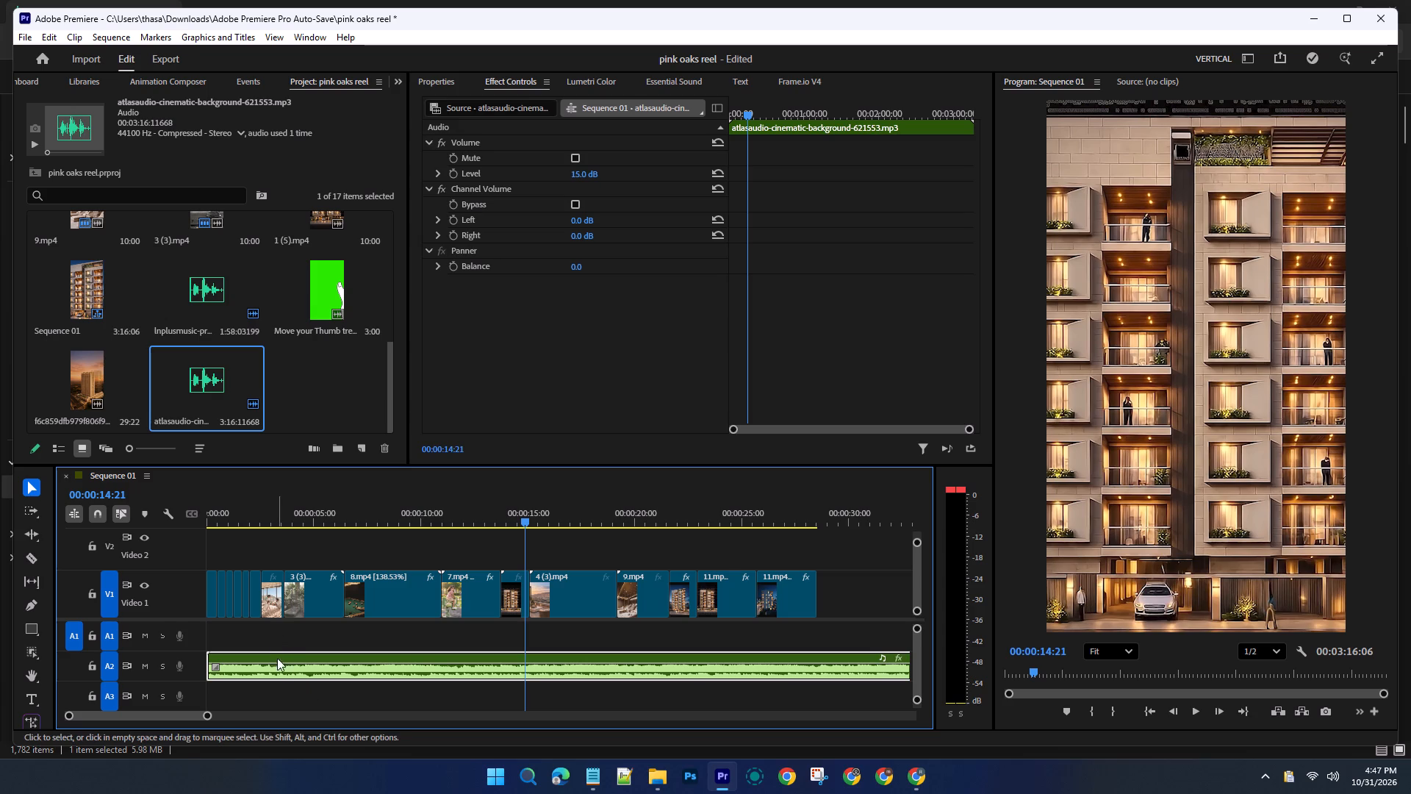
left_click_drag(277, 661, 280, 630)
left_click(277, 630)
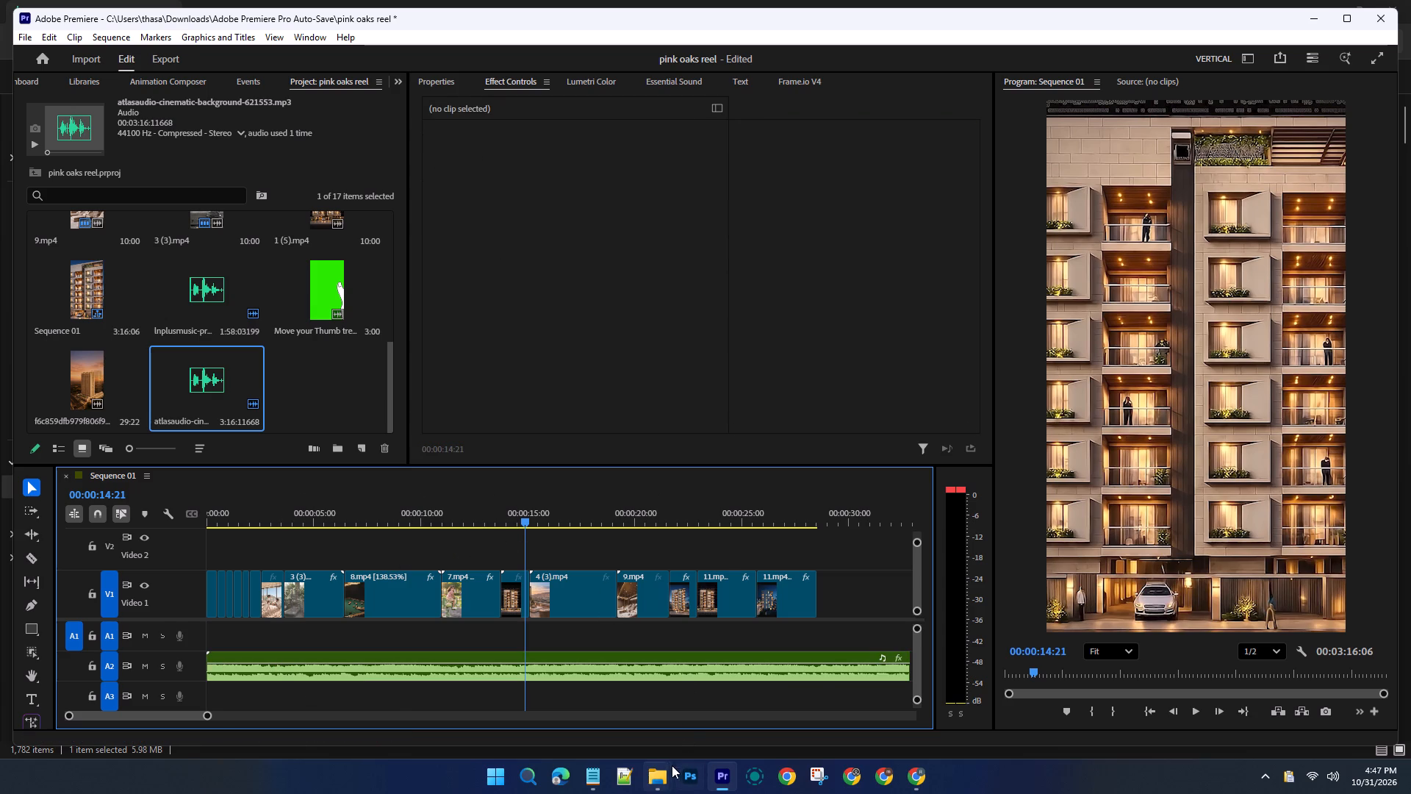
Switch to Chrome and close the Pixabay cinematic music tab to stop its playback.
left_click(909, 773)
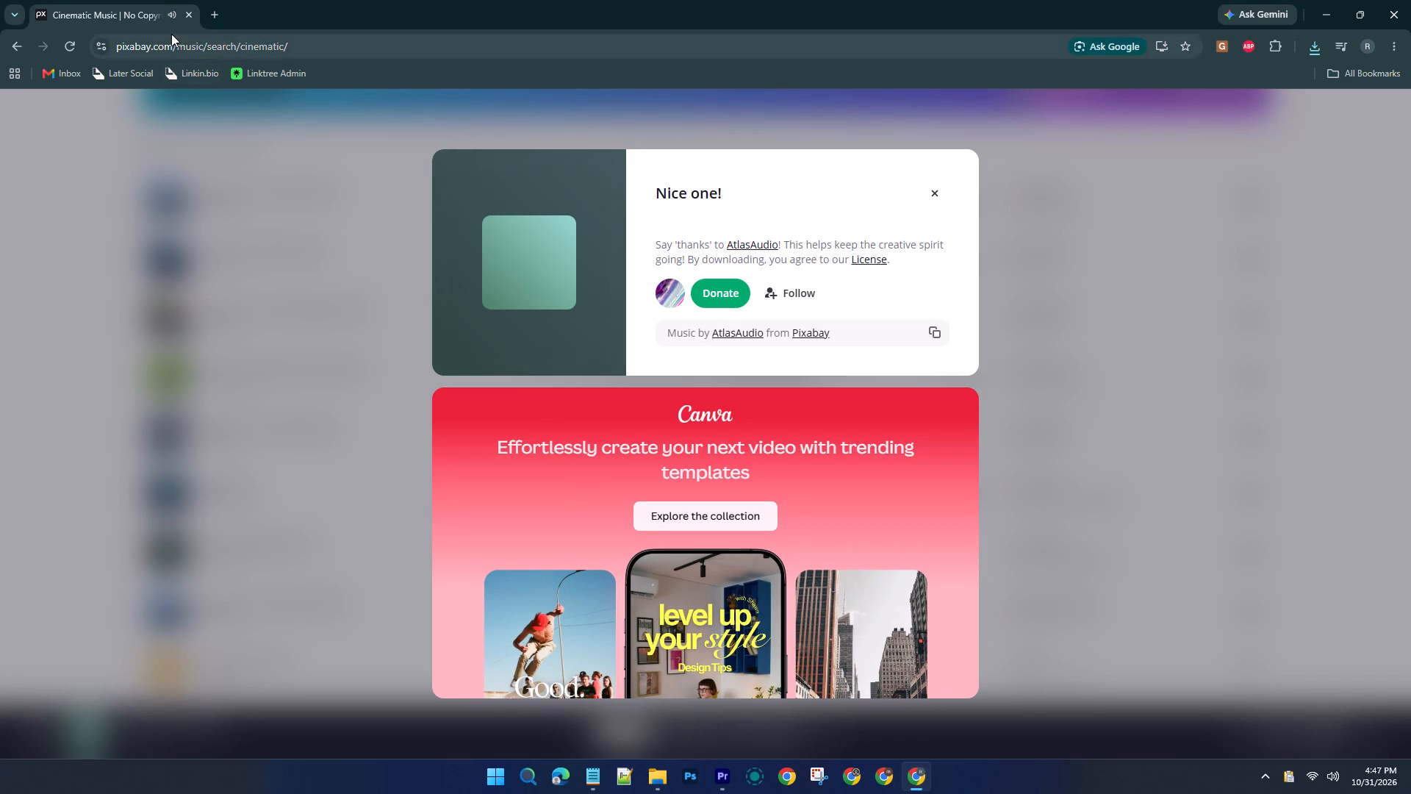
left_click(183, 14)
left_click(184, 13)
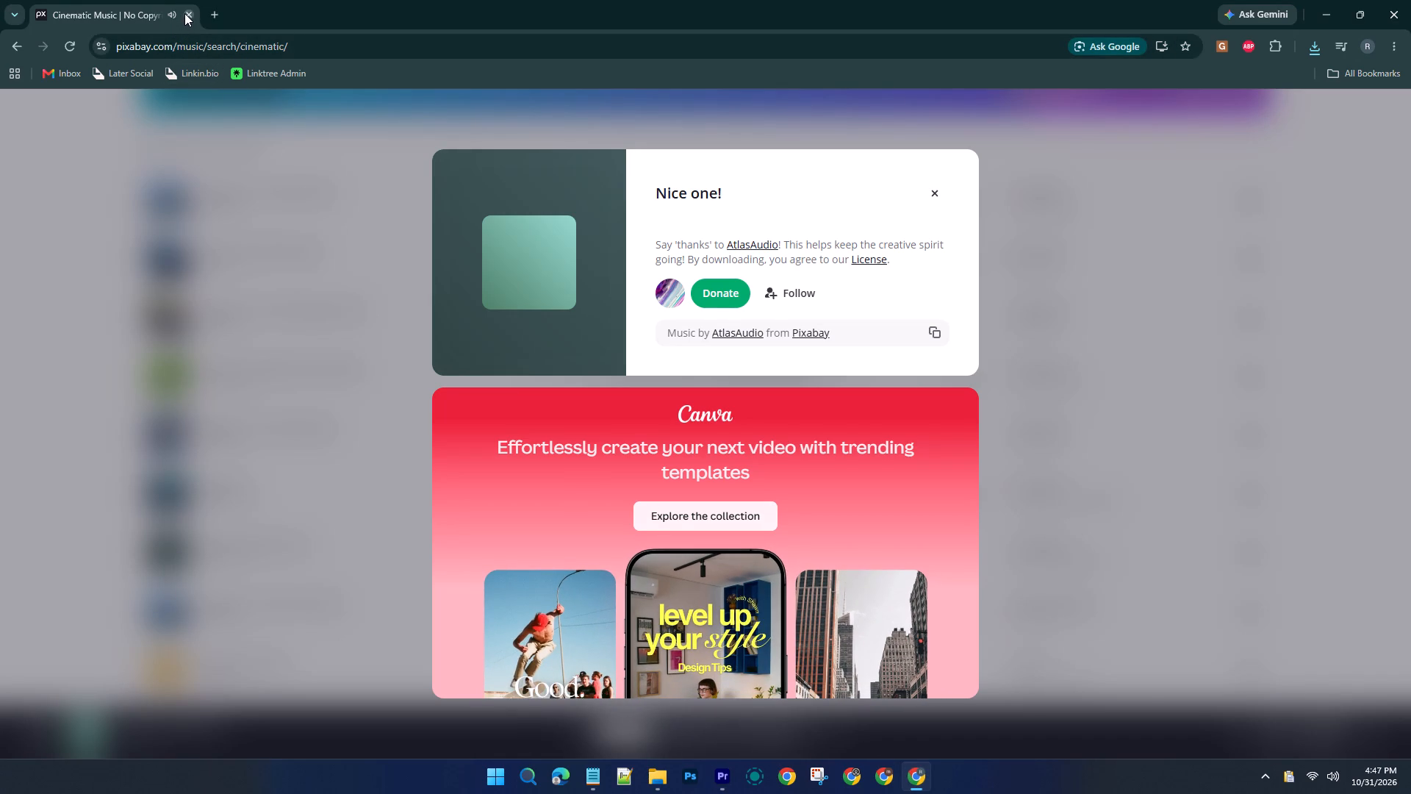
Return the playhead to the sequence start and delete the short second clip on V1, leaving a gap after the first.
left_click_drag(525, 521, 265, 547)
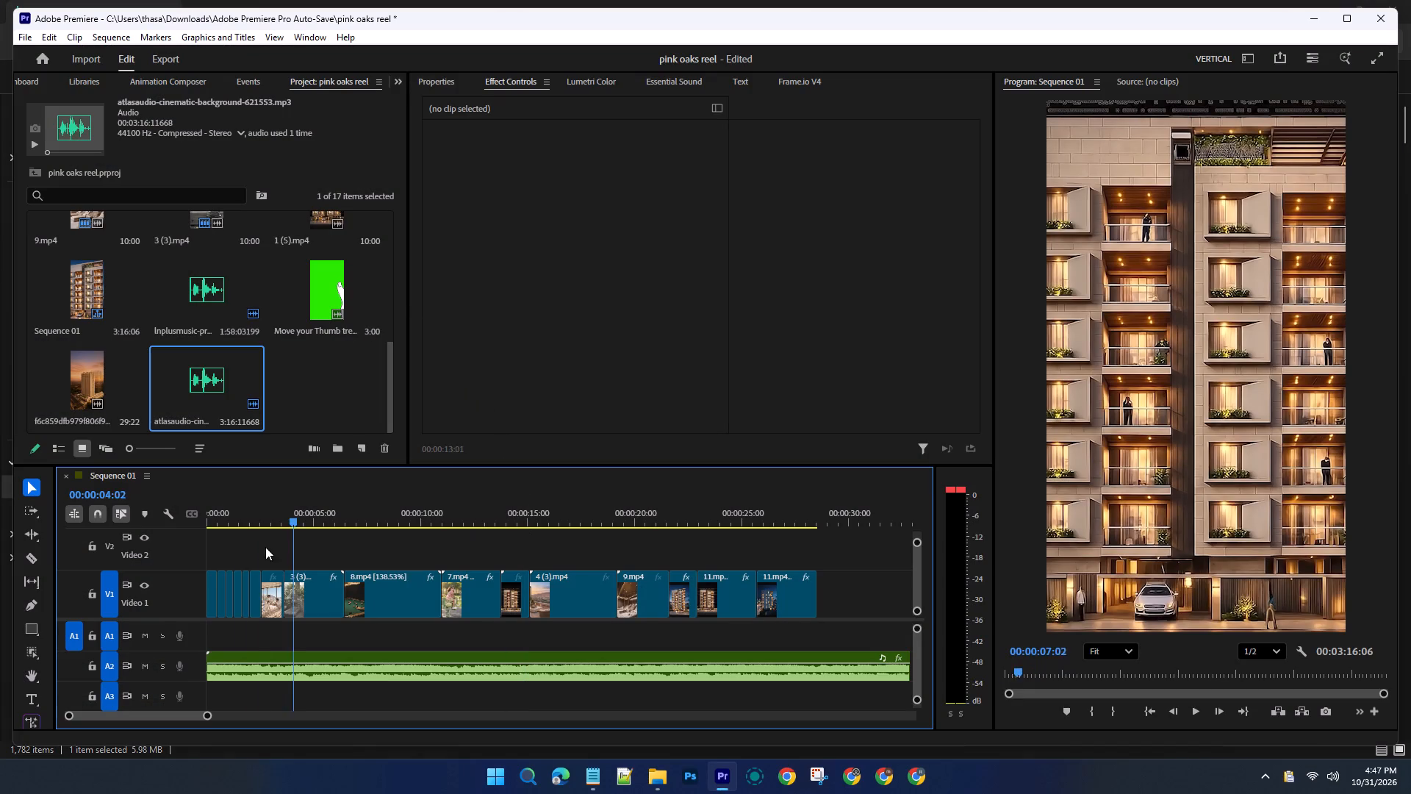
left_click_drag(265, 547, 180, 547)
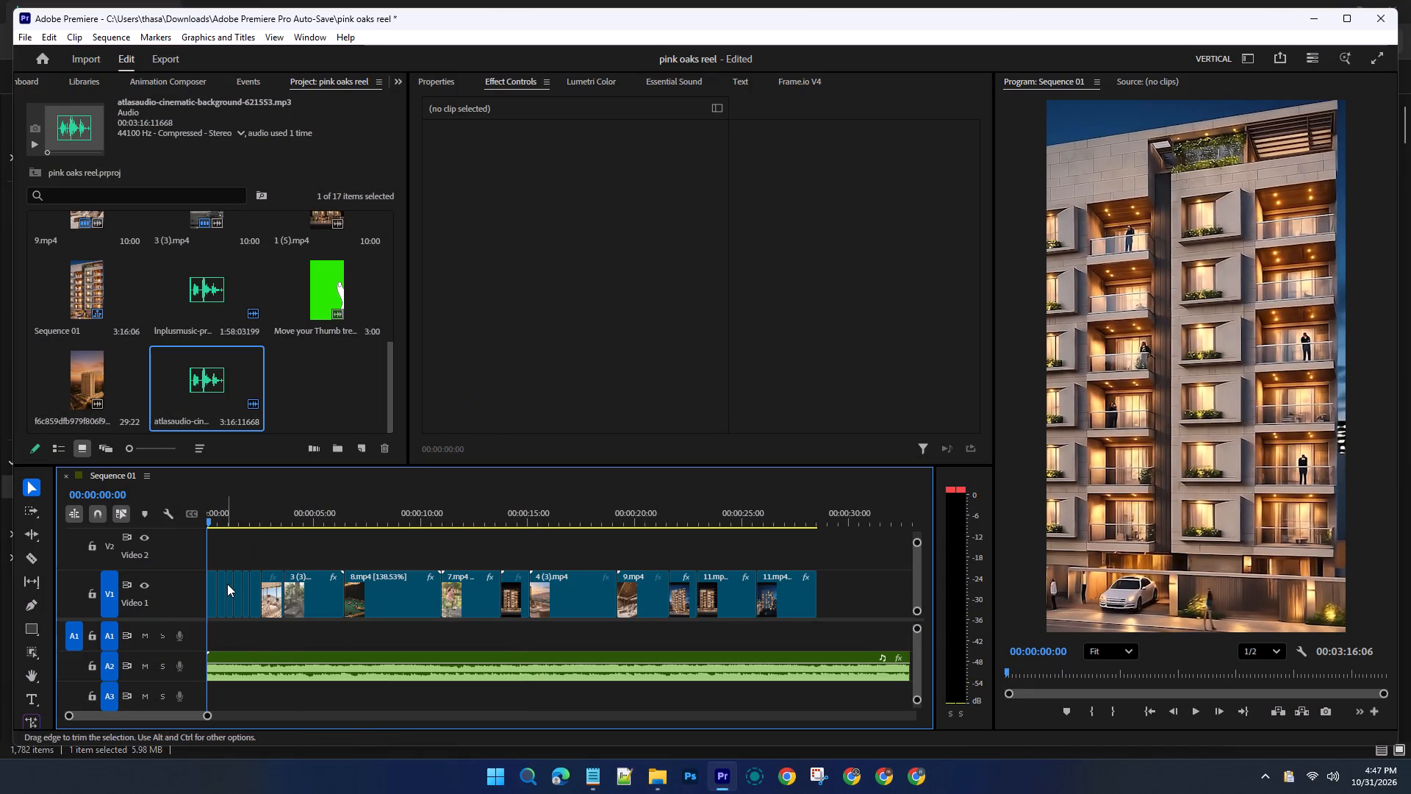
left_click(218, 593)
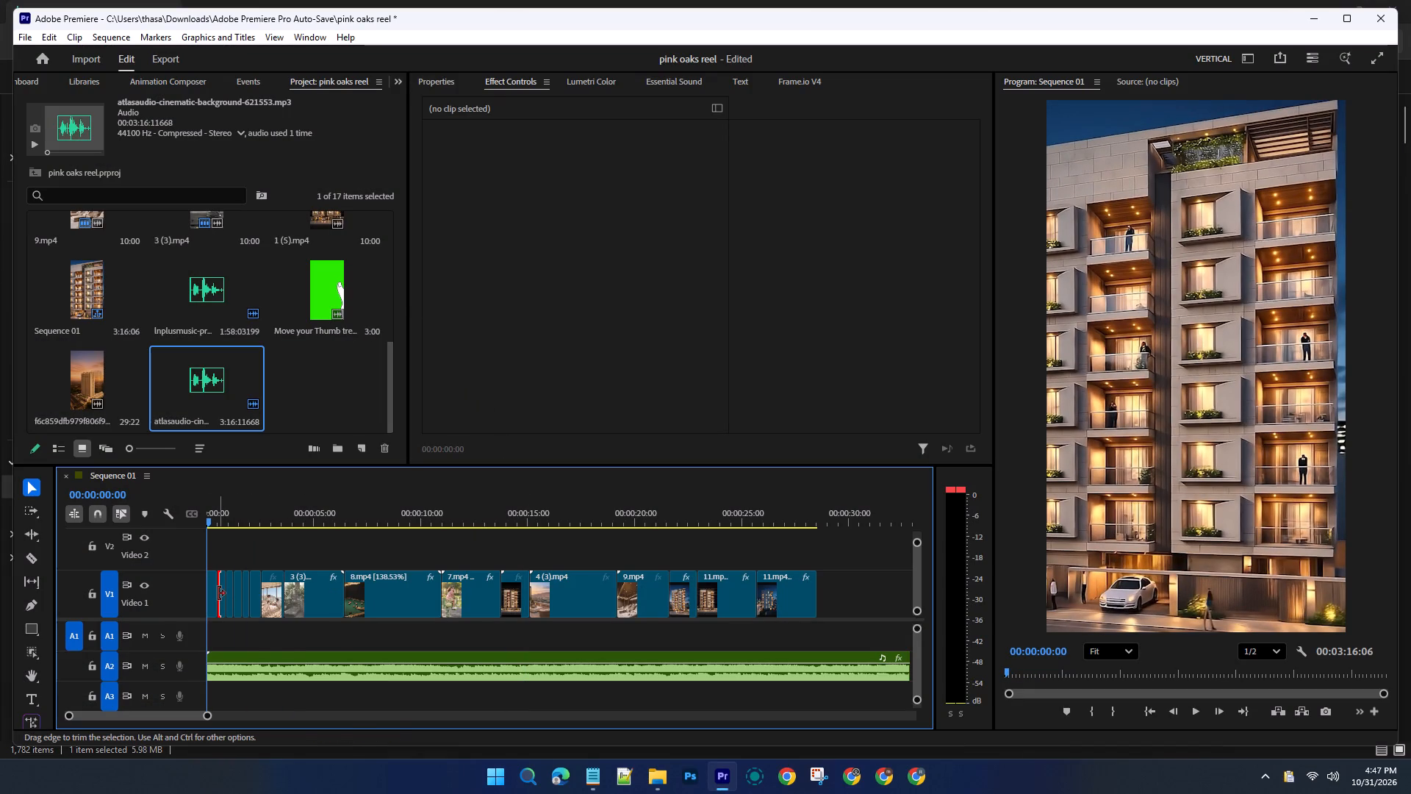
left_click(223, 598)
key("Delete")
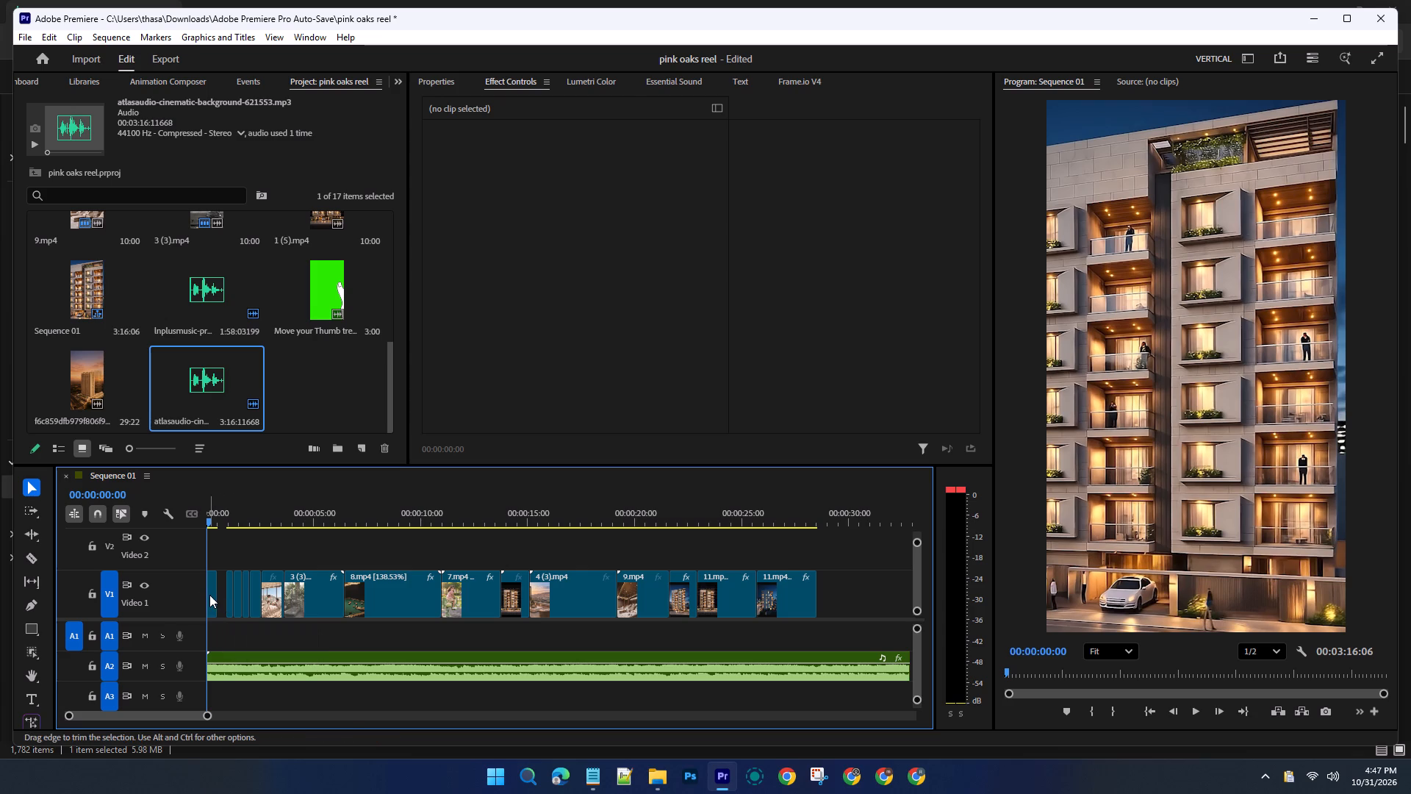
Play the opening seconds of the sequence to check the first V1 clips and audio levels against the new music.
left_click(209, 595)
key("space")
key("space")
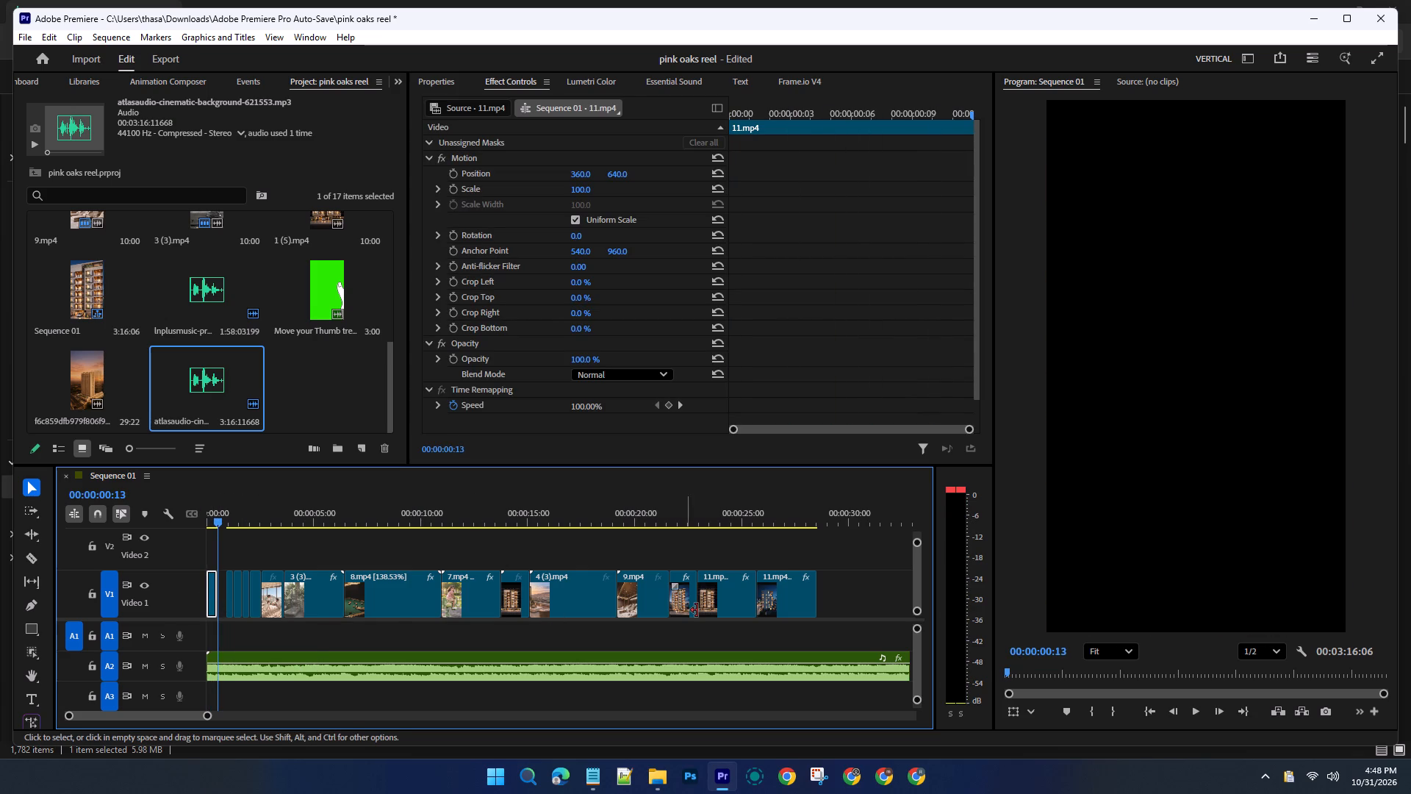
key("space")
key("space")
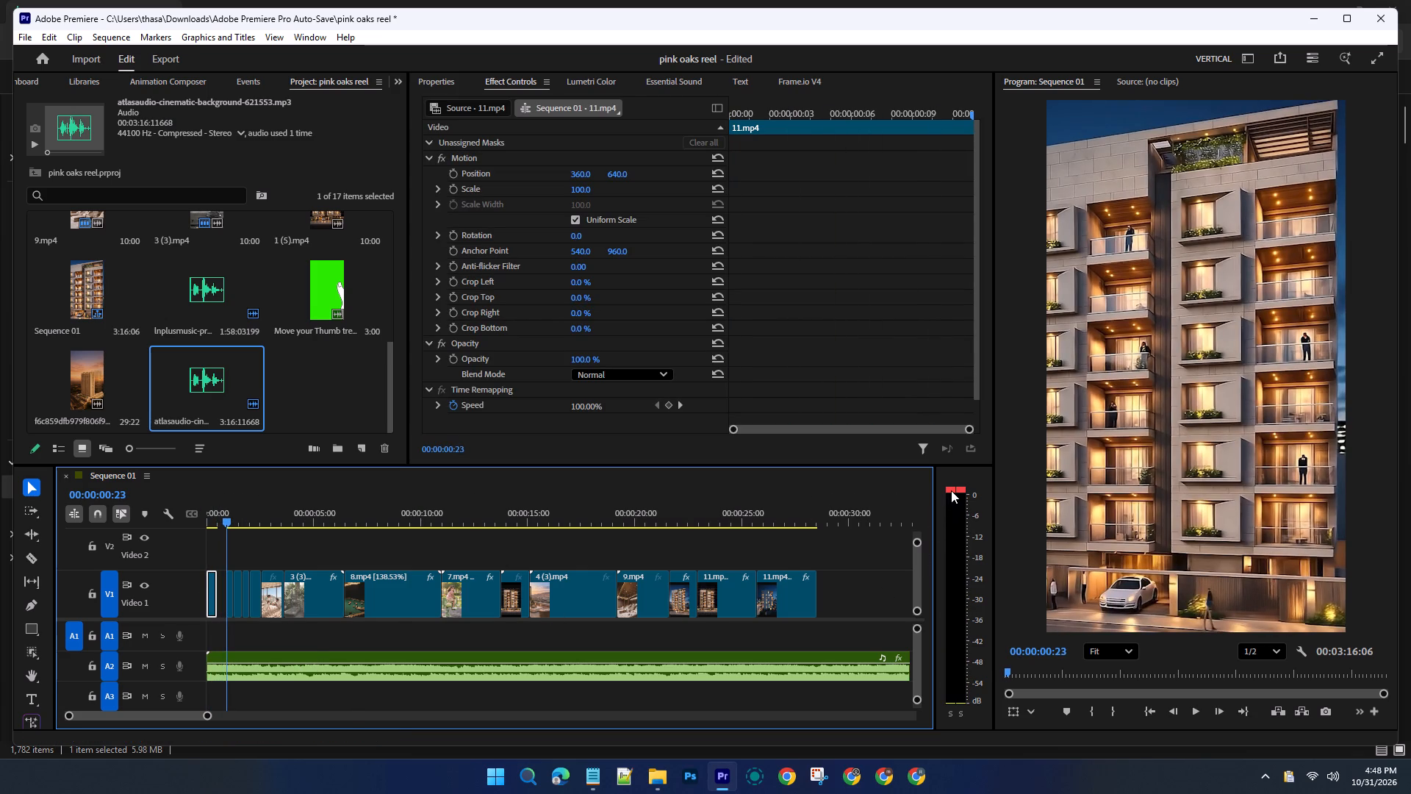
left_click_drag(951, 490, 951, 521)
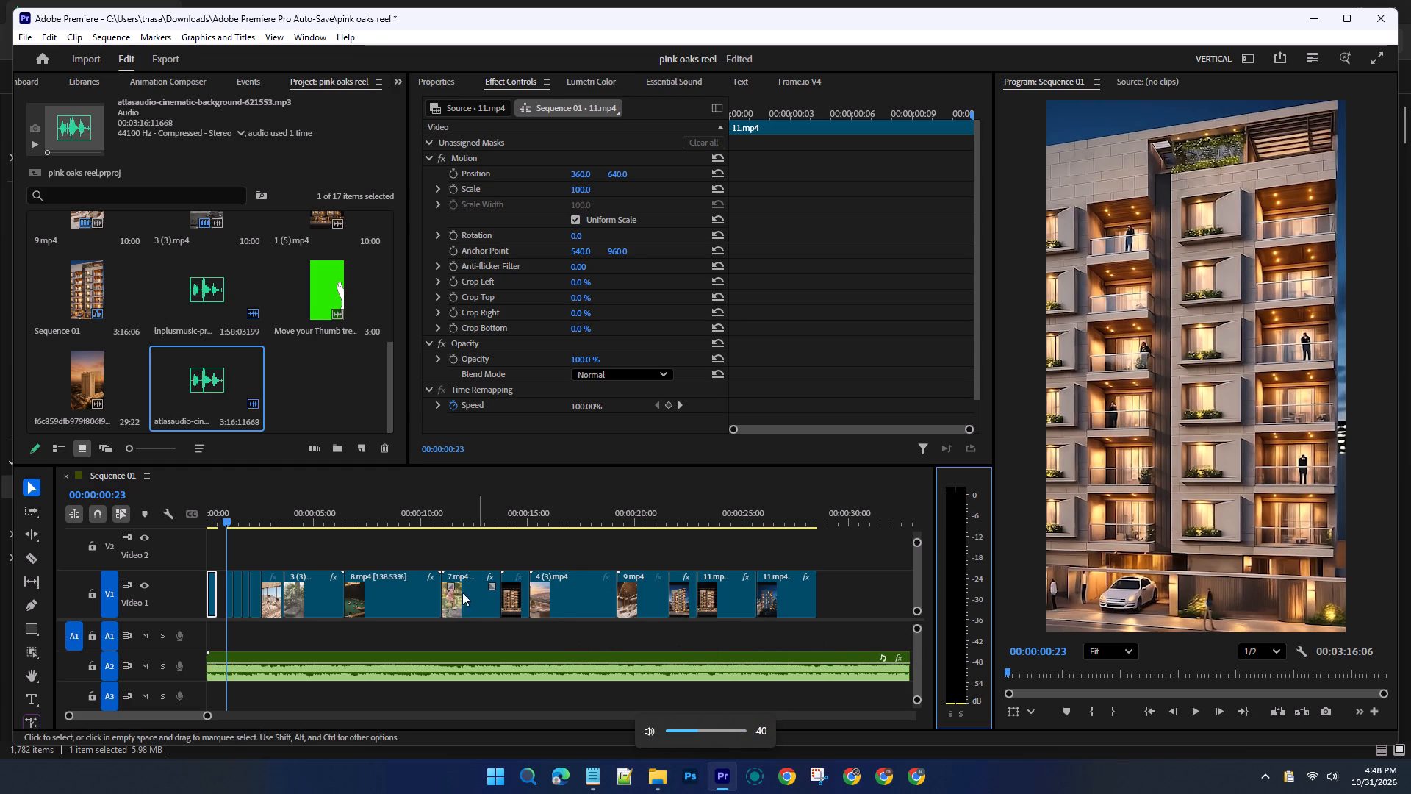
left_click_drag(223, 521, 187, 521)
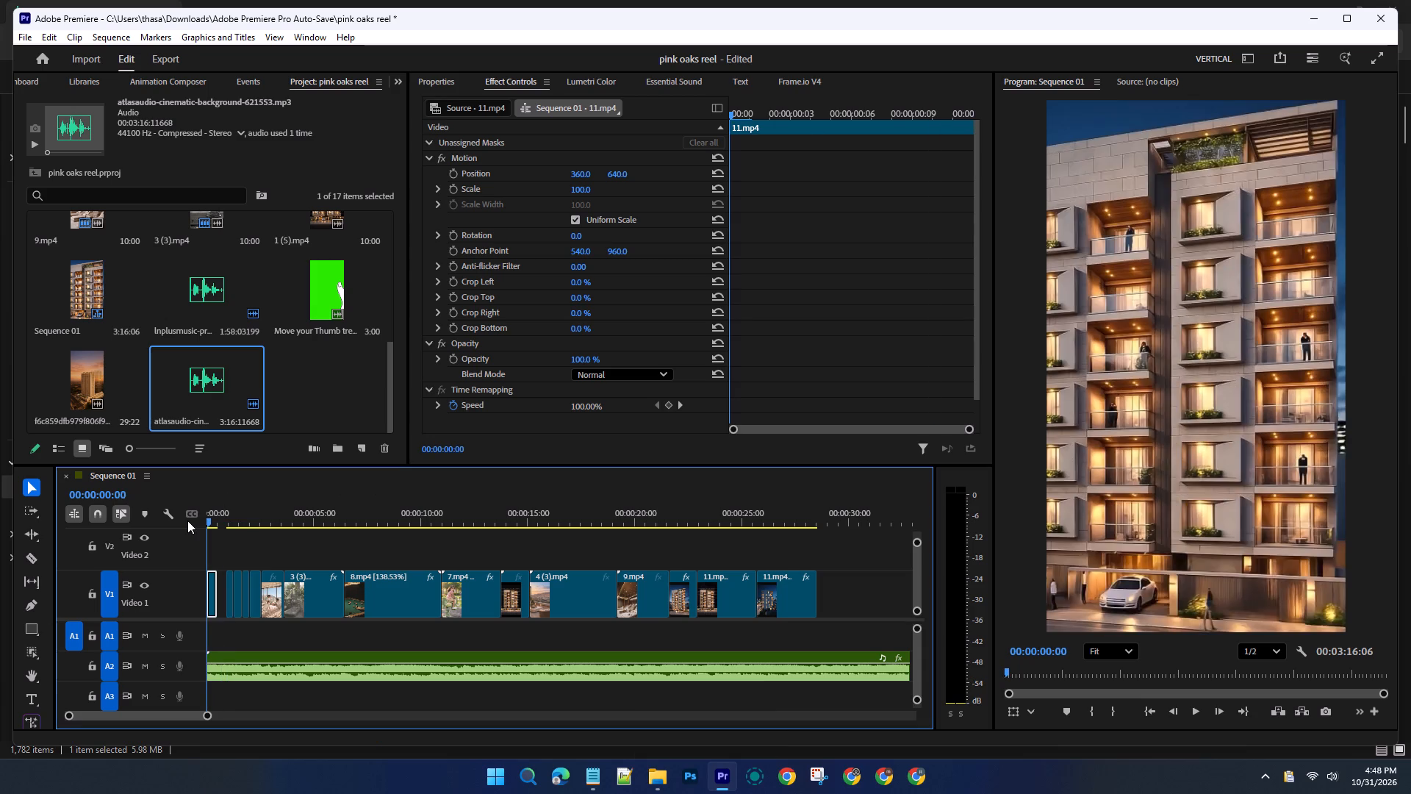
key("space")
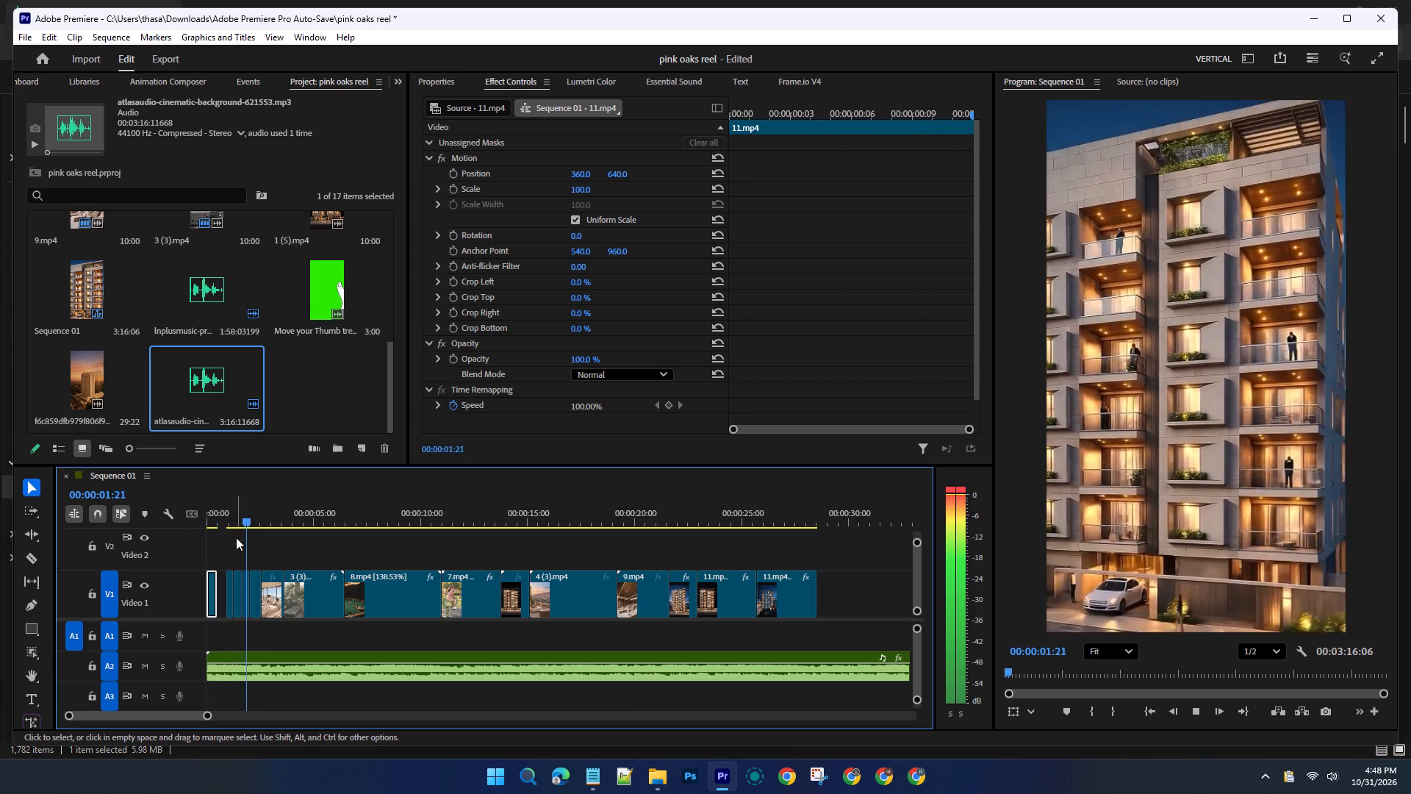
key("space")
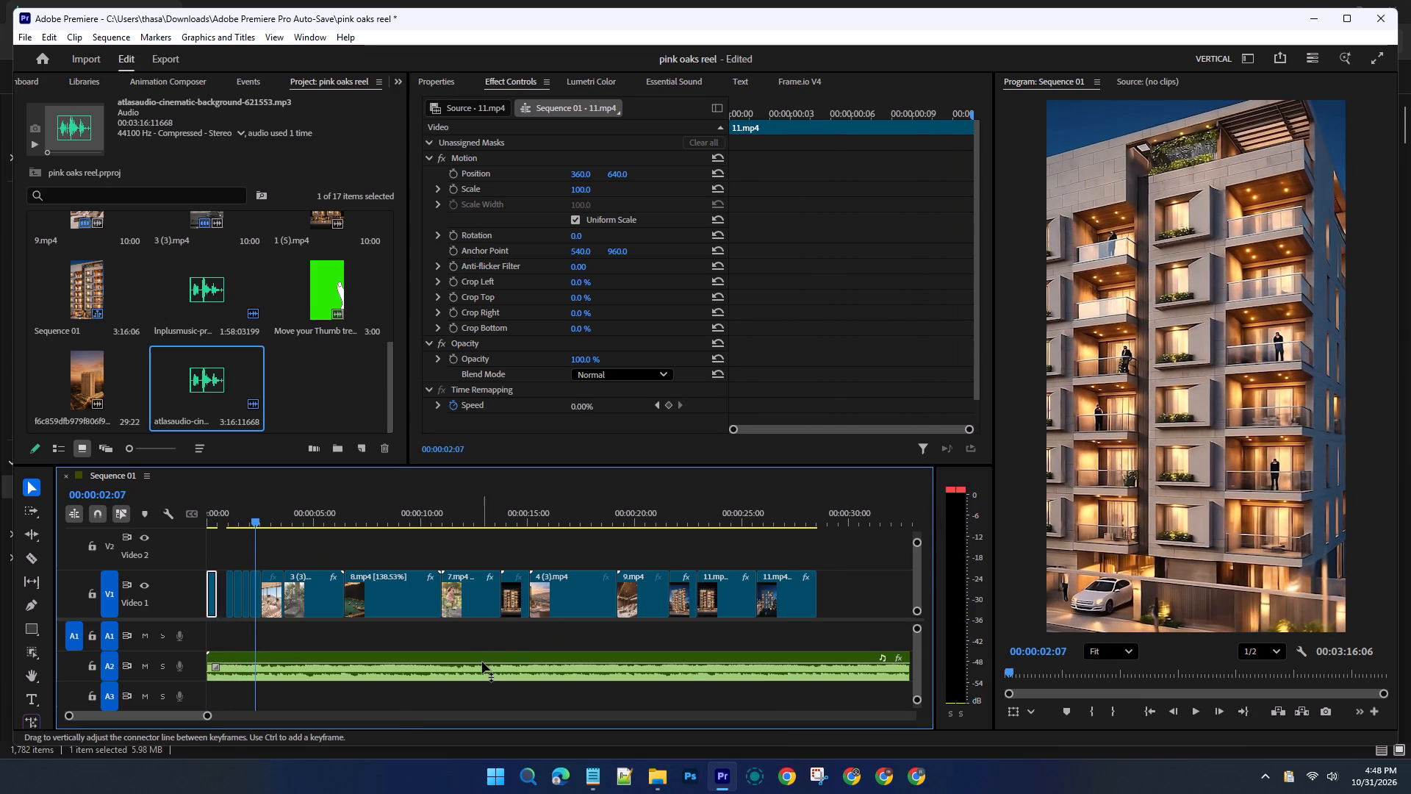
Lower the level of the atlasaudio cinematic music clip on A2 to -7.6 dB.
left_click_drag(482, 662, 482, 670)
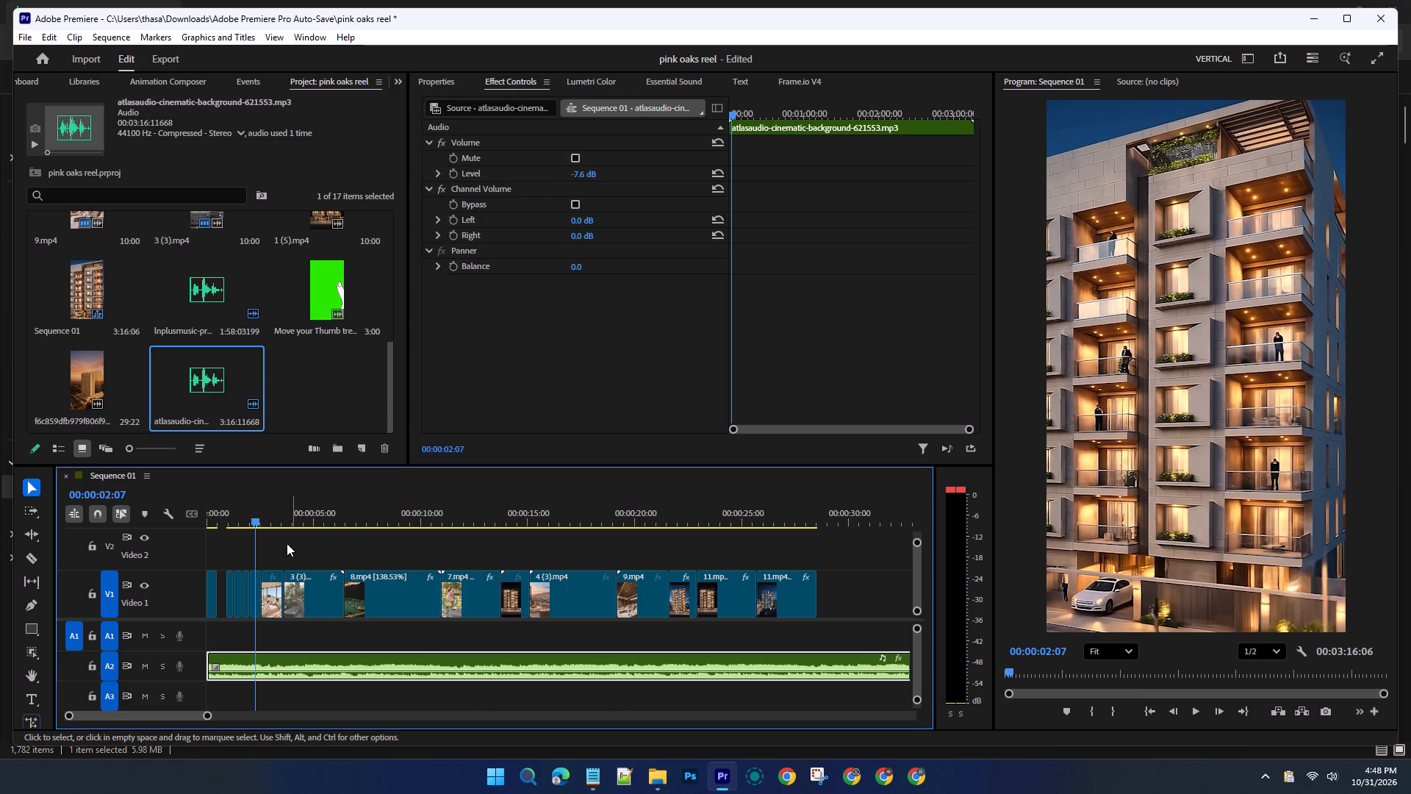
Play the sequence from its start to check how the music sounds at its new level over the opening clips.
left_click_drag(253, 519, 219, 522)
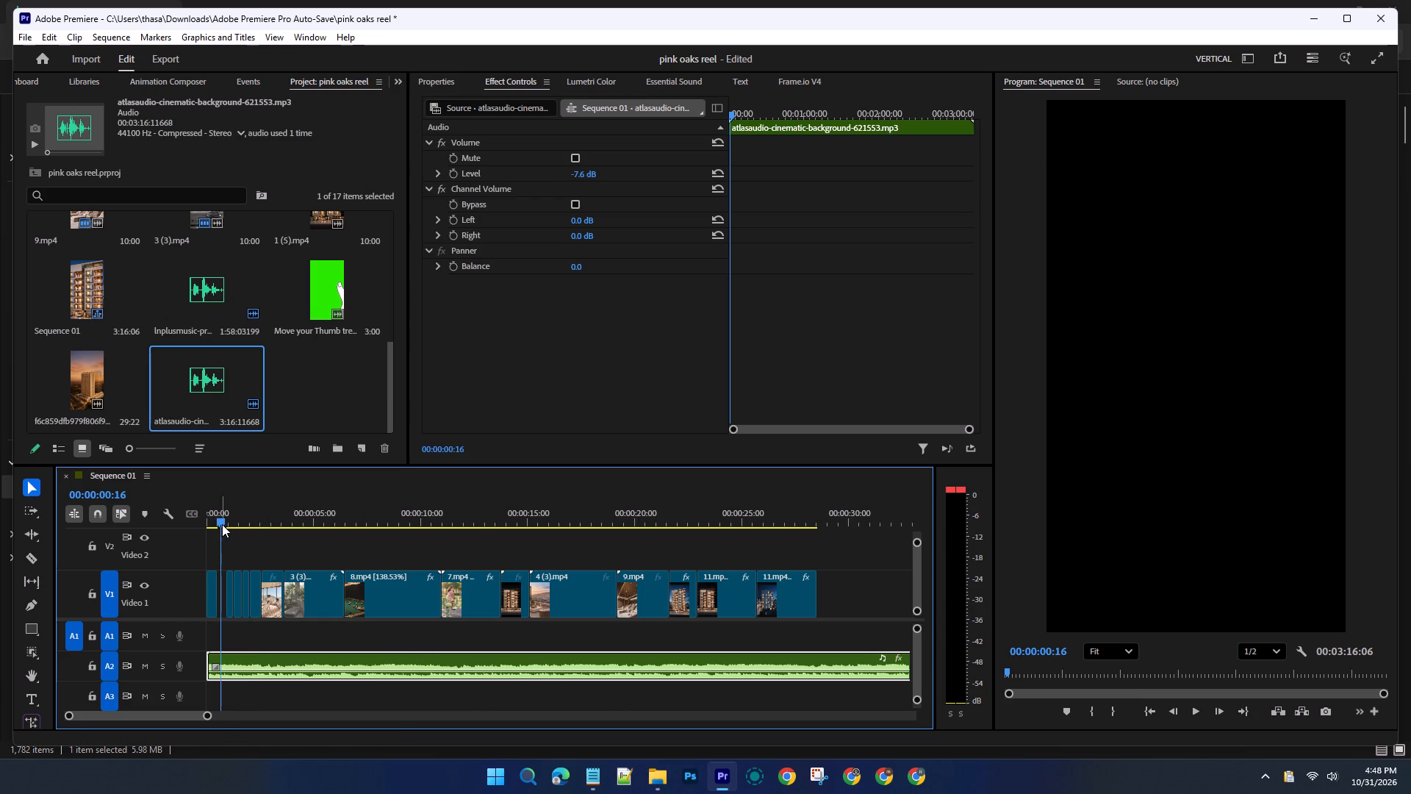
left_click_drag(222, 524, 193, 528)
key("space")
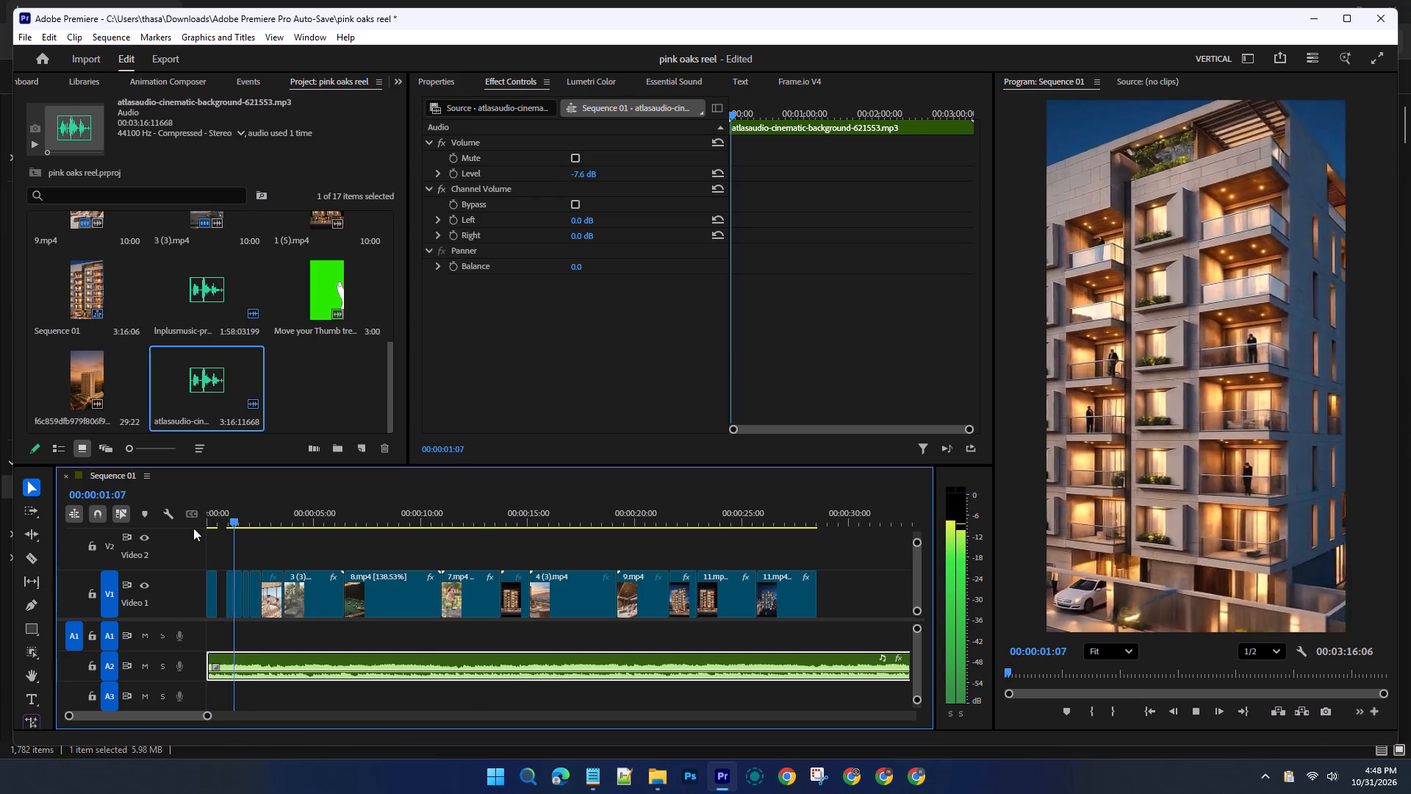
key("space")
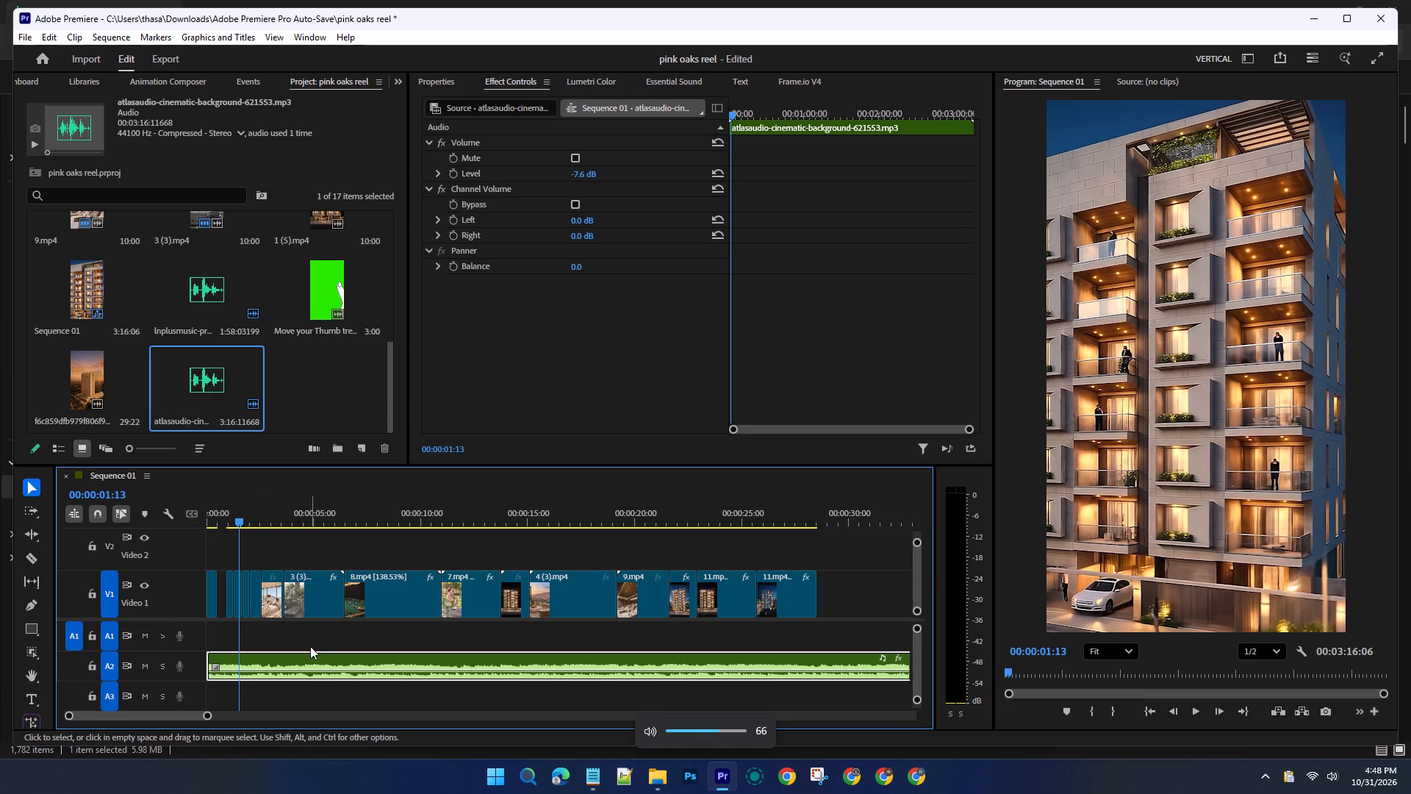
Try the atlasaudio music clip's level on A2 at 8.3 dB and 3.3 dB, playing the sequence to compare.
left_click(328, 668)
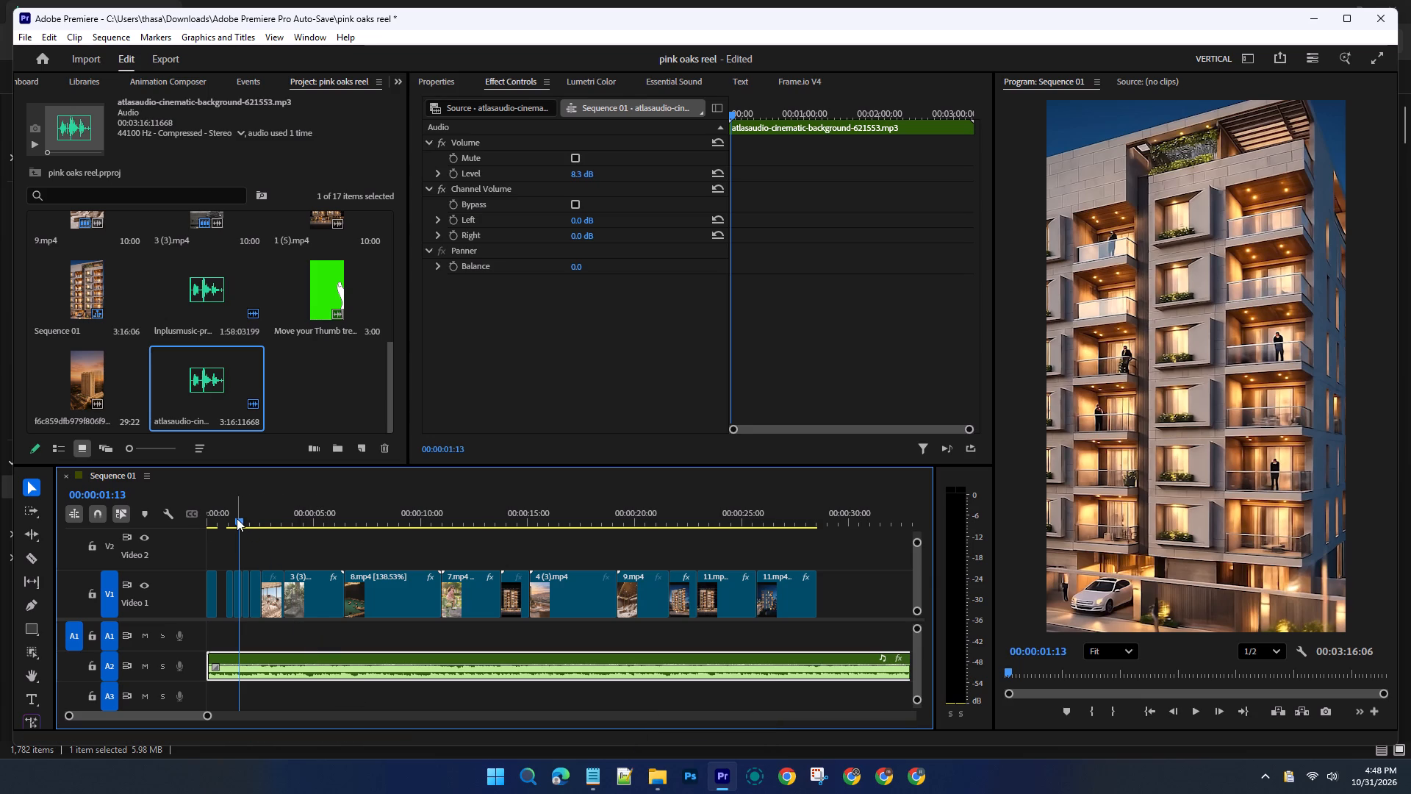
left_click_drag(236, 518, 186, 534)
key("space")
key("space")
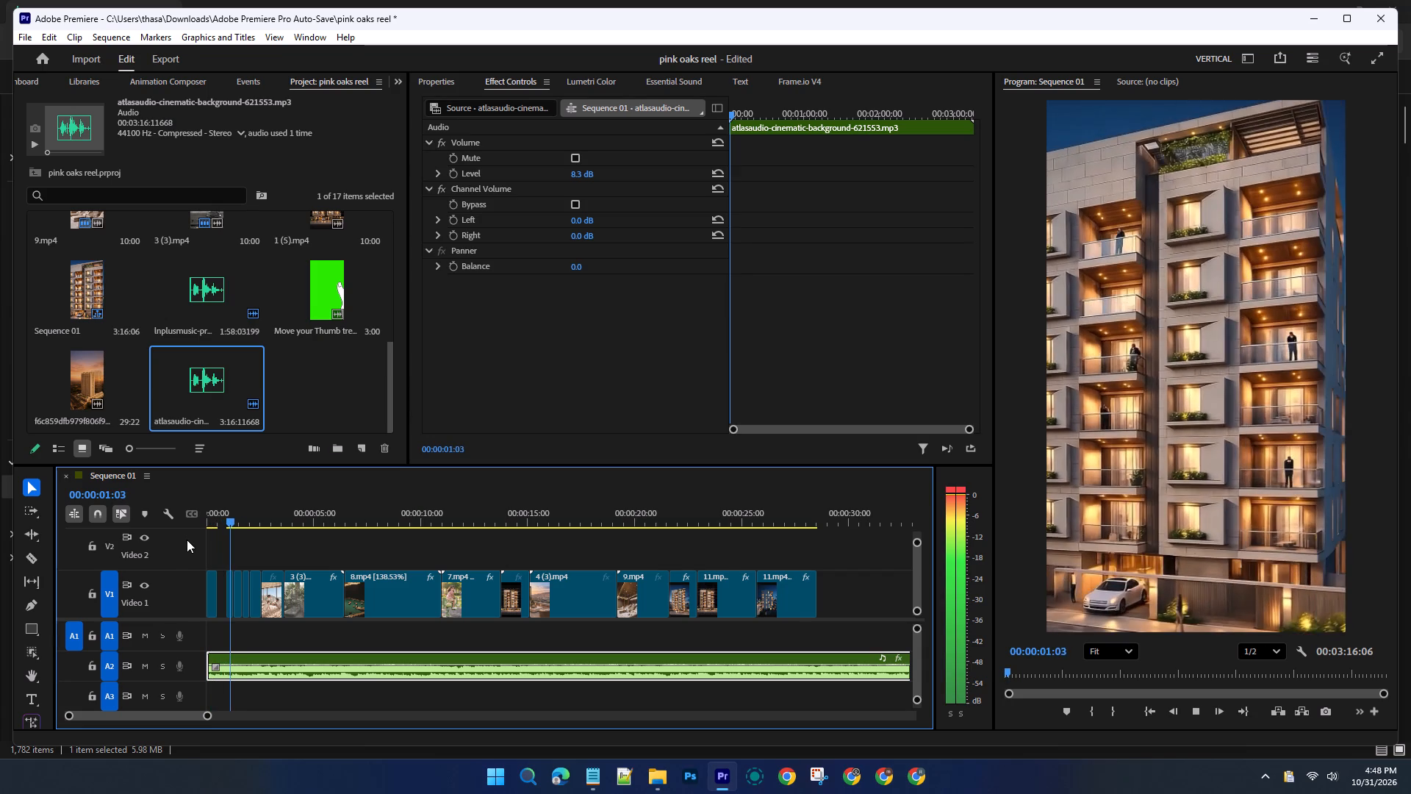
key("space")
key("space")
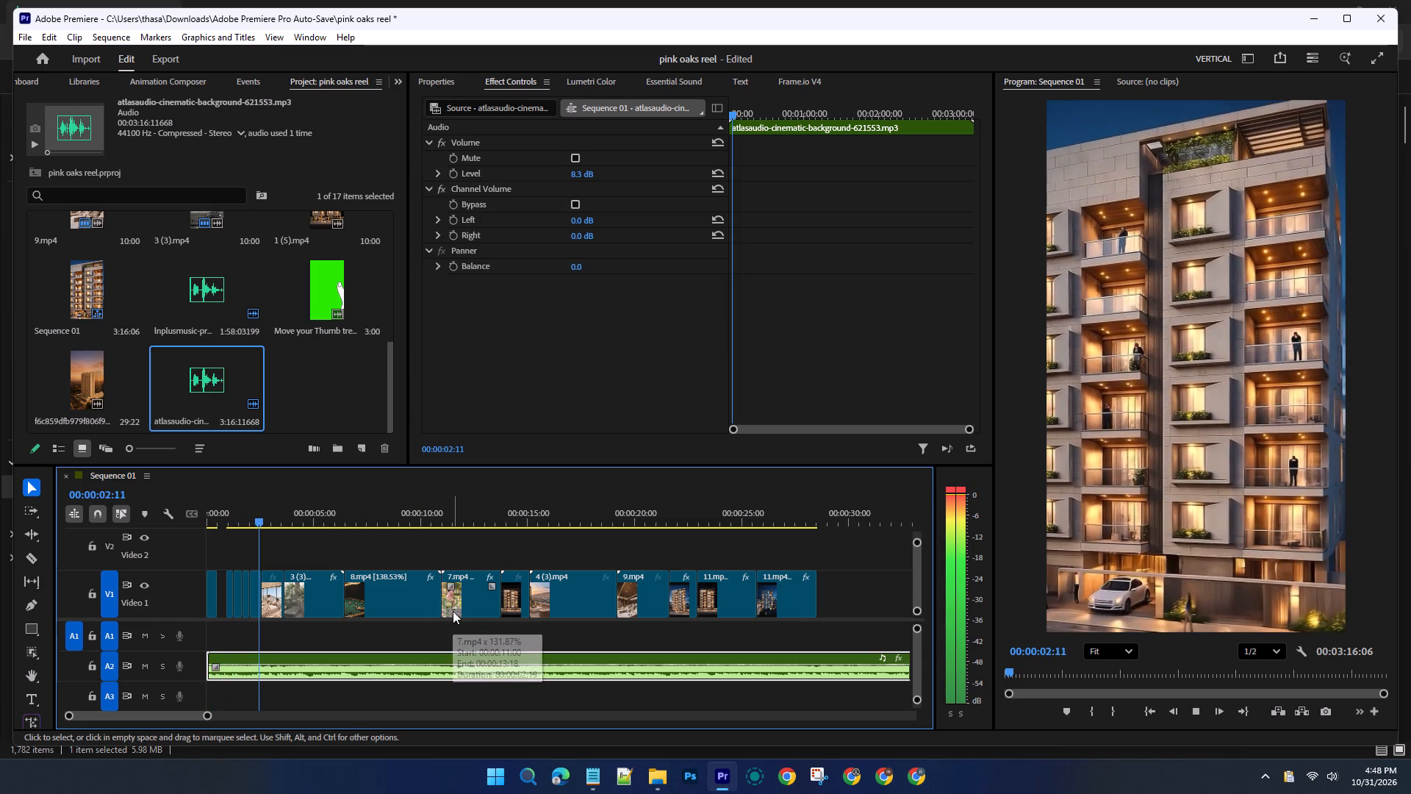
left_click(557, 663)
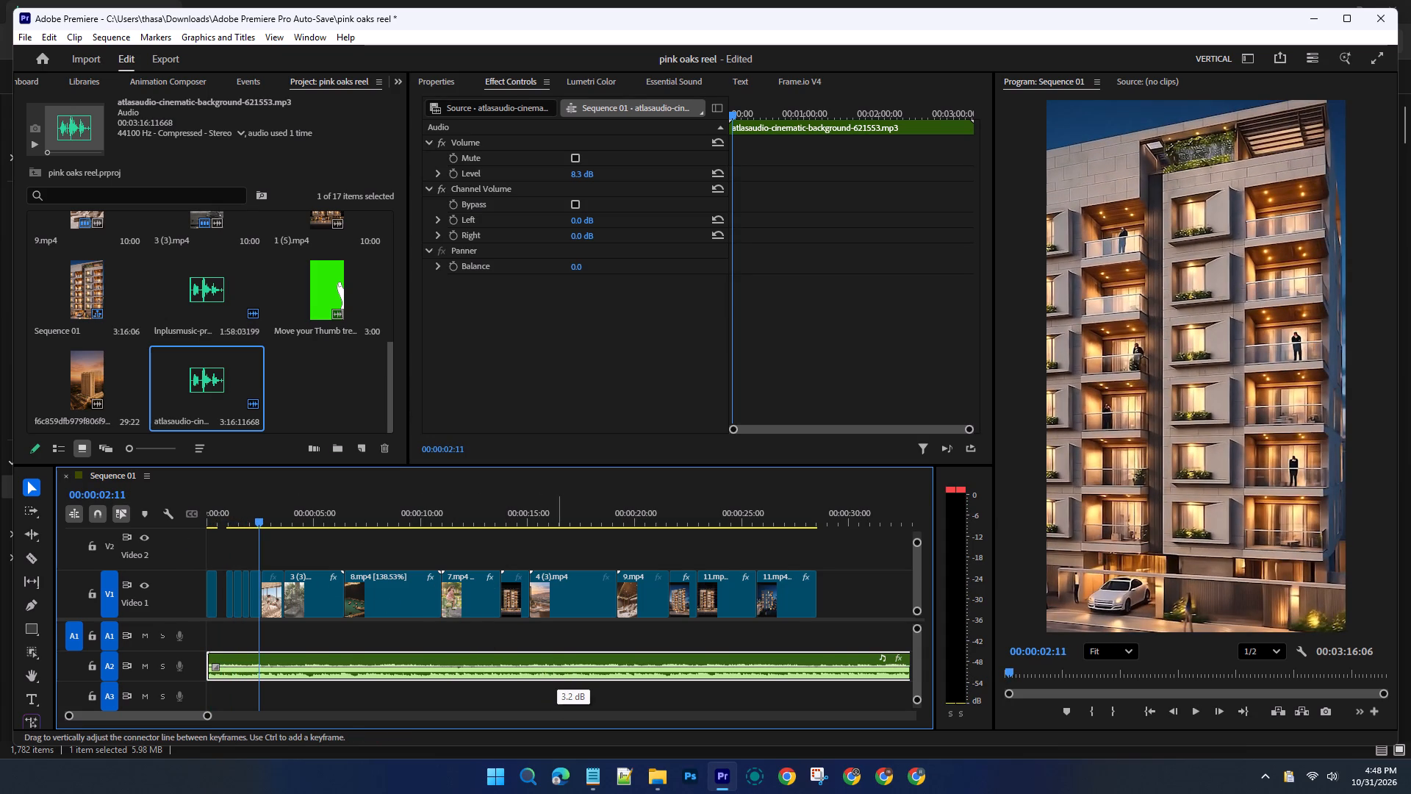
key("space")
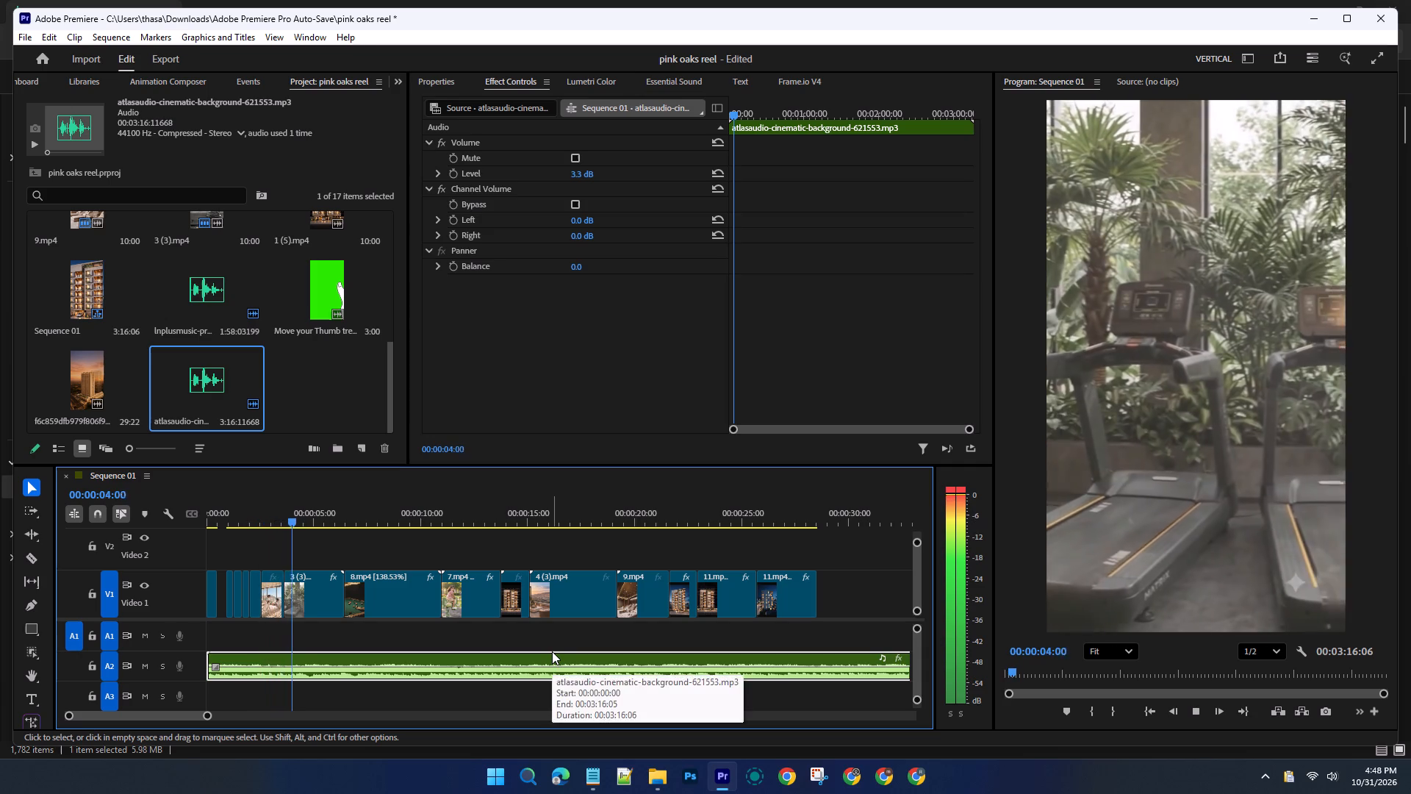
During playback, try the atlasaudio music clip on A2 at 15.0 dB and settle its level at -0.7 dB.
left_click(551, 664)
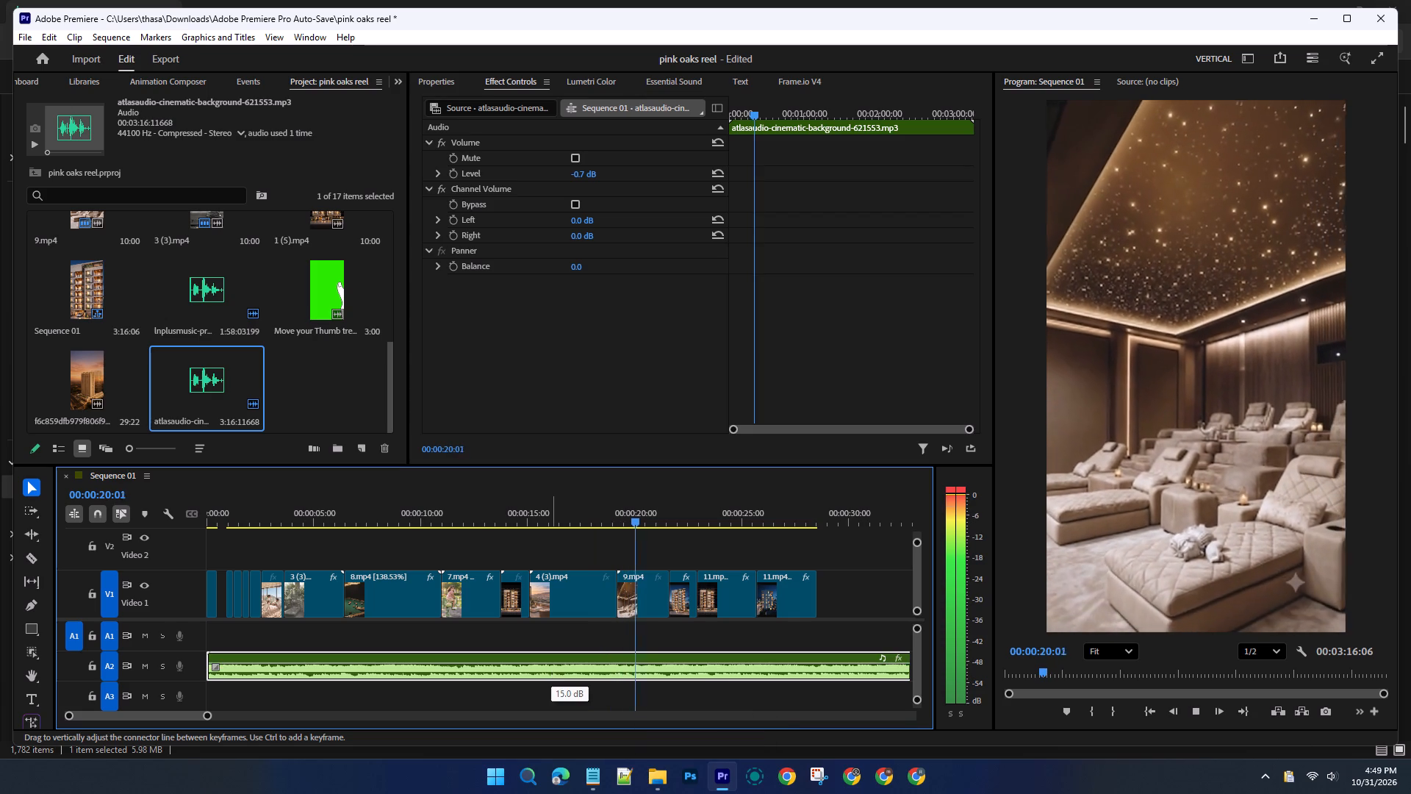
left_click_drag(551, 662, 550, 656)
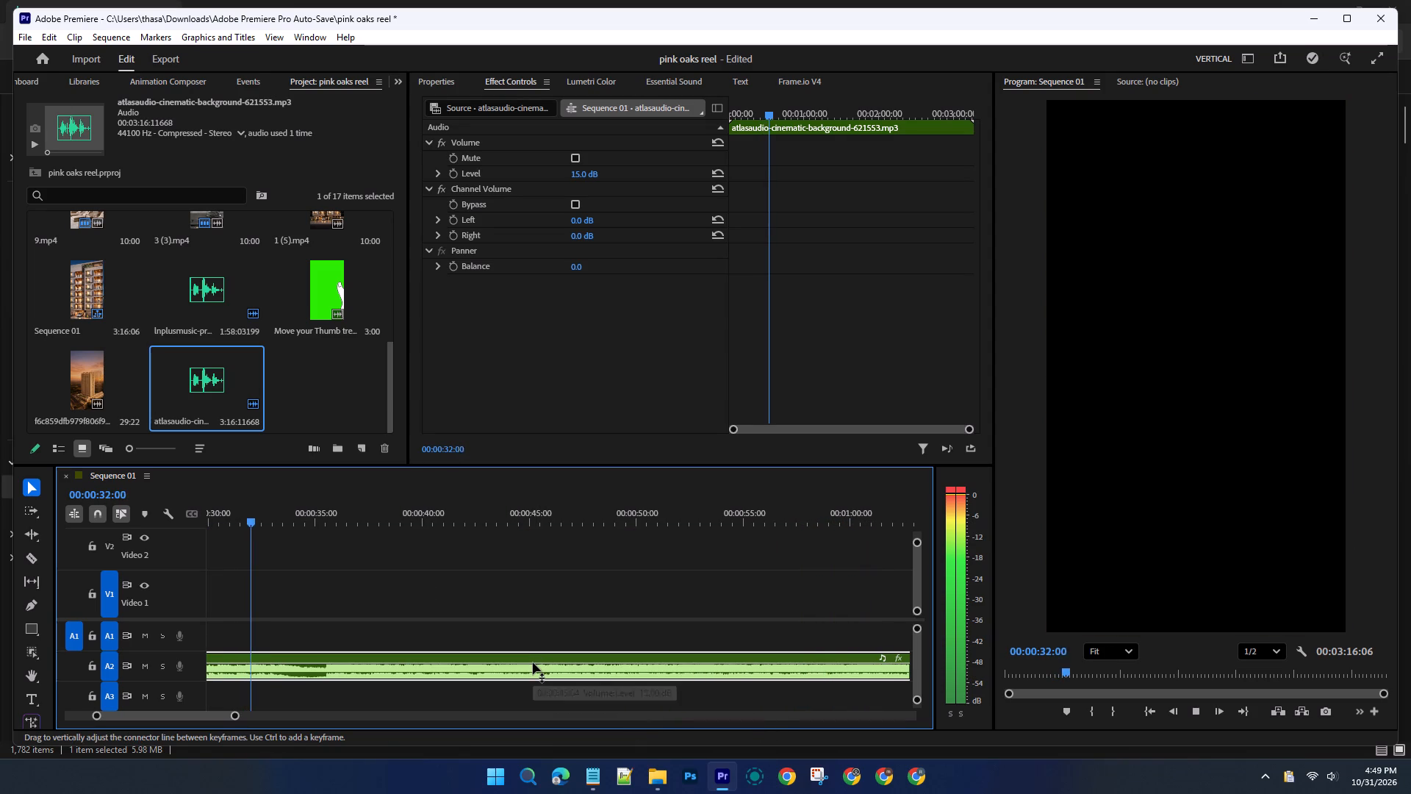
left_click(533, 662)
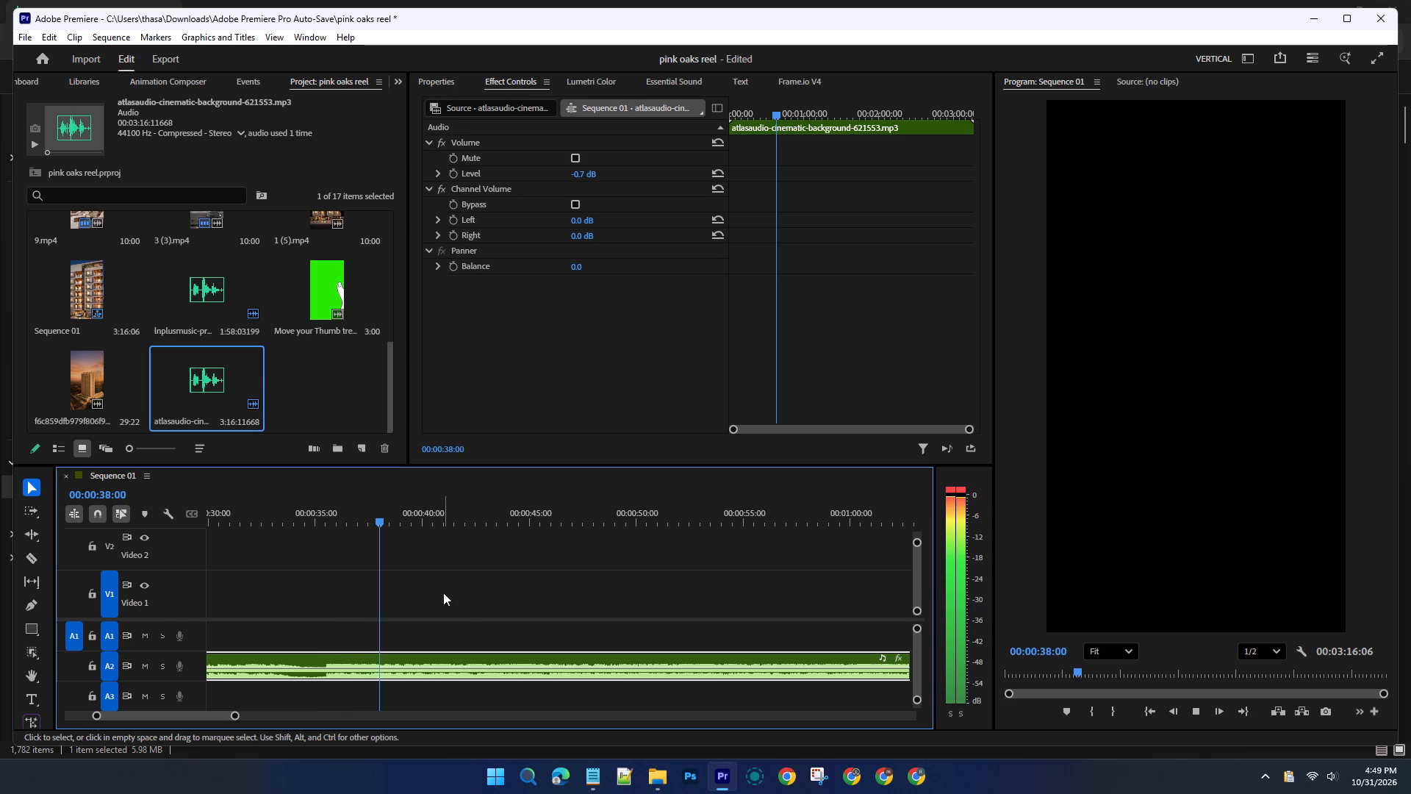
Return the playhead to the sequence start and play the opening to review the music level and the gap on V1.
left_click_drag(395, 523, 216, 557)
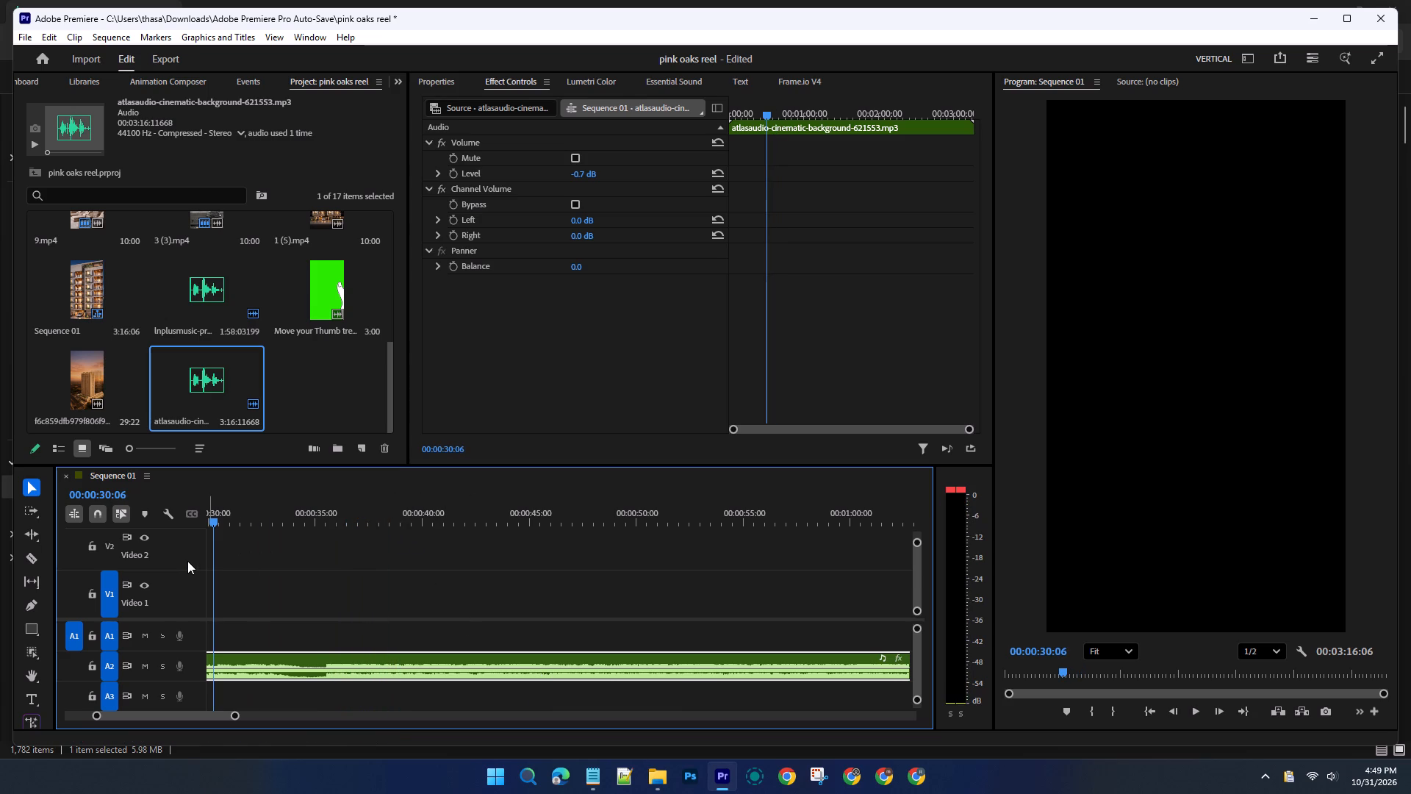
left_click_drag(211, 525, 174, 526)
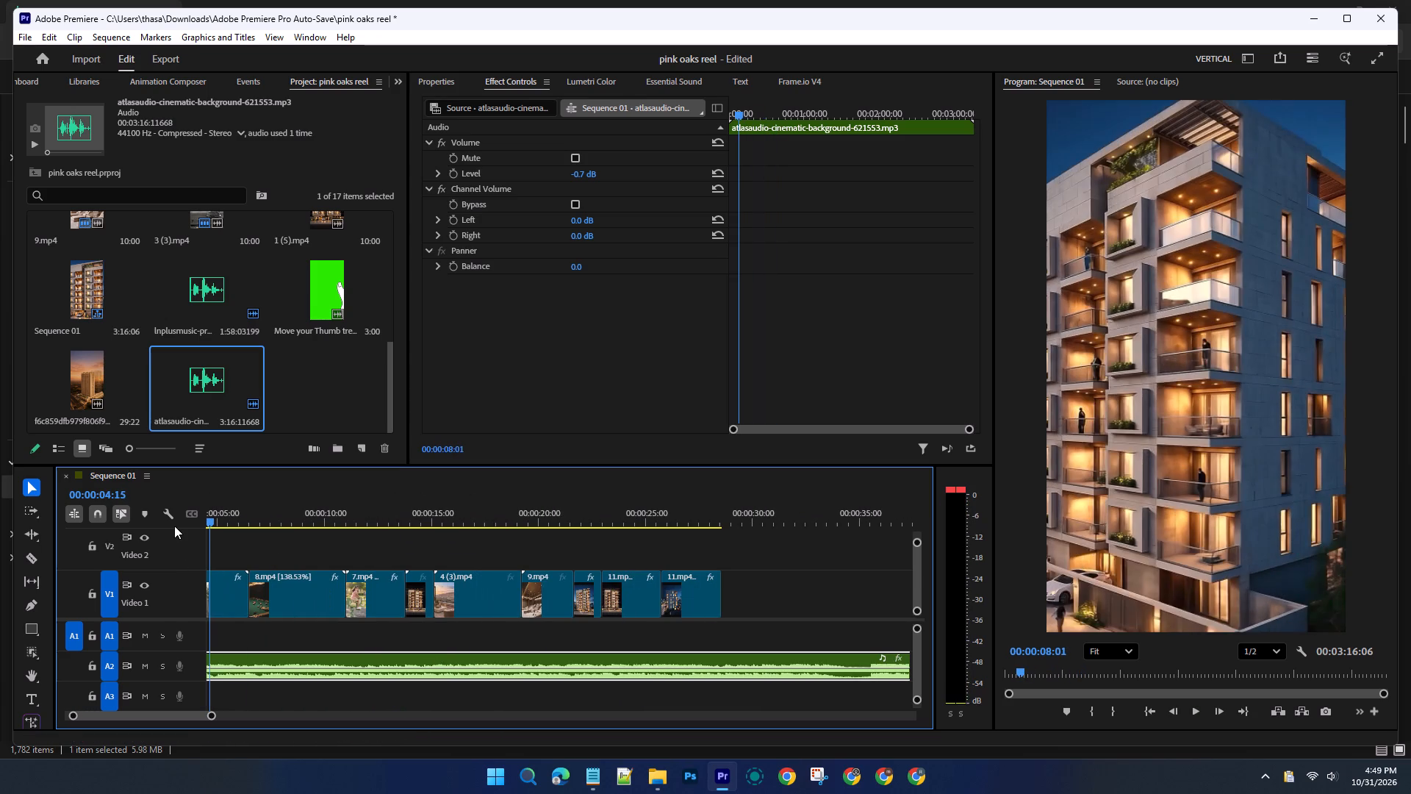
left_click_drag(212, 518, 168, 522)
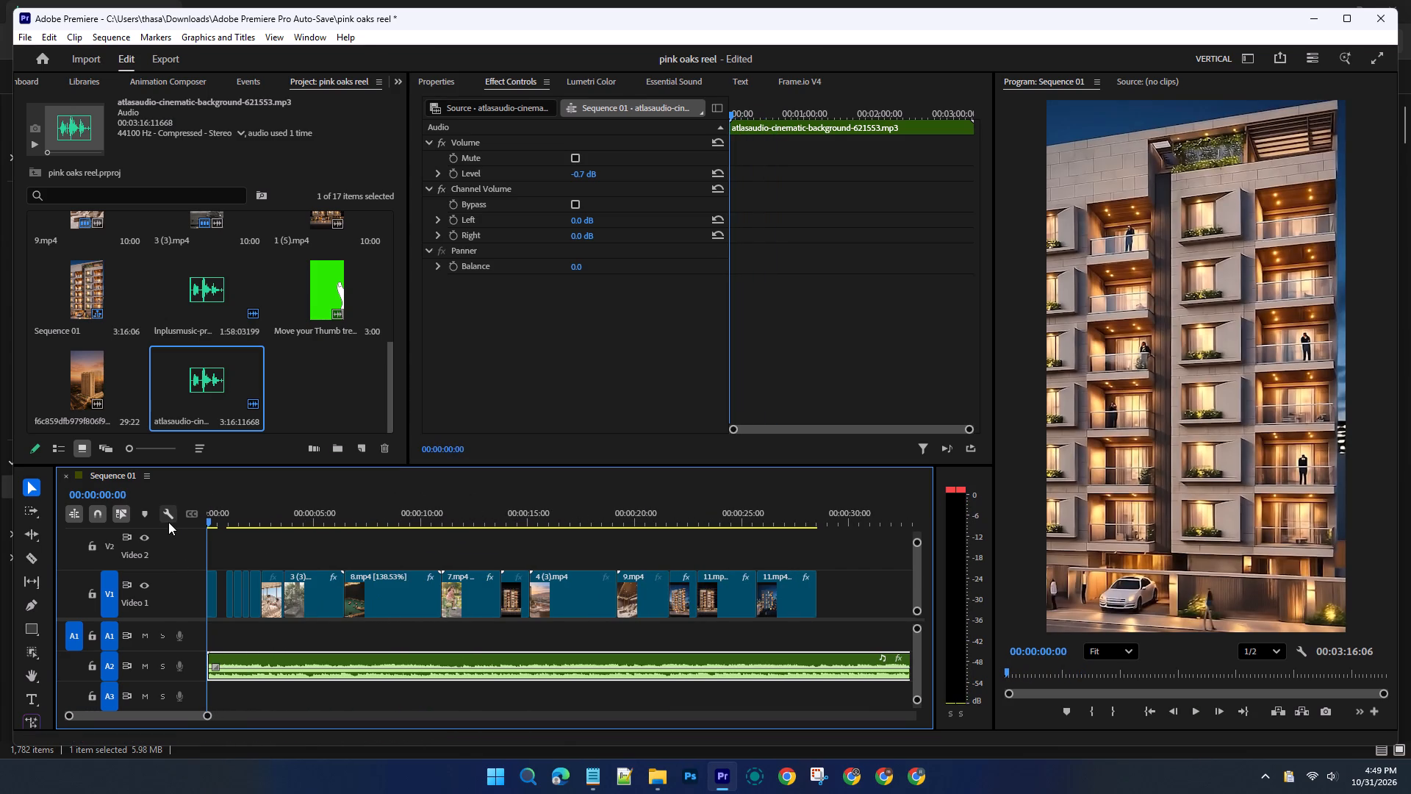
key("space")
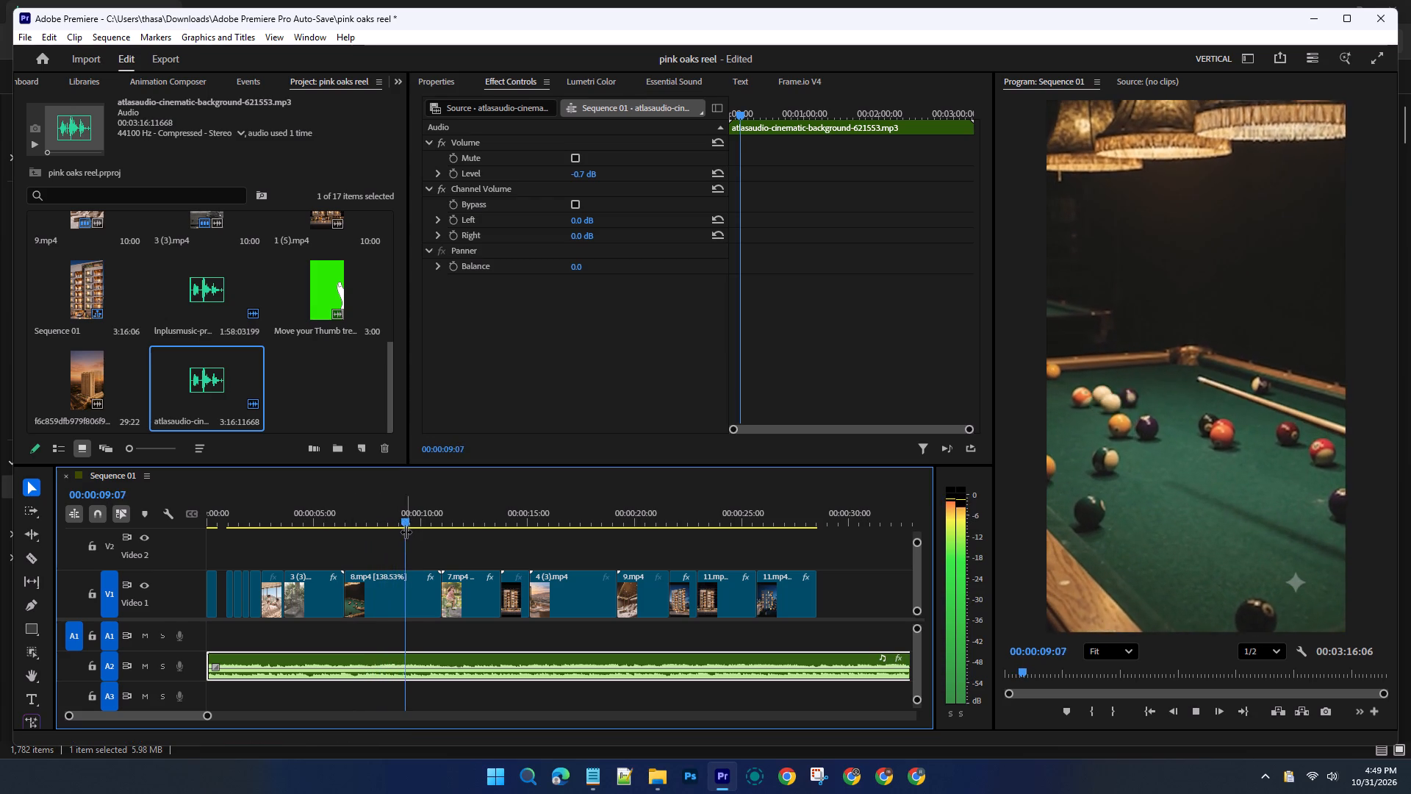
left_click_drag(420, 524, 164, 539)
key("space")
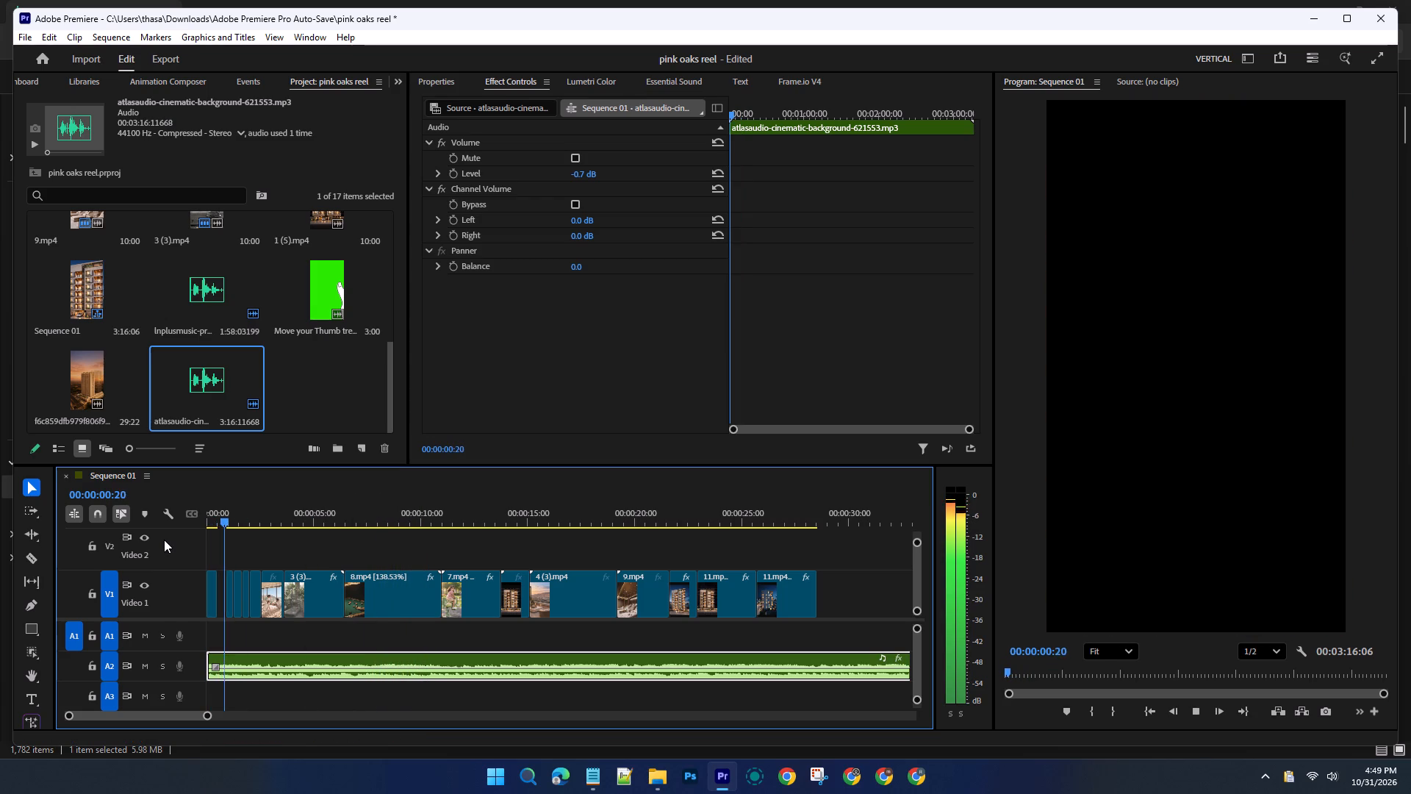
key("space")
Extend the end of the first V1 clip across the gap to the next clip and play the opening to check it.
left_click(211, 590)
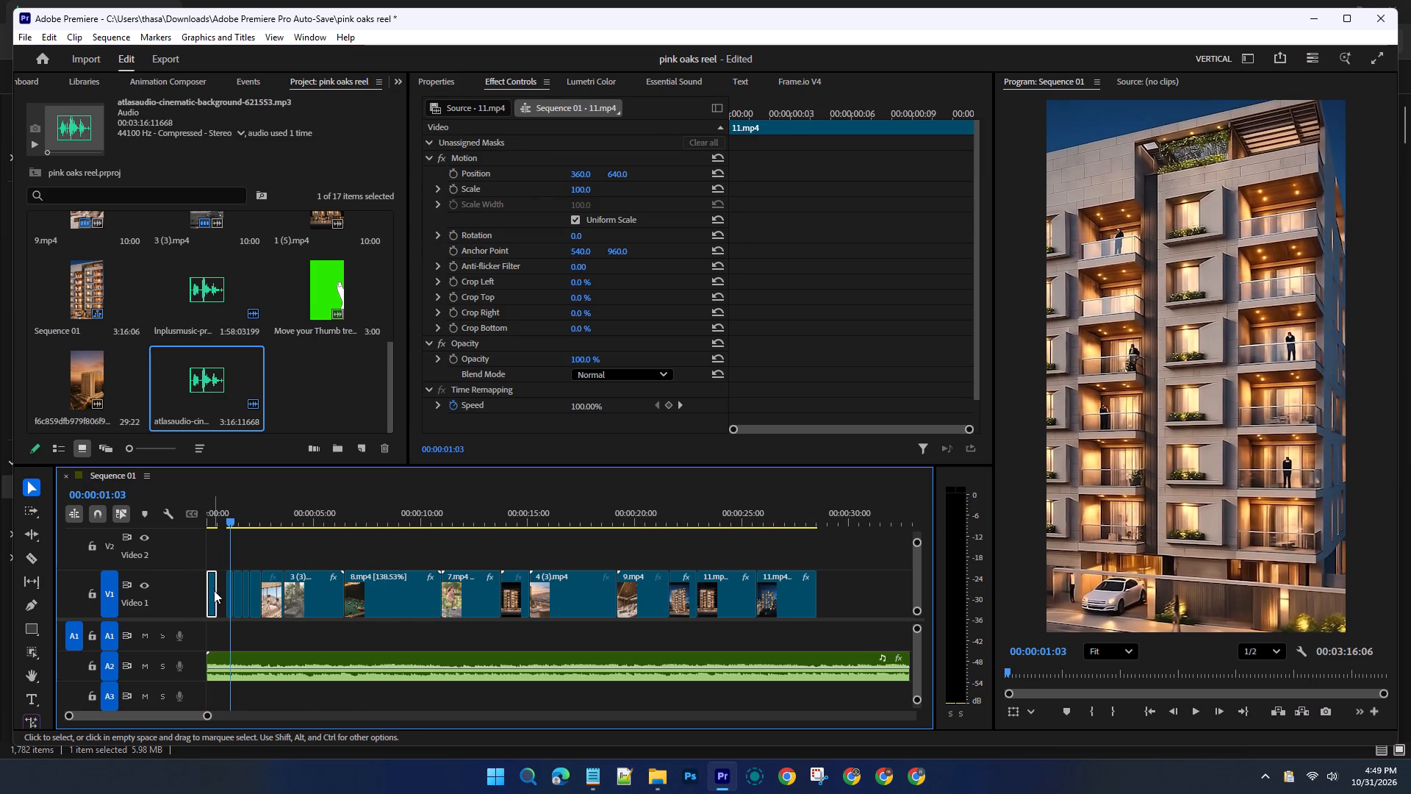
left_click_drag(216, 590, 225, 591)
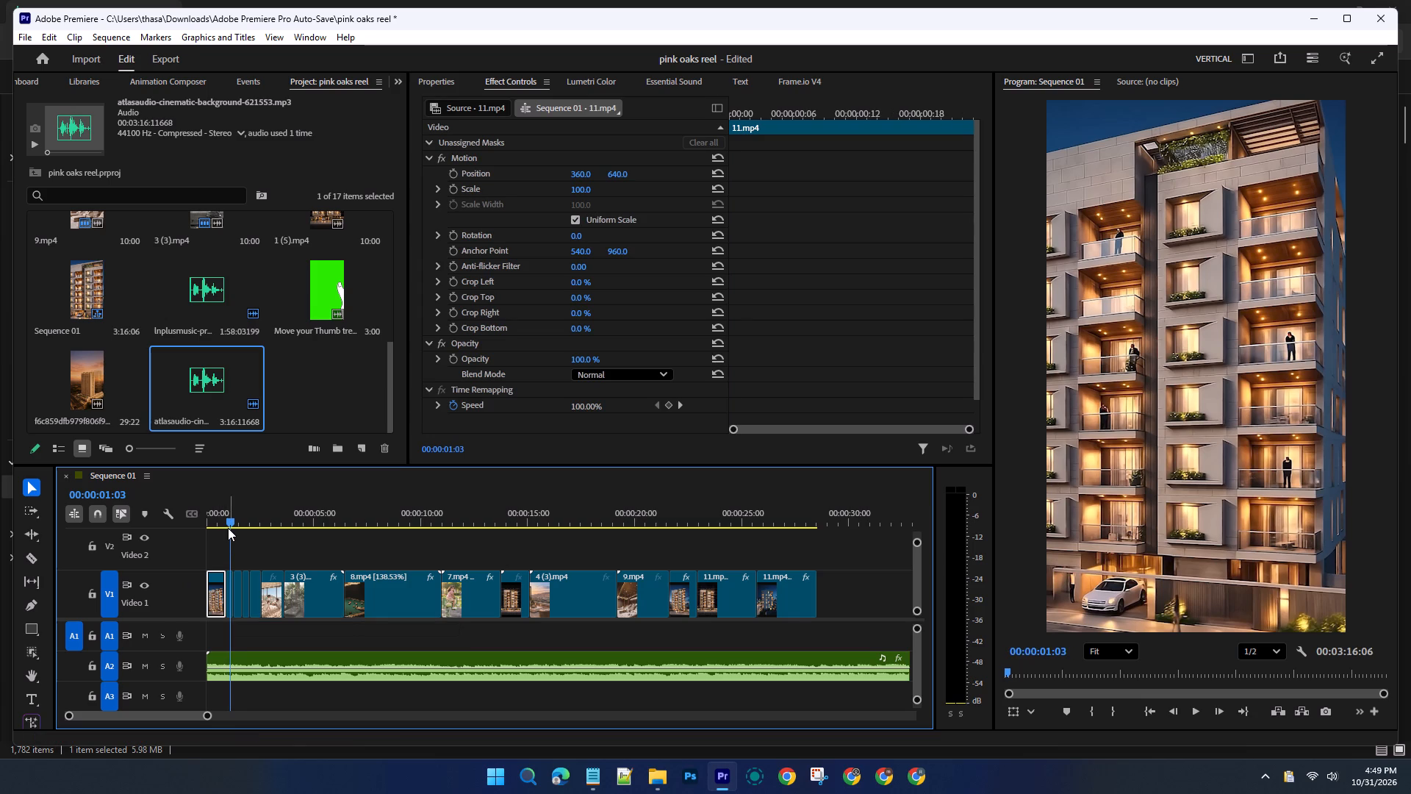
left_click_drag(228, 521, 164, 516)
key("space")
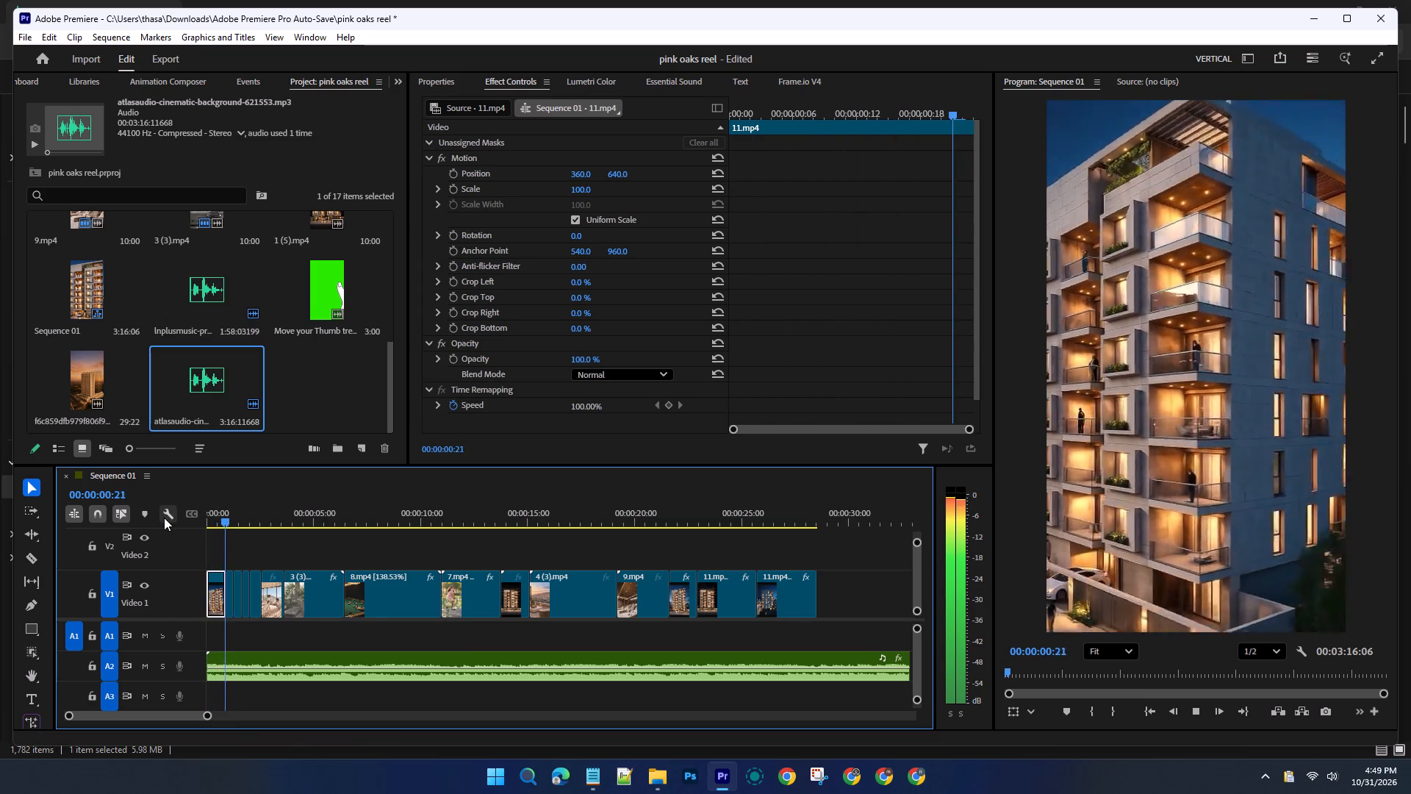
key("space")
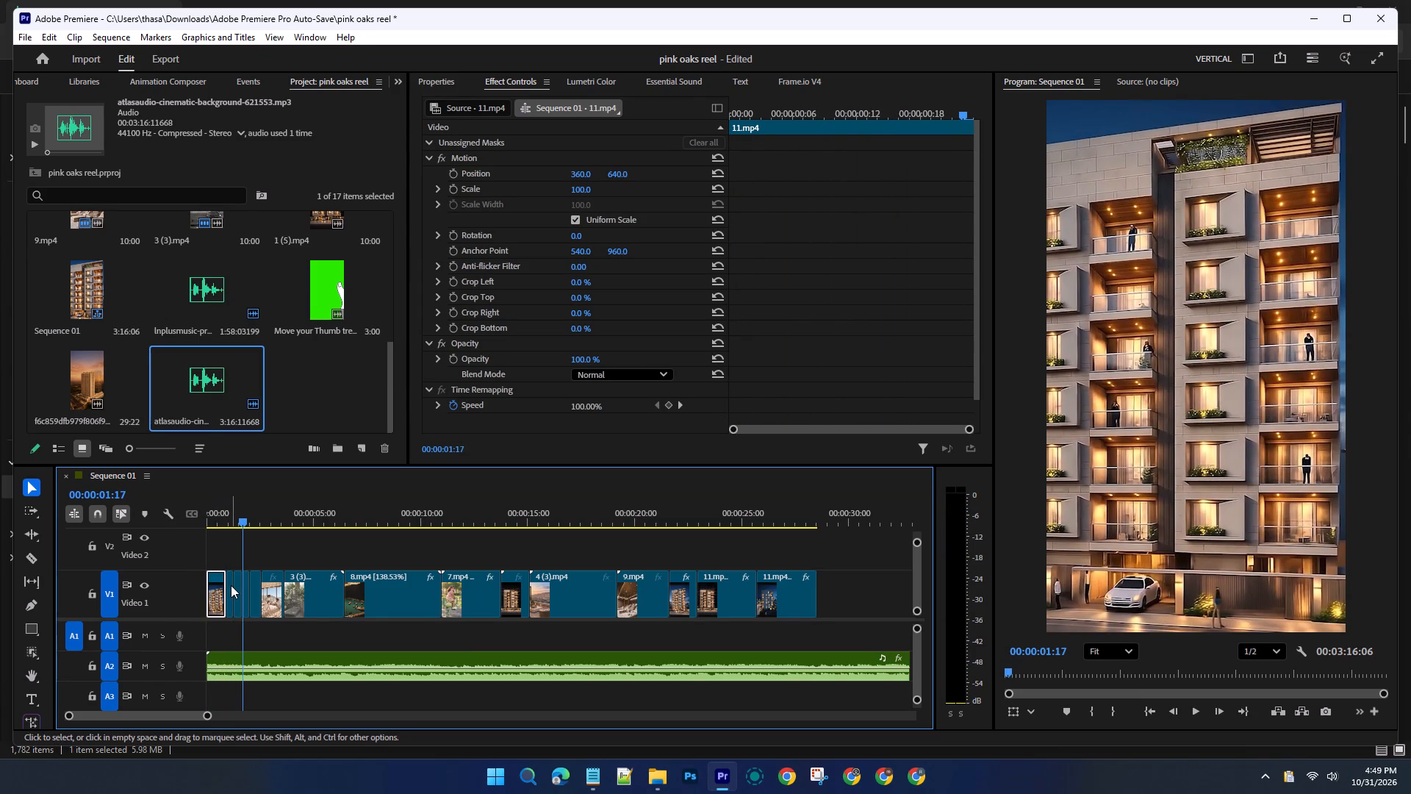
Delete the short clip directly after the first clip on V1, leaving a gap.
left_click(231, 585)
key("Delete")
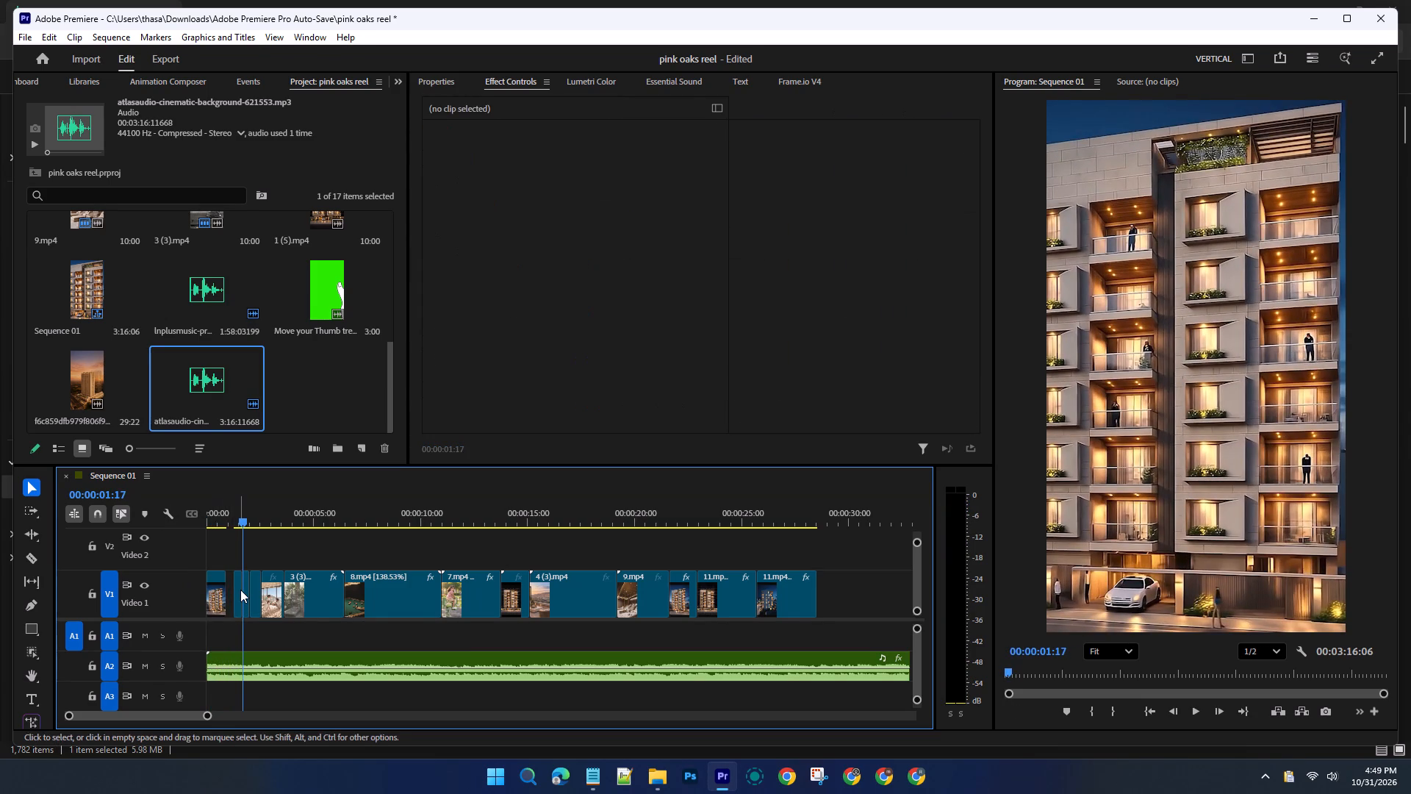
Play the opening from the sequence start to check the gap and the following short clips against the music.
left_click(240, 590)
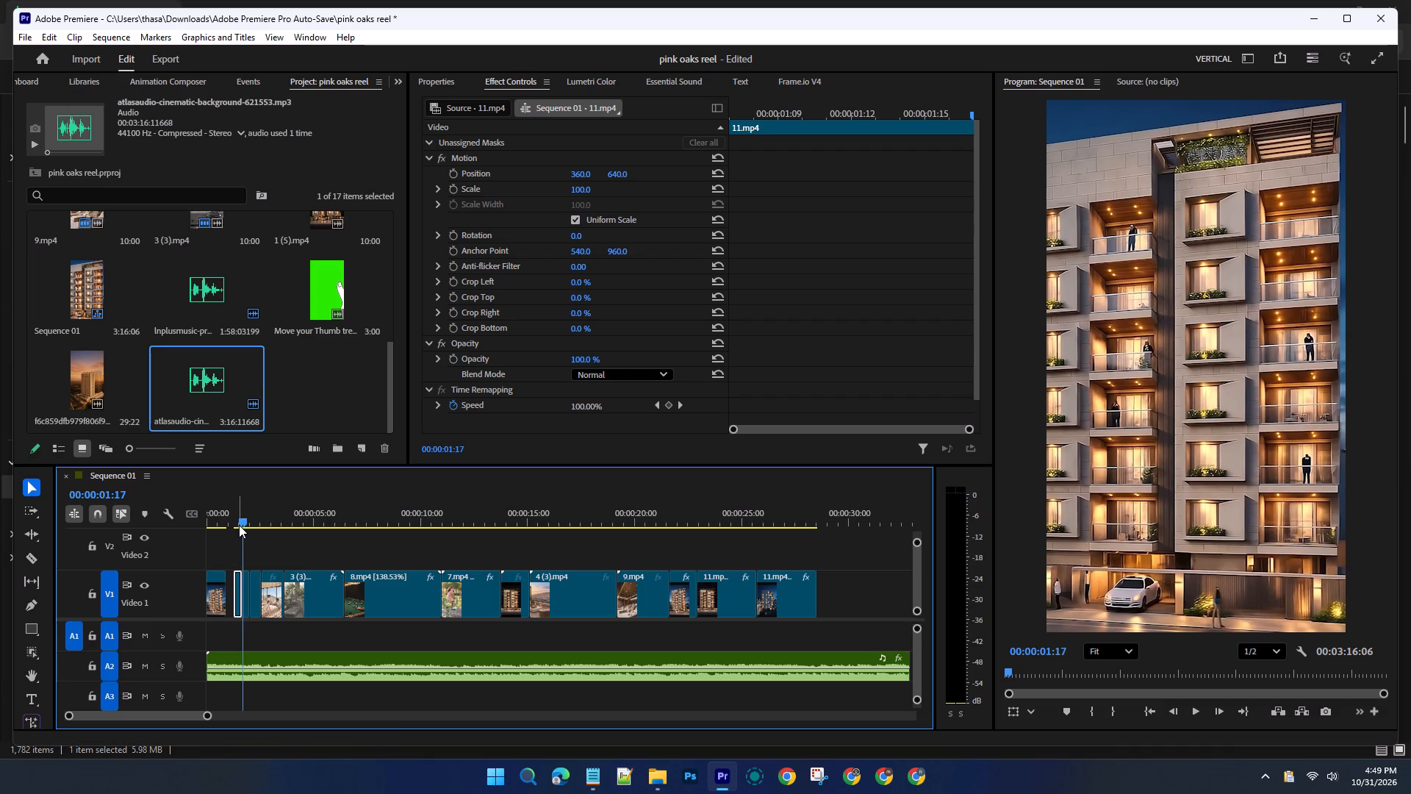
left_click_drag(239, 523, 190, 521)
key("space")
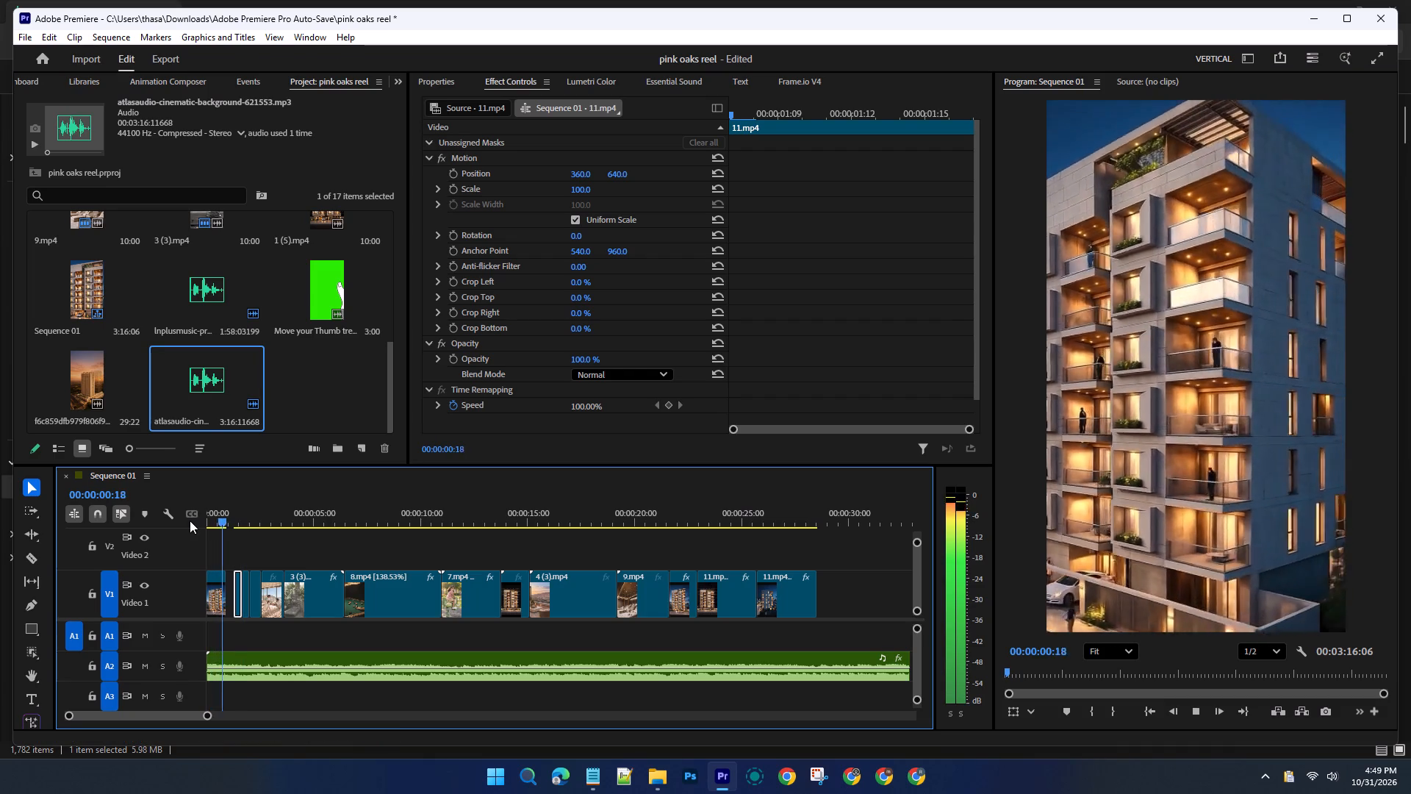
key("space")
left_click(237, 584)
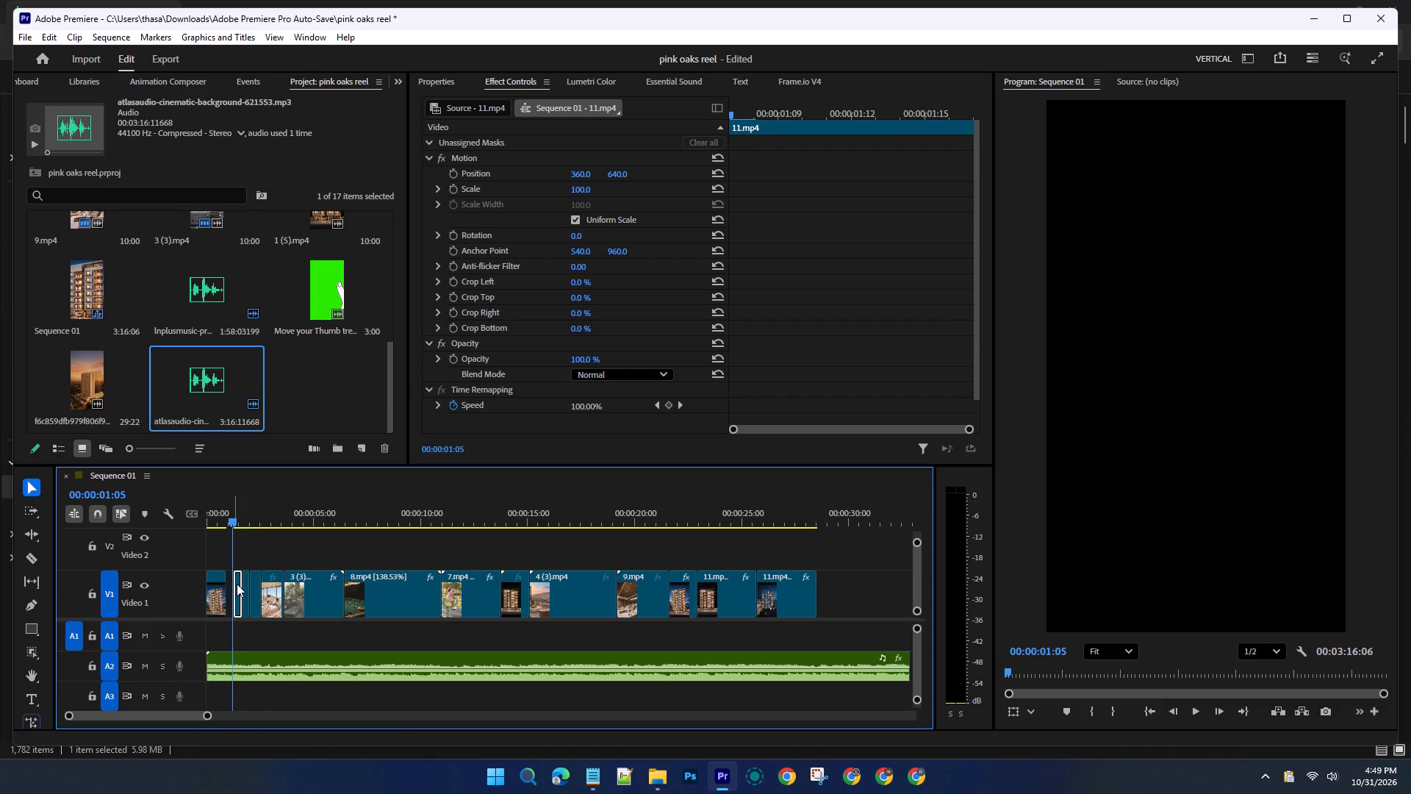
key("space")
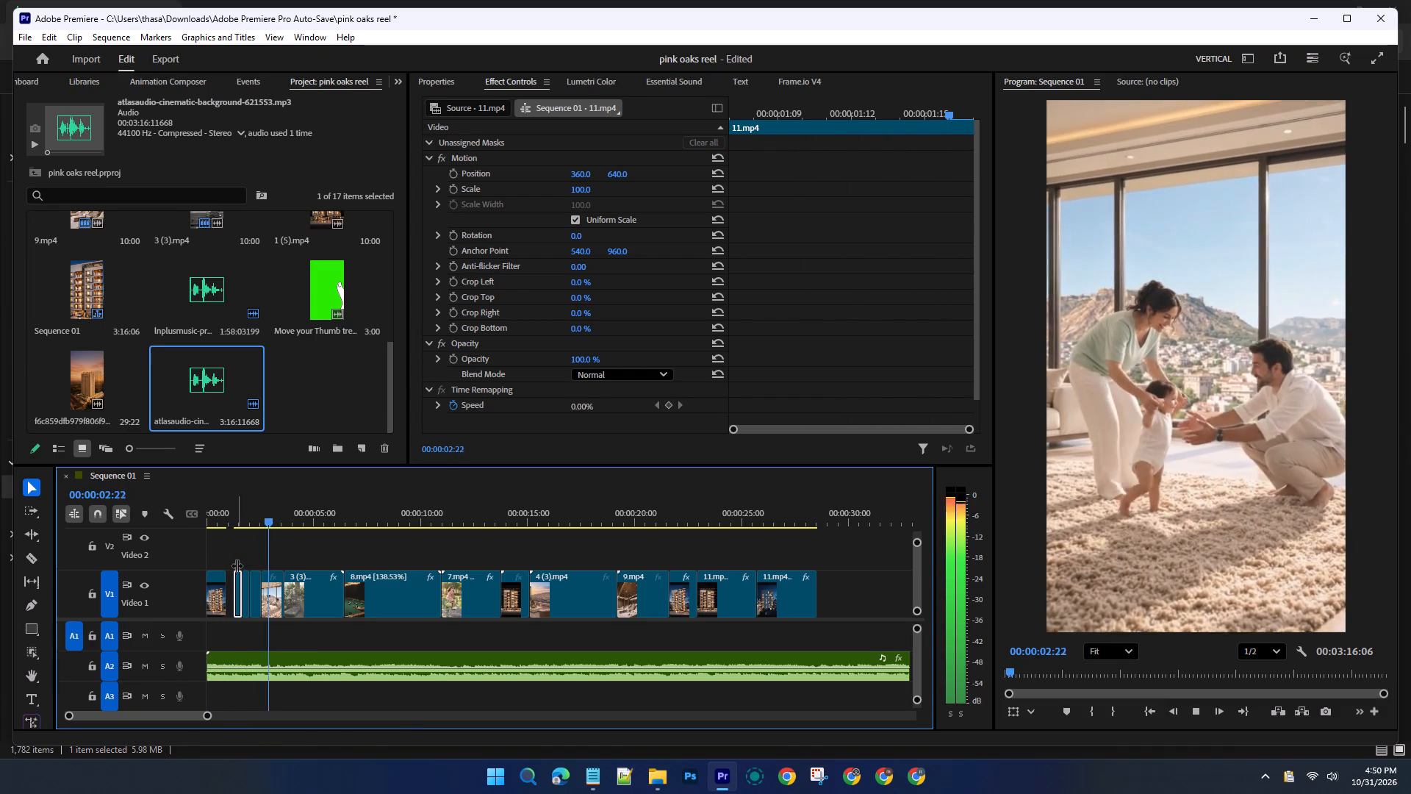
key("space")
Delete the three remaining short 11.mp4 clips on V1 between the gap and the 2 (4).mp4 family clip.
left_click(241, 585)
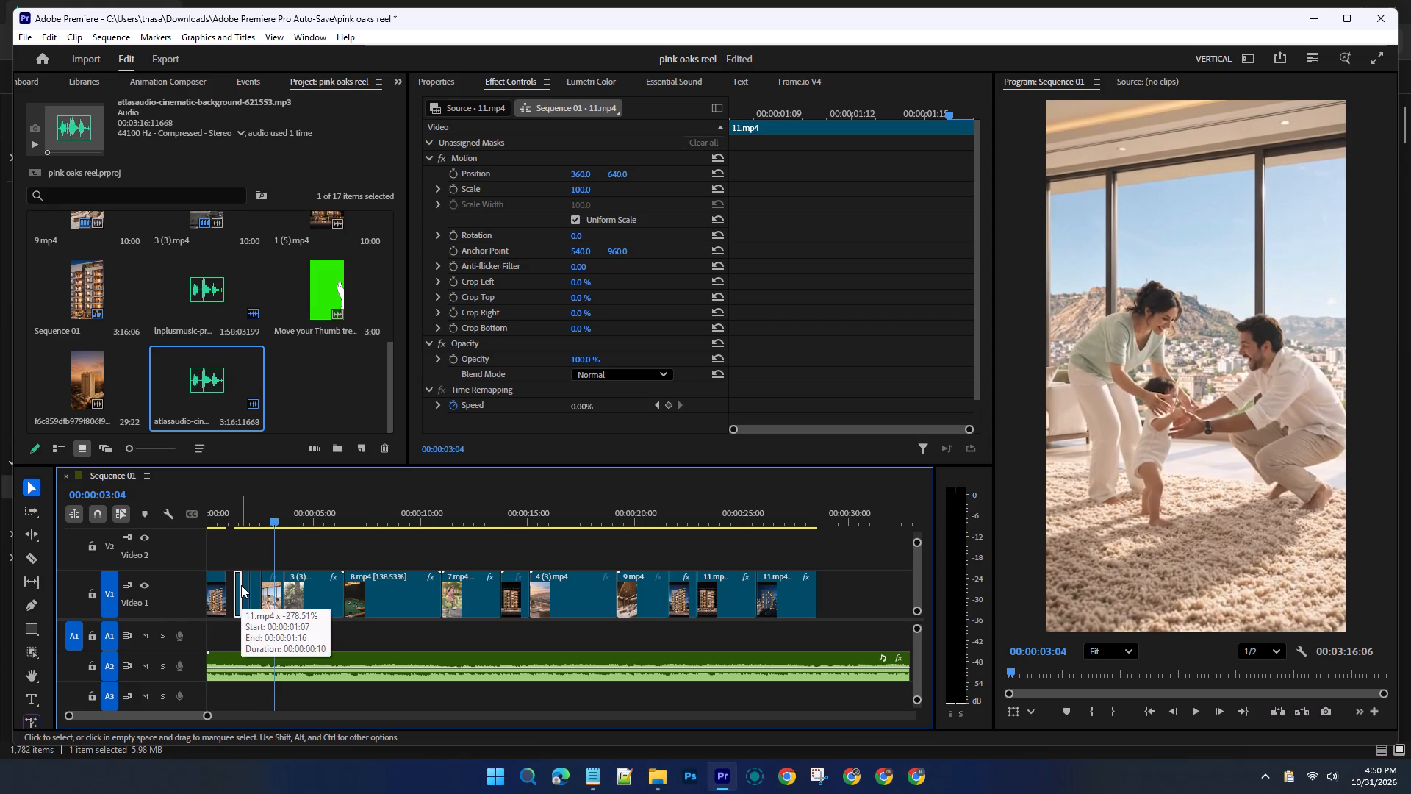
key("Delete")
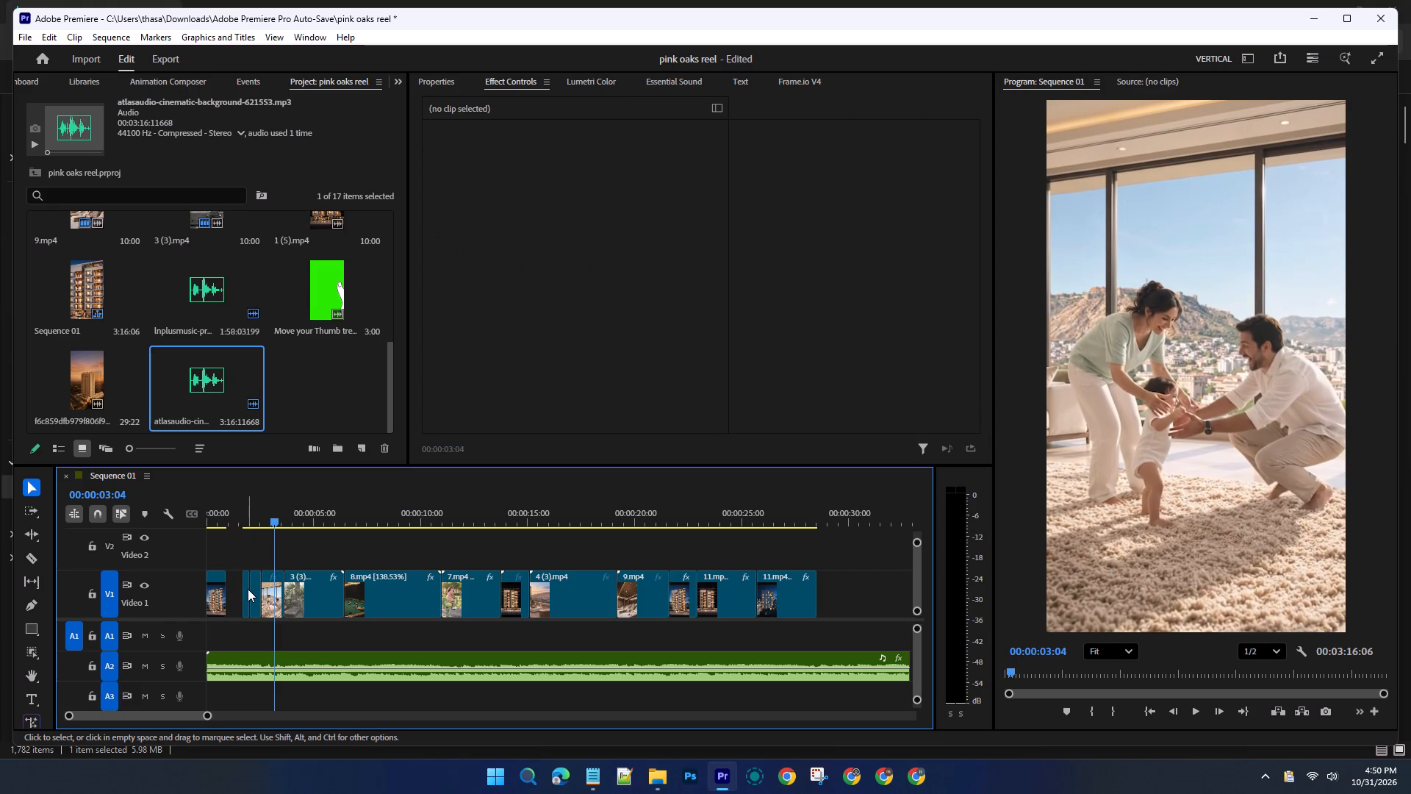
left_click(248, 589)
key("Delete")
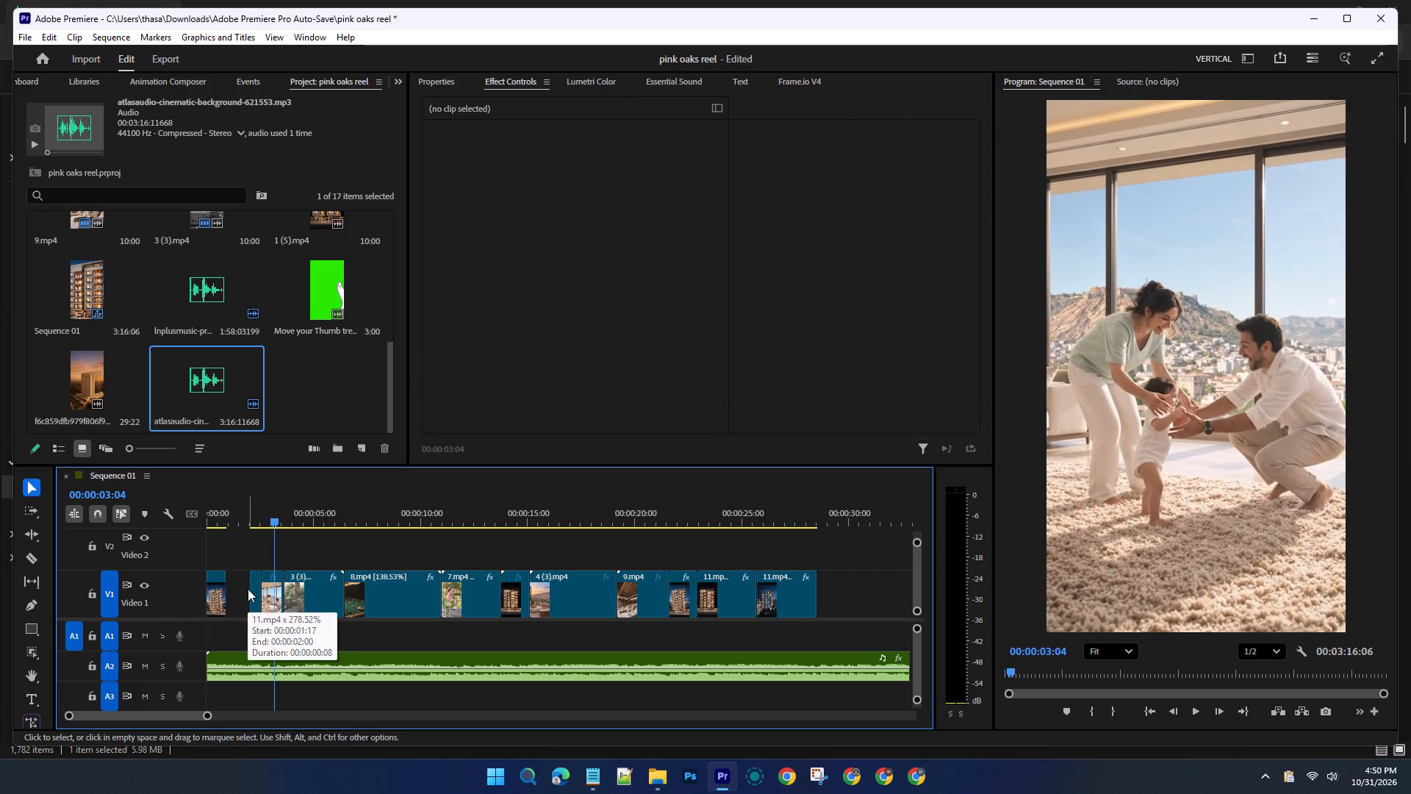
left_click(253, 590)
key("Delete")
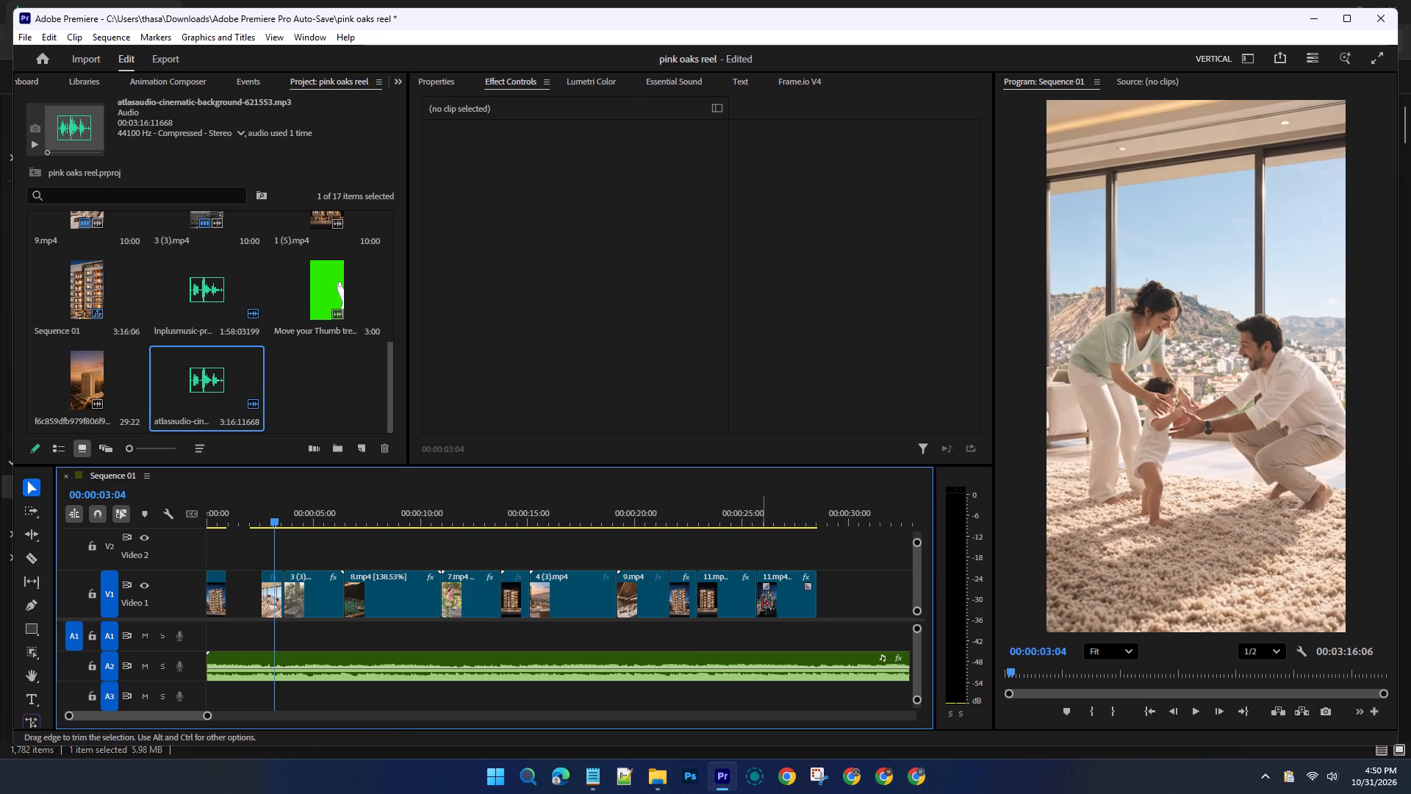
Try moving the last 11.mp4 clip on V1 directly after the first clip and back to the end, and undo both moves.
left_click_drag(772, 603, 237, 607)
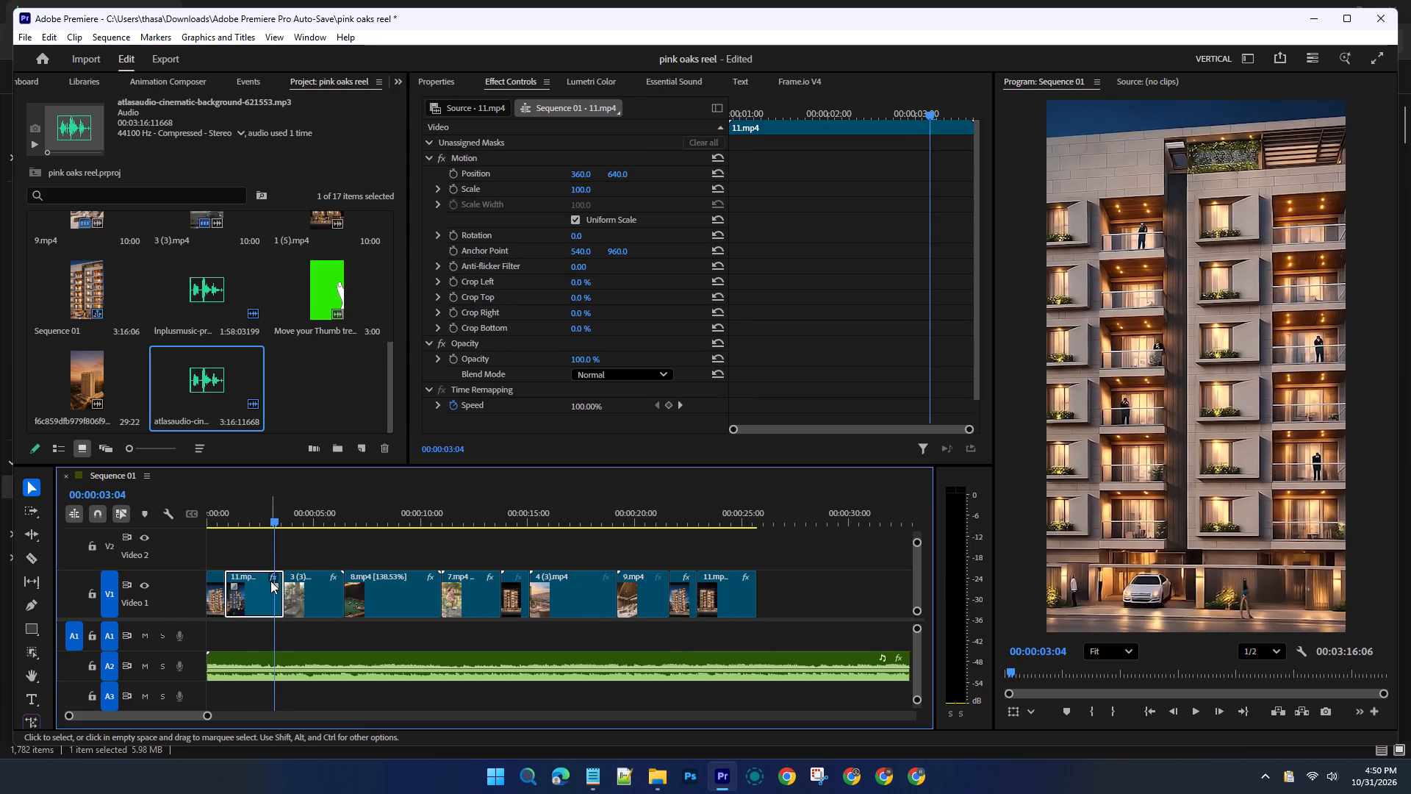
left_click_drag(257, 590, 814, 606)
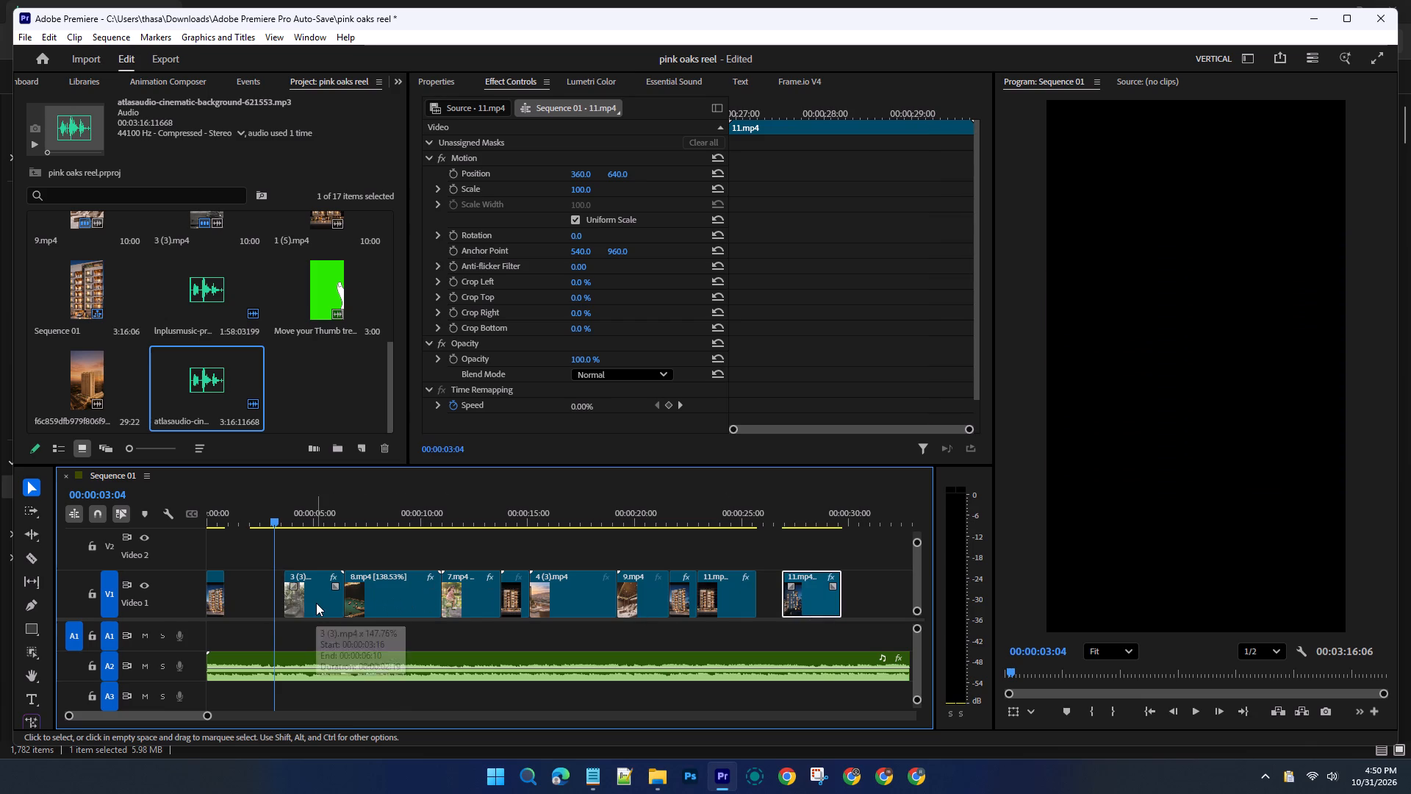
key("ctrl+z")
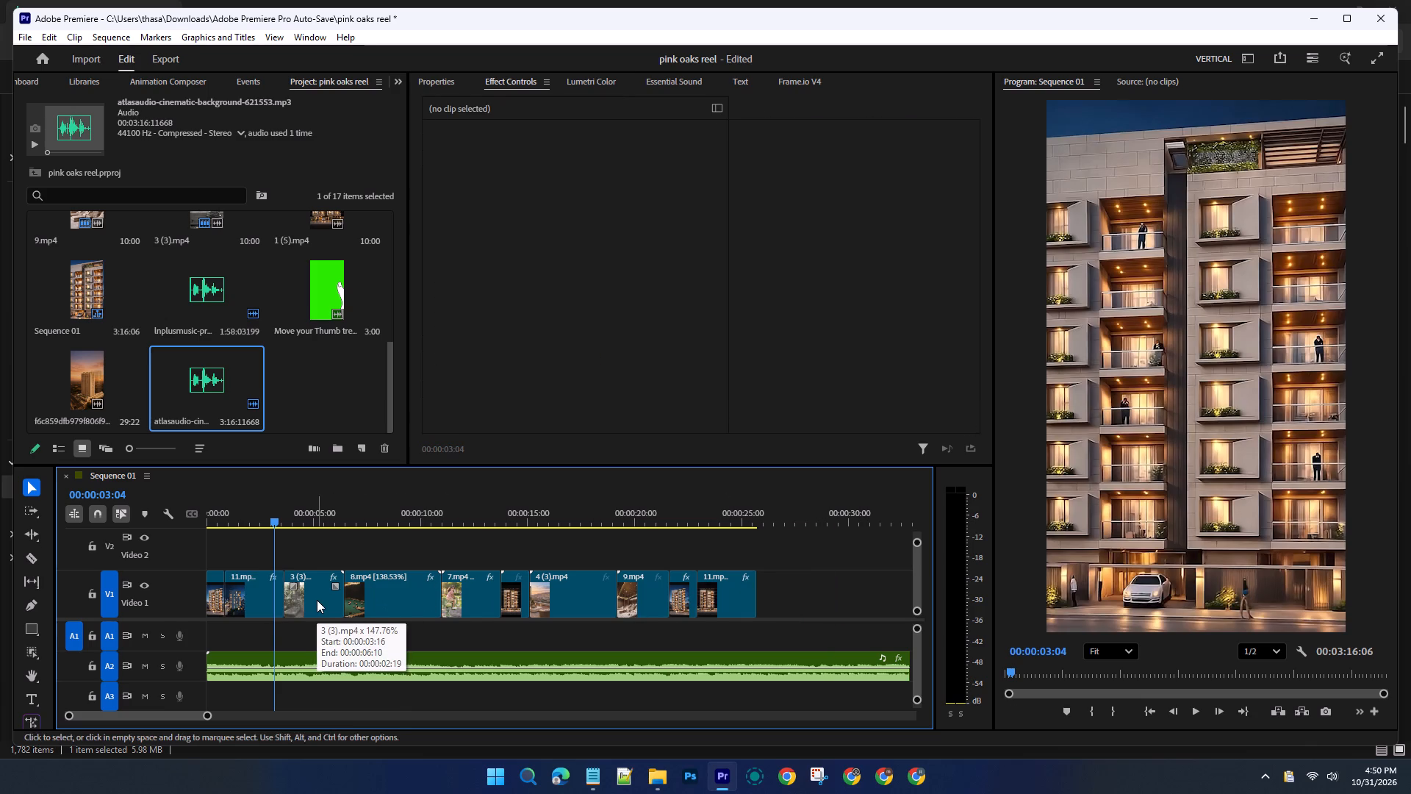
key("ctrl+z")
Move the 2 (4).mp4 family clip from before 3 (3).mp4 to the end of V1, directly after the last 11.mp4 clip.
left_click_drag(271, 593, 281, 595)
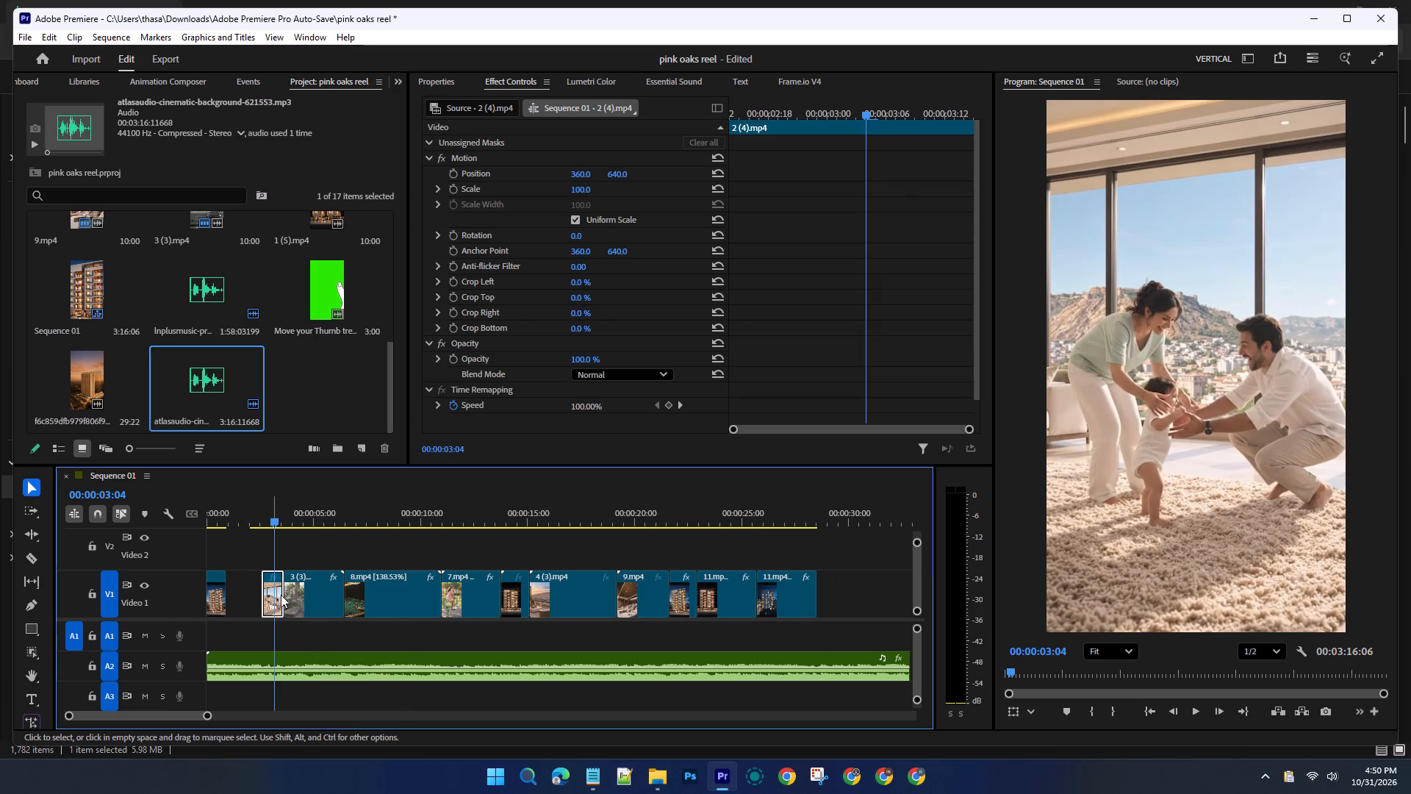
left_click_drag(281, 595, 831, 591)
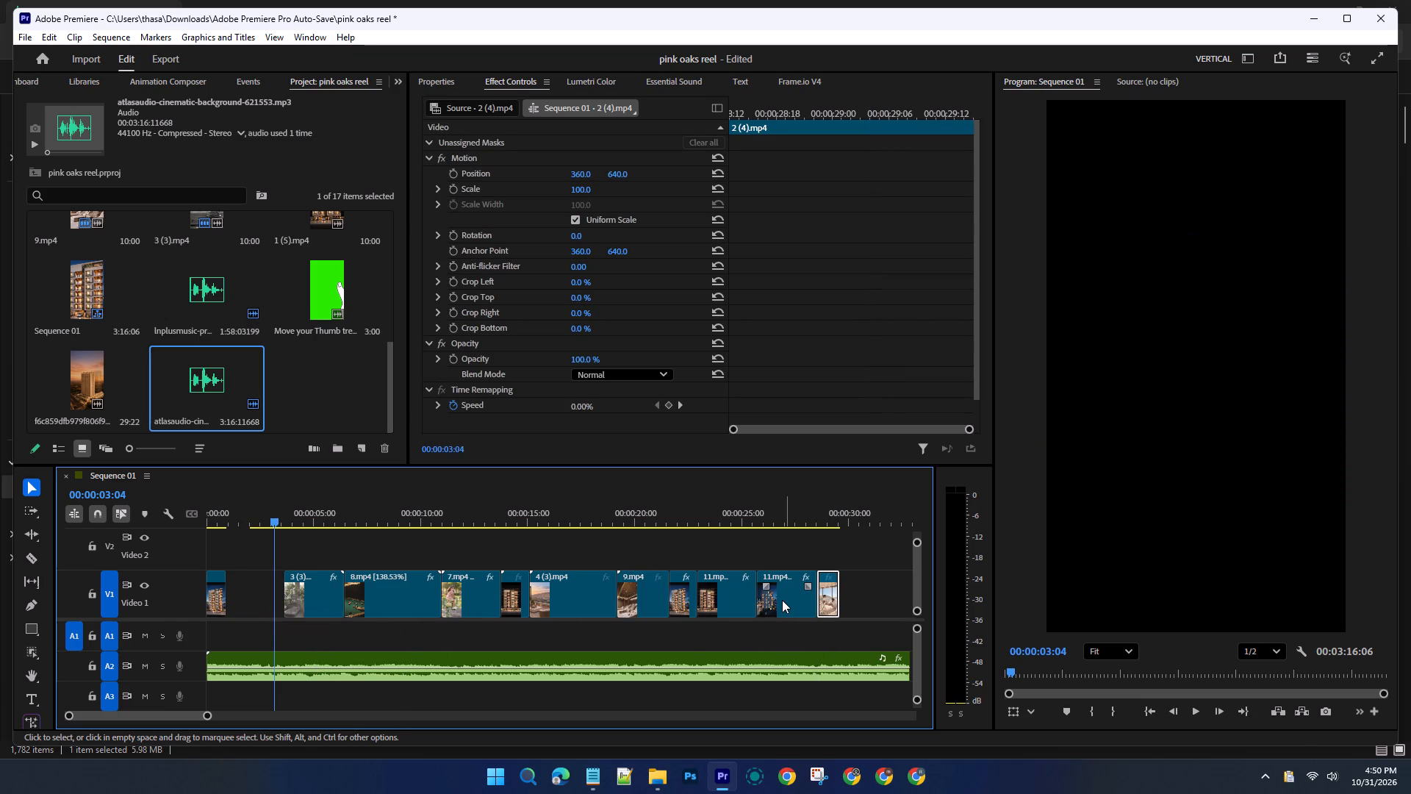
Move the last 11.mp4 clip on V1 from before the 2 (4).mp4 family clip to directly after the first clip.
left_click_drag(782, 600, 279, 599)
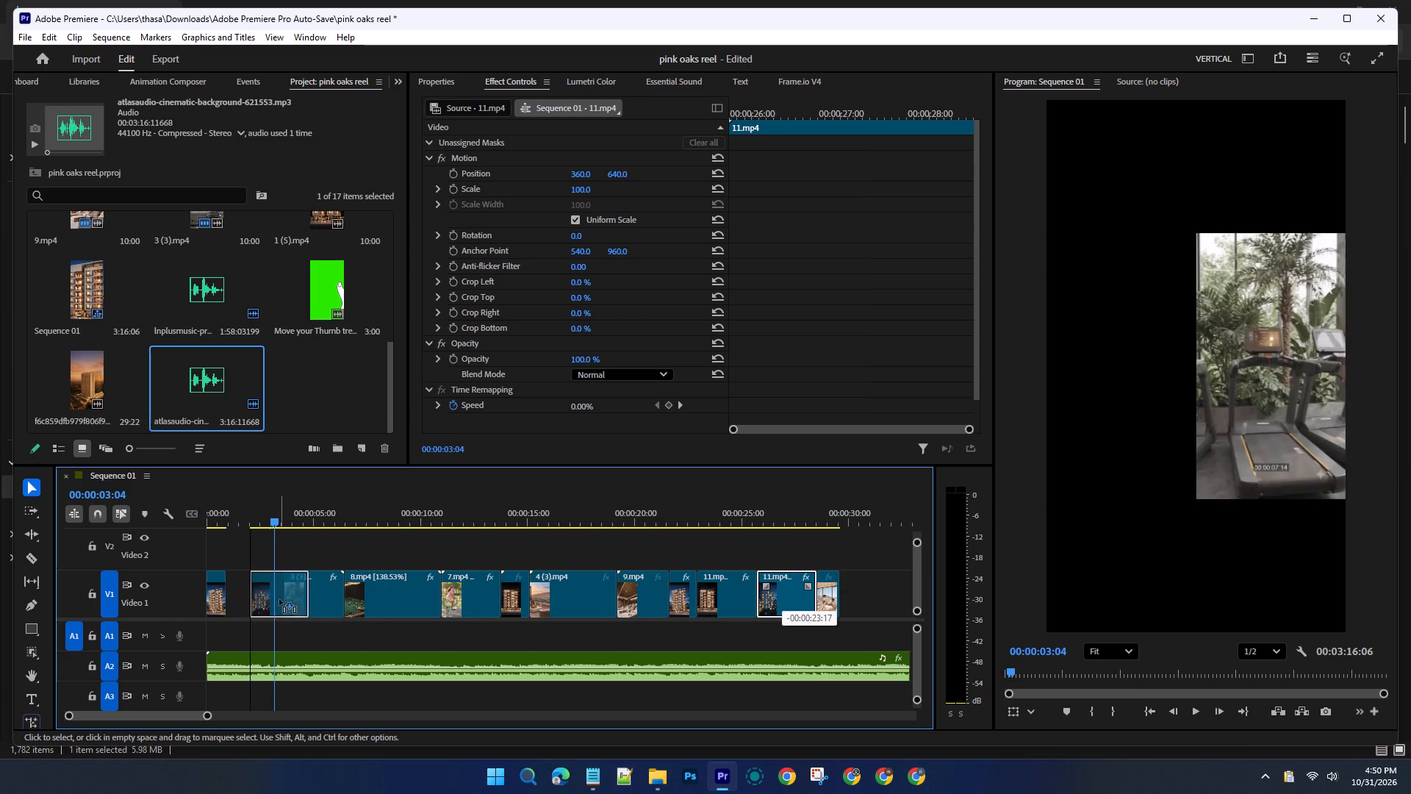
left_click_drag(279, 599, 255, 599)
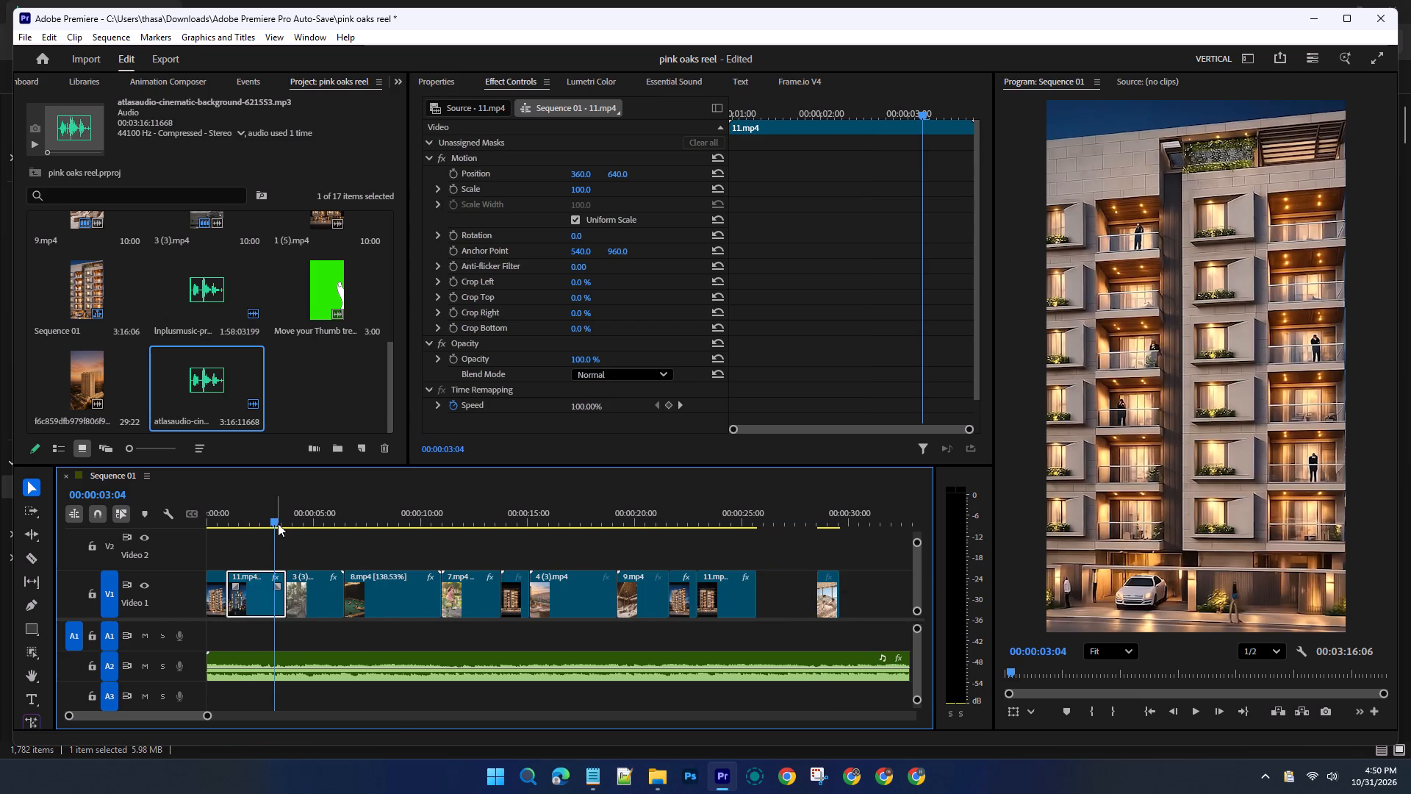
Play the opening, split the moved 11.mp4 clip at about 00:00:02:12, and delete the portion after the cut.
left_click_drag(276, 523, 208, 524)
key("space")
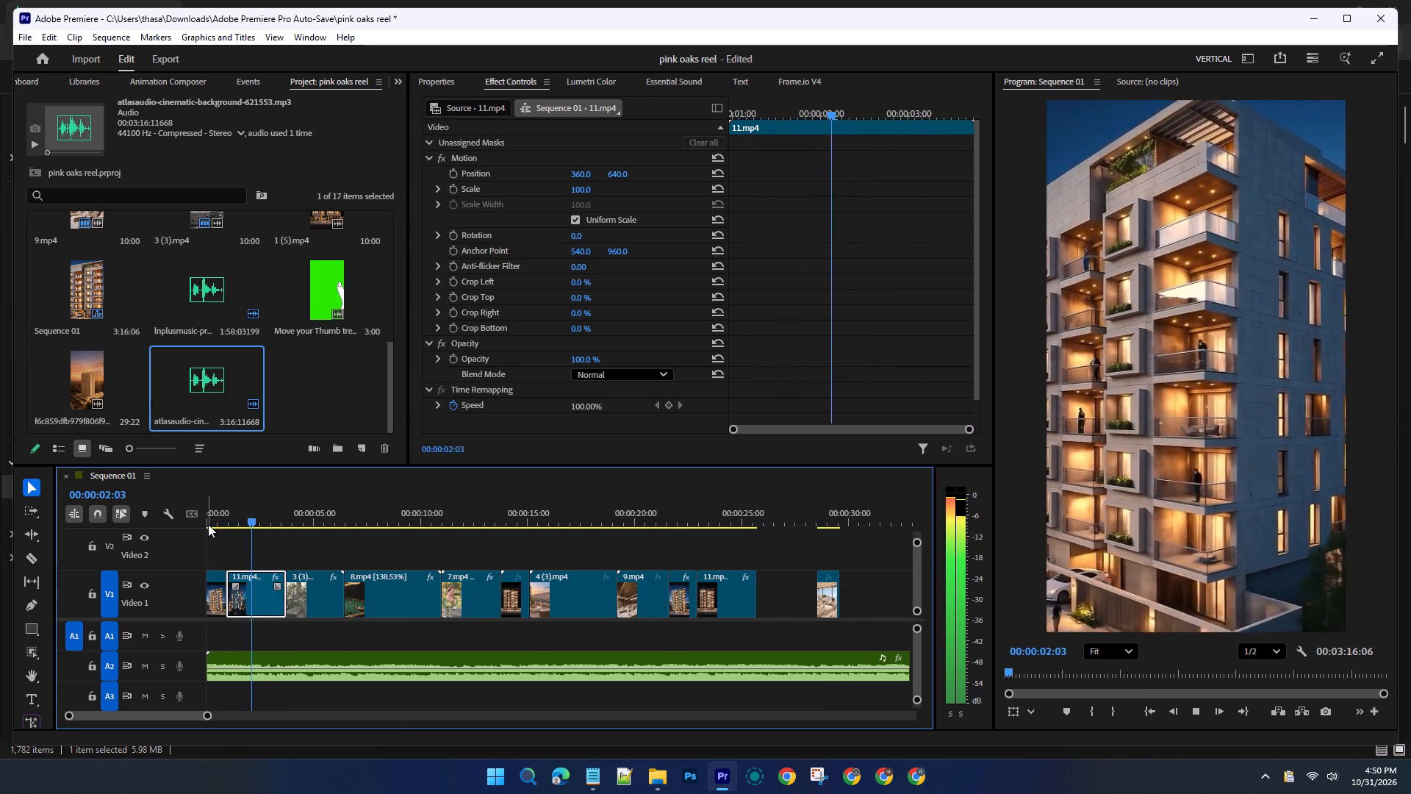
key("space")
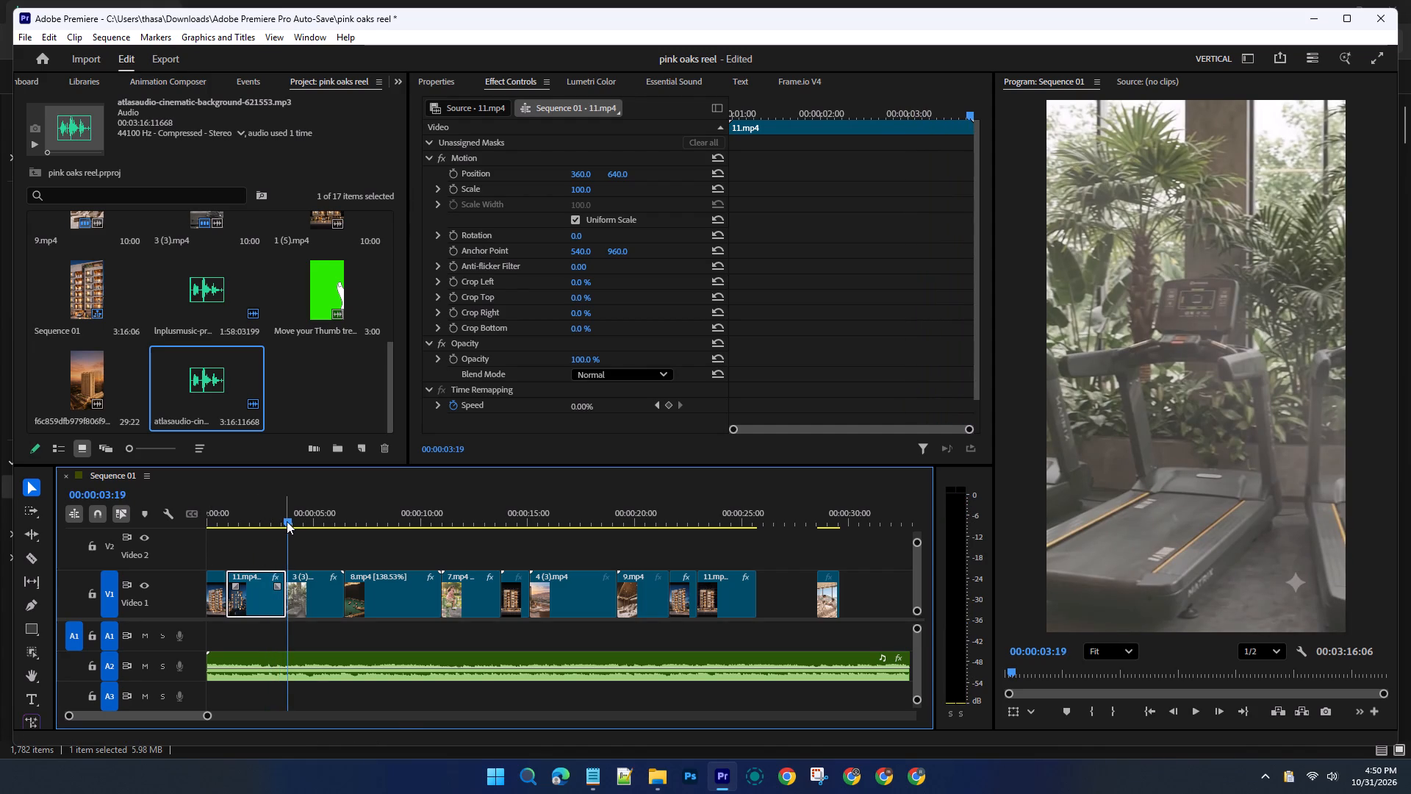
left_click_drag(287, 521, 260, 534)
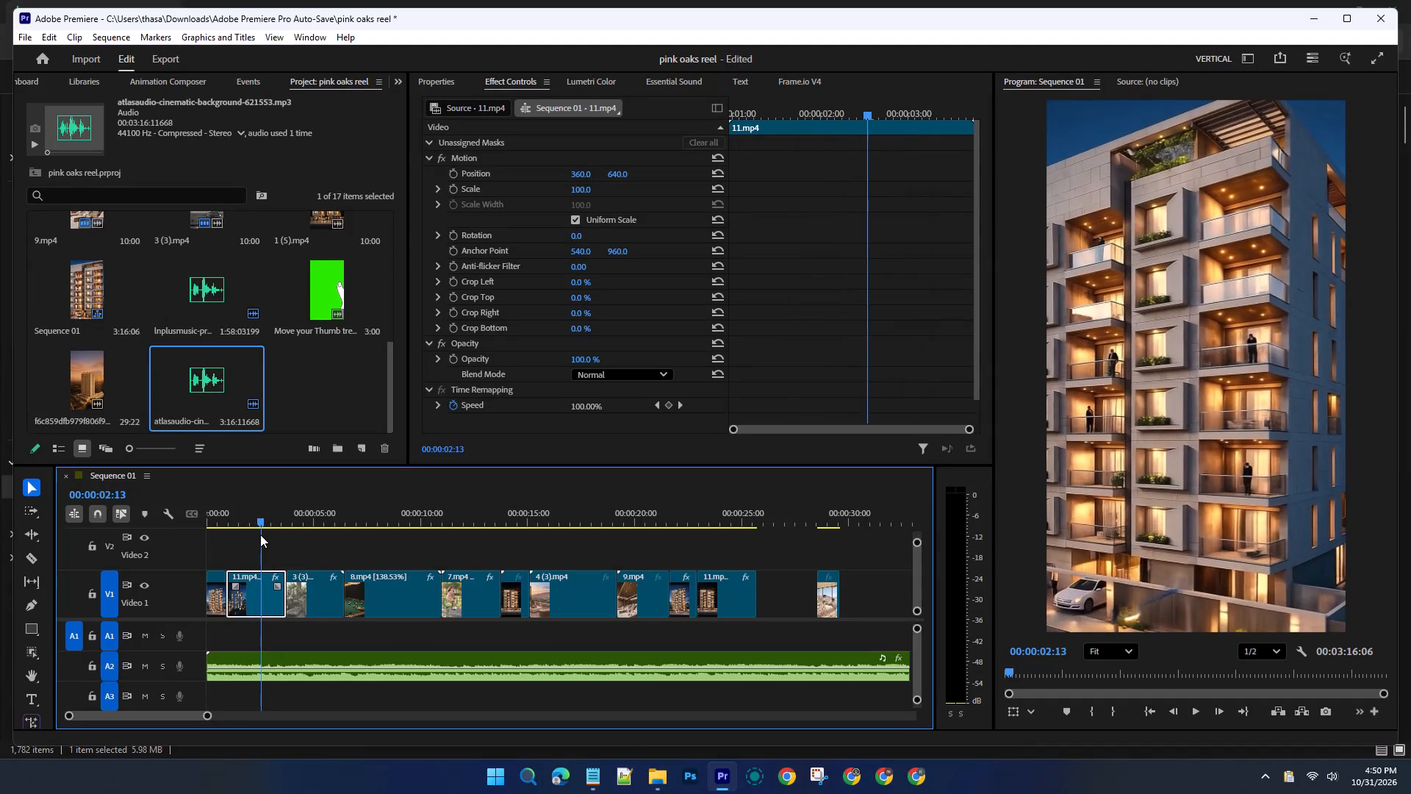
left_click_drag(260, 534, 261, 534)
left_click_drag(261, 534, 259, 535)
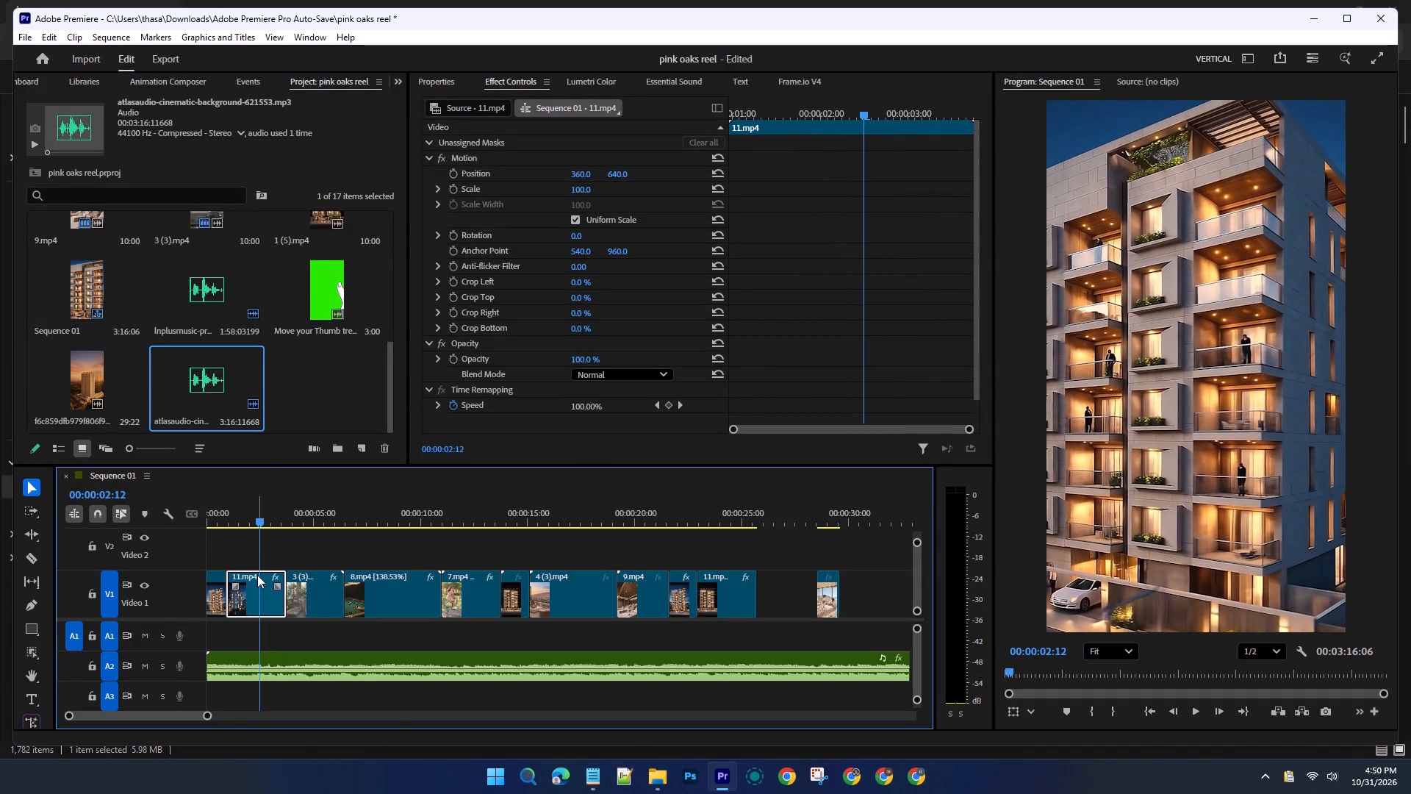
key("c")
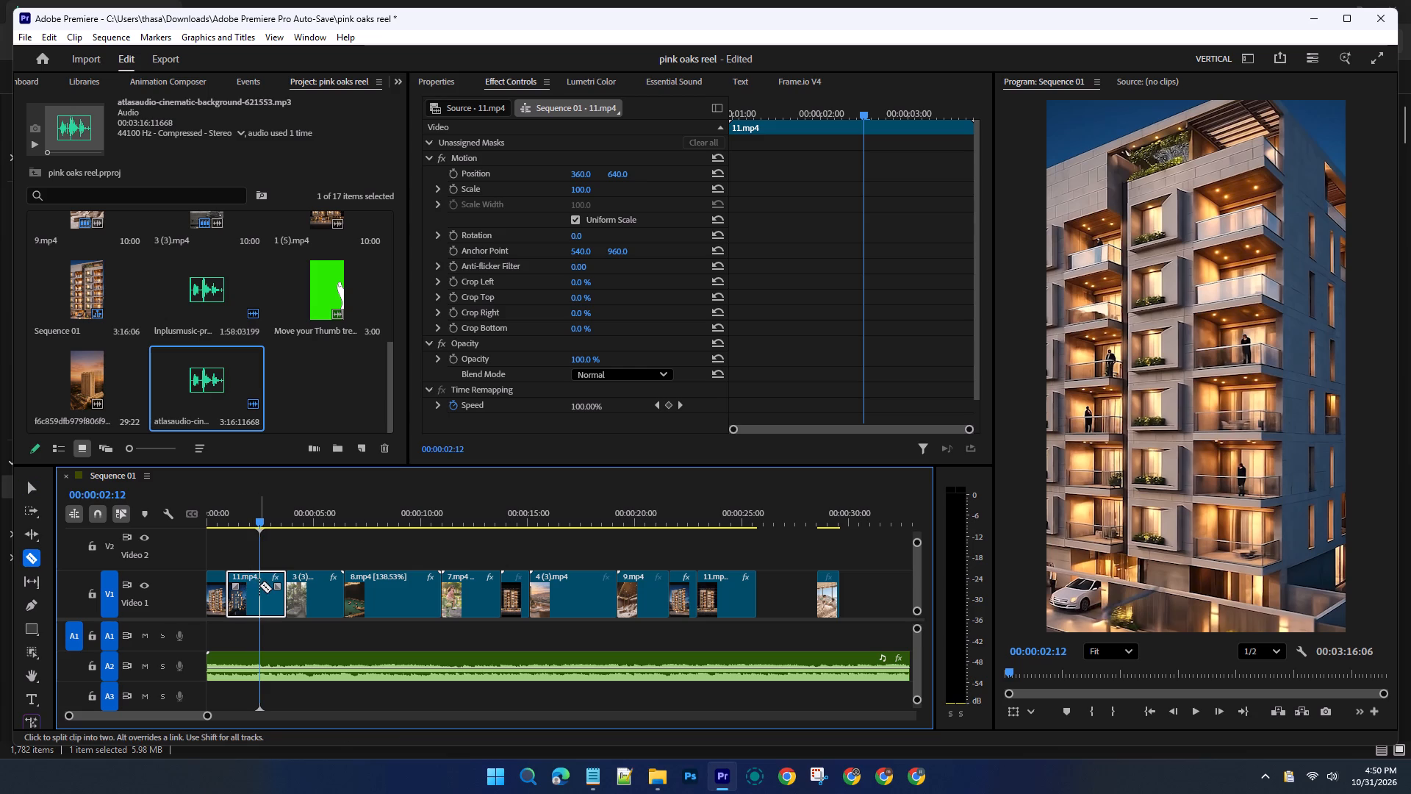
left_click(259, 586)
key("Right")
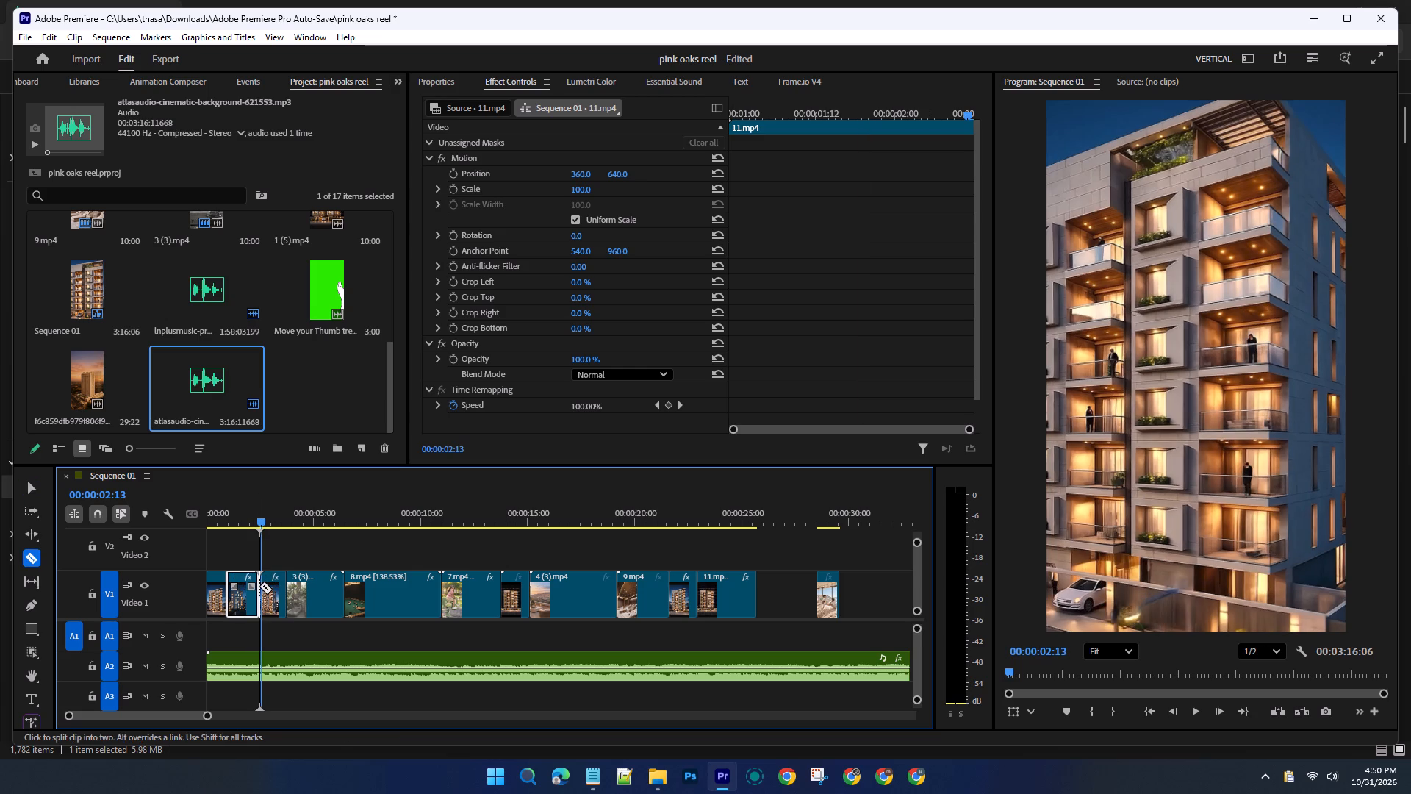
key("v")
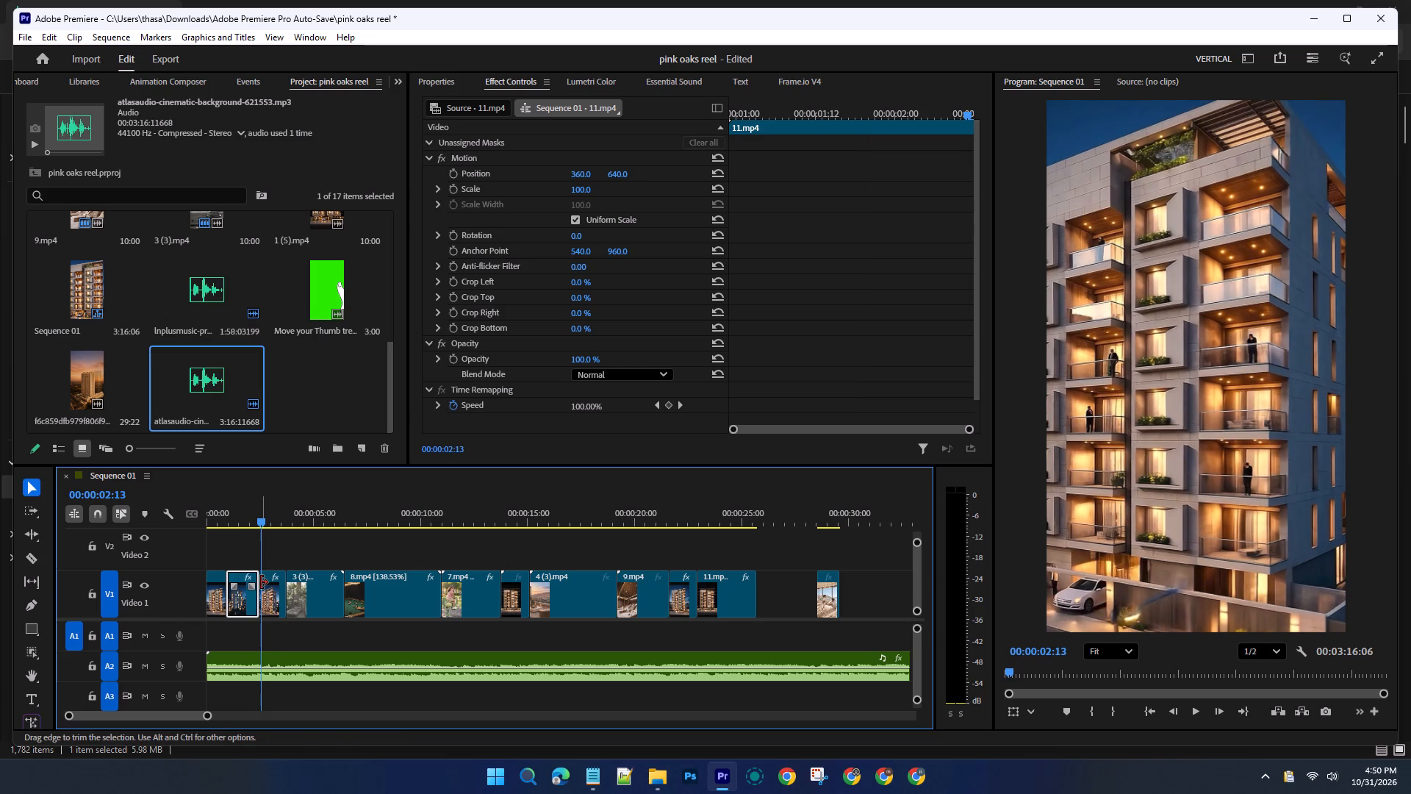
left_click(269, 587)
key("Delete")
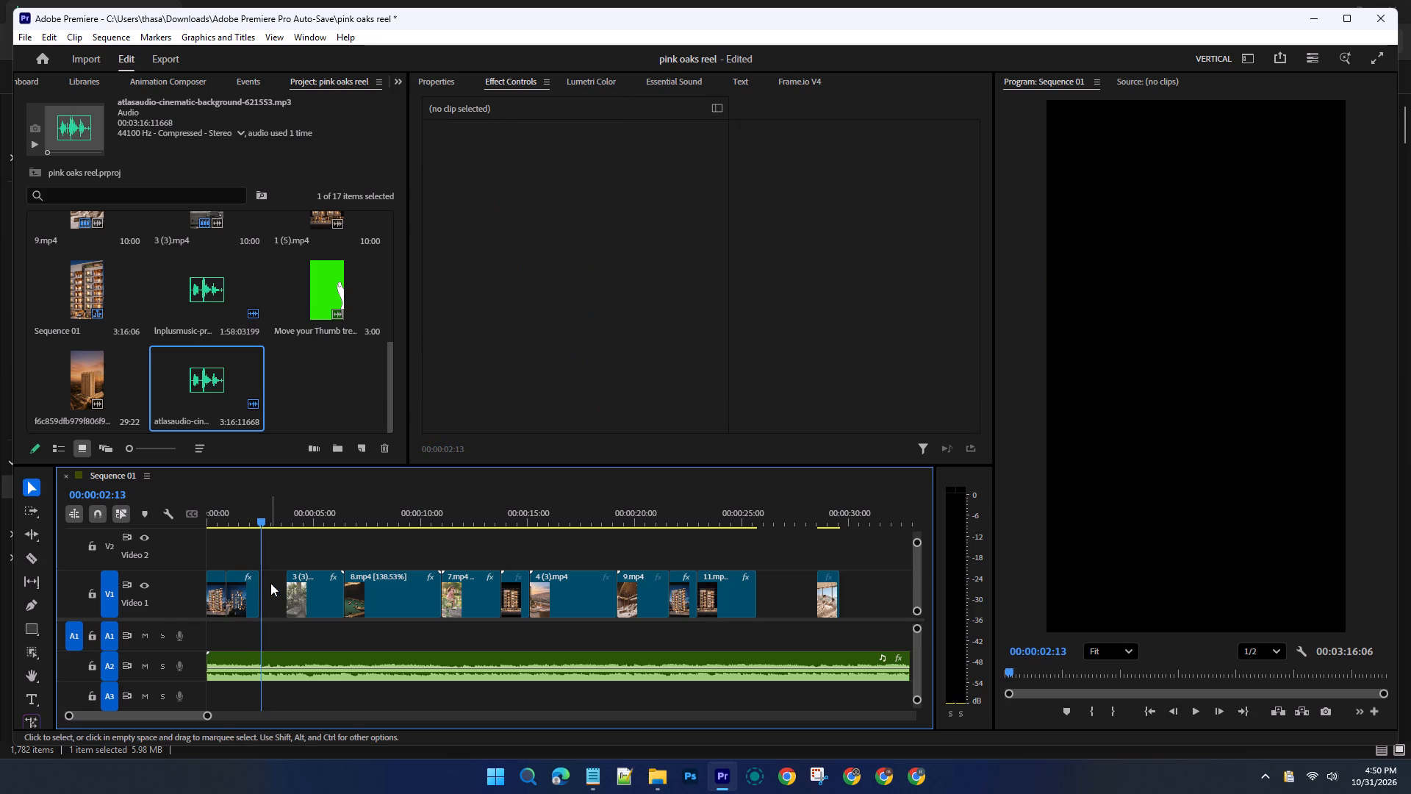
Shift the shortened 11.mp4 clip against the start of 3 (3).mp4 and place the 2 (4).mp4 family clip in the gap after the first clip.
left_click_drag(248, 593, 251, 593)
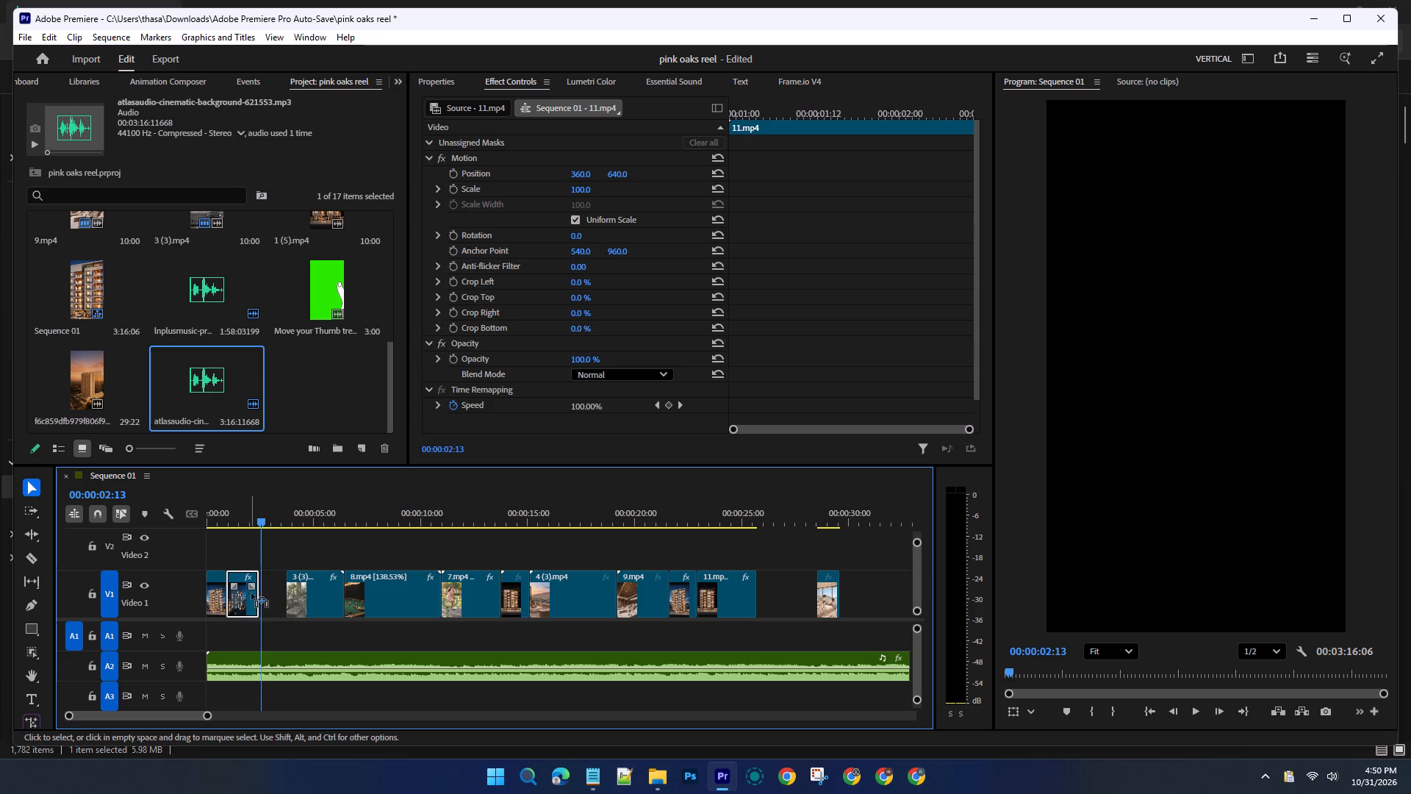
left_click_drag(251, 593, 276, 593)
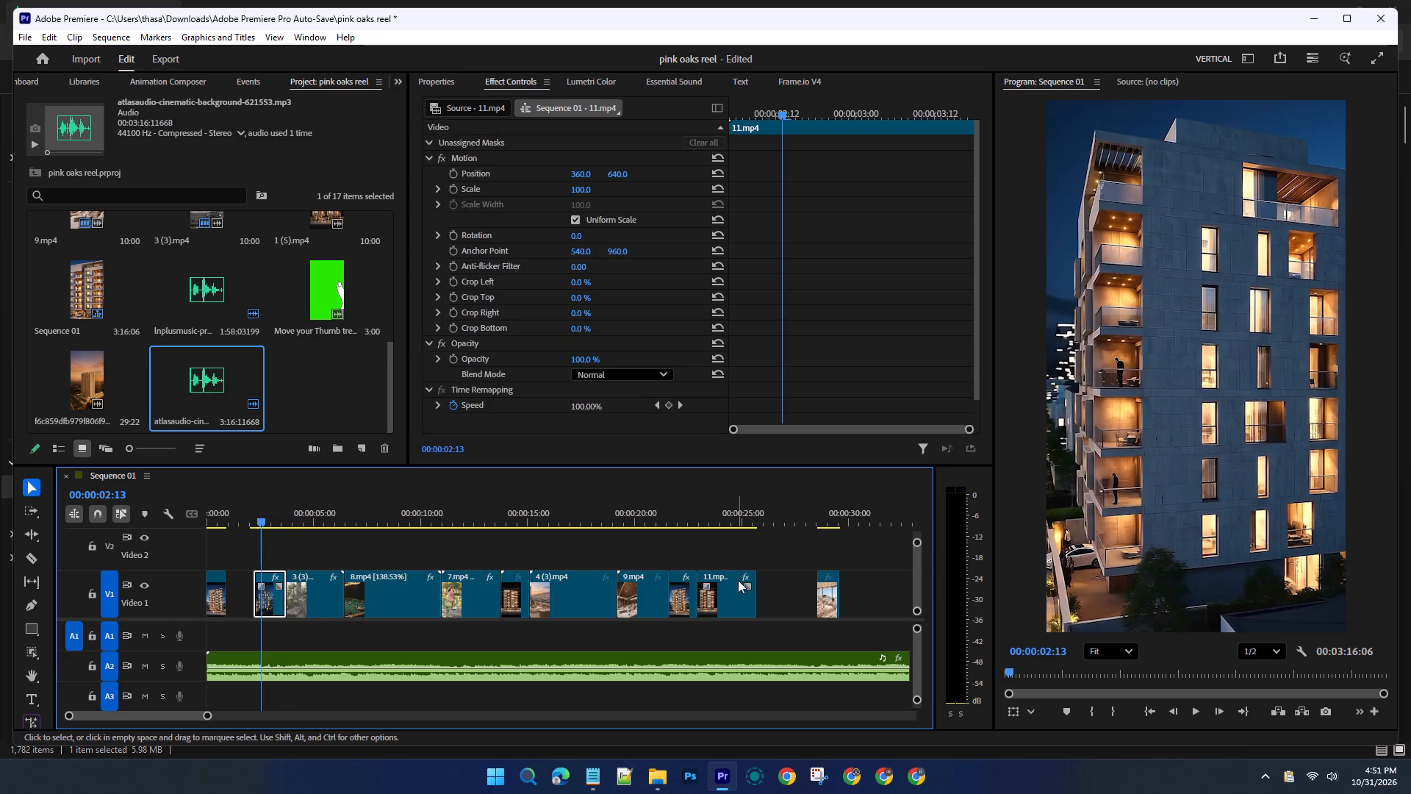
left_click_drag(825, 597, 290, 603)
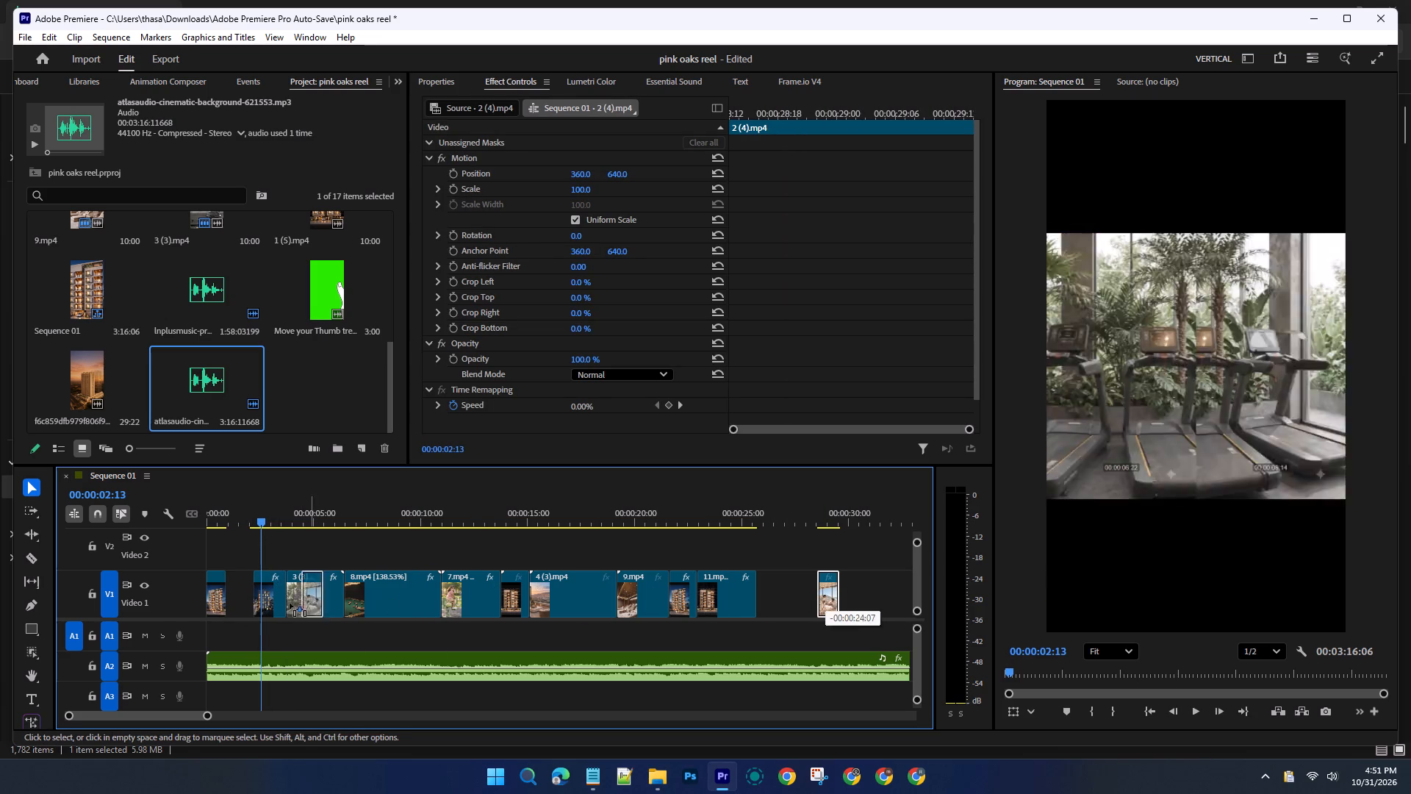
left_click_drag(290, 603, 232, 601)
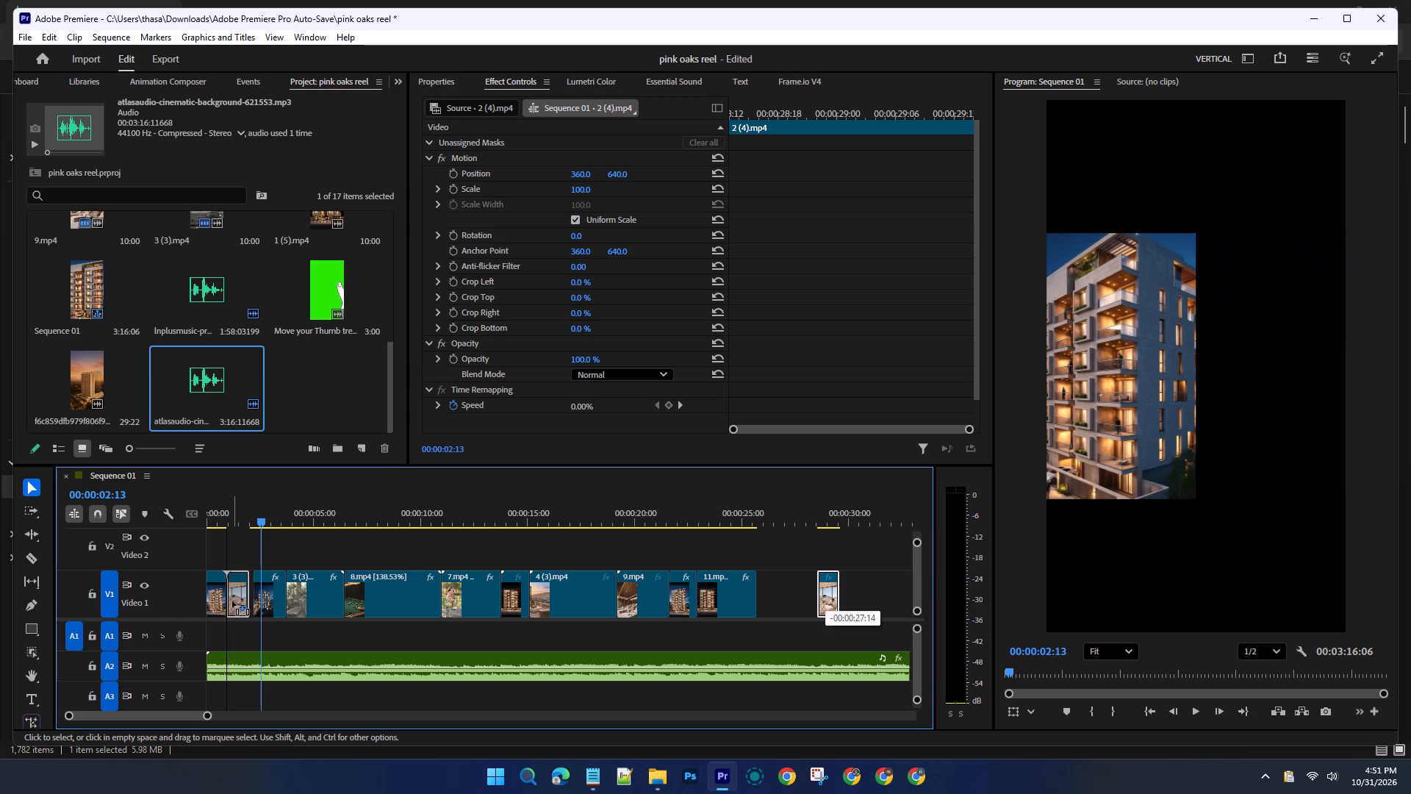
left_click_drag(232, 601, 231, 601)
left_click(248, 596)
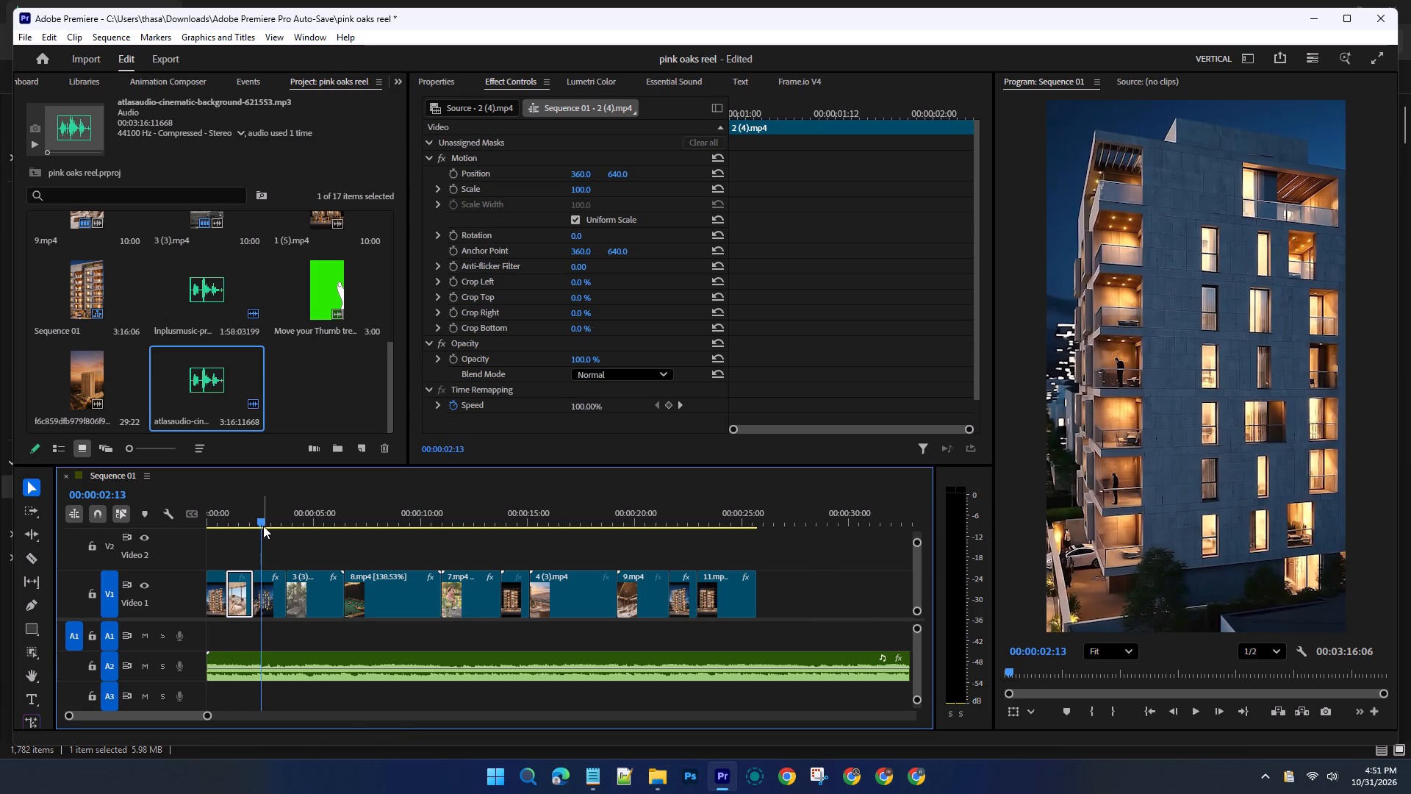
Play the reel against the music, split the 8.mp4 billiards clip at about 00:00:08:15, and delete its remaining portion.
left_click_drag(262, 523, 210, 523)
key("space")
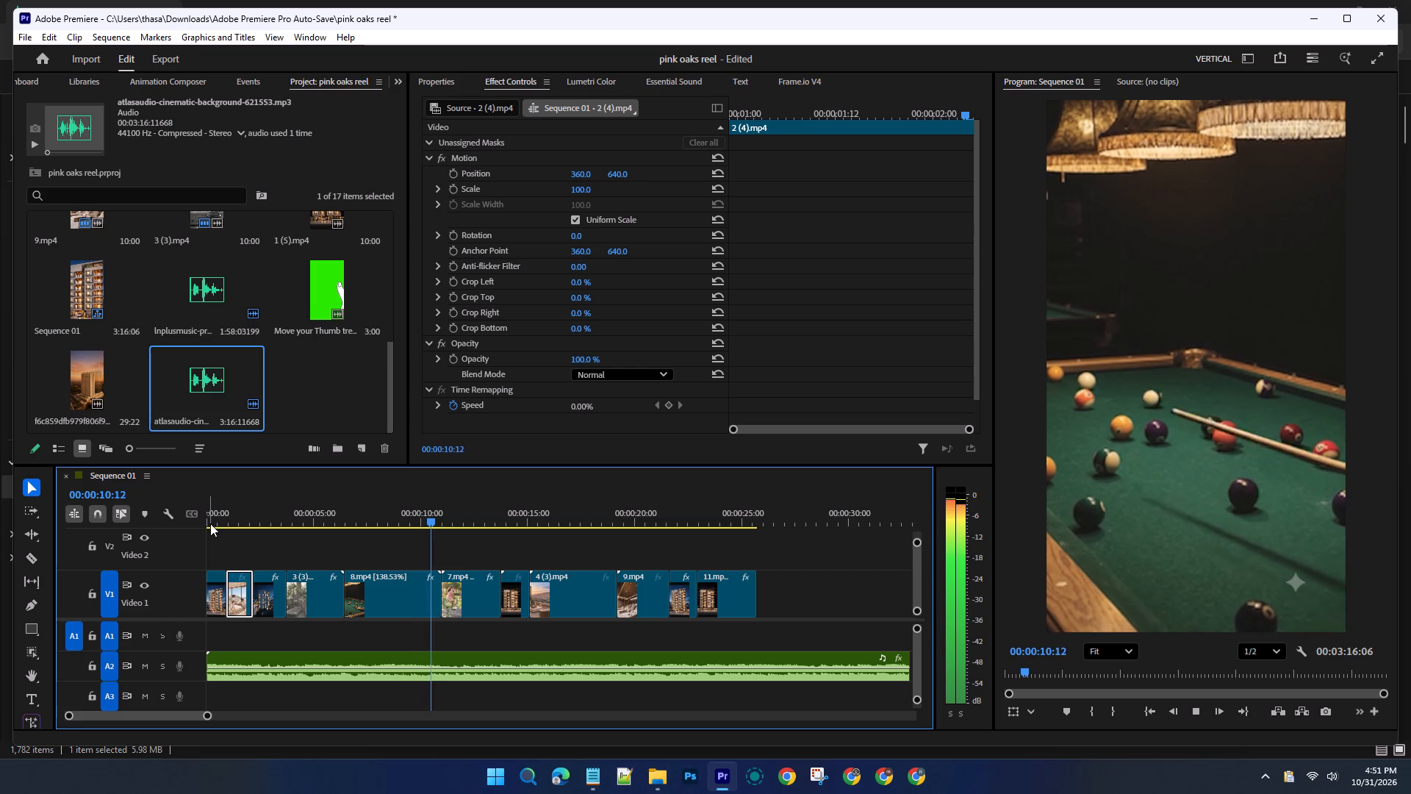
key("space")
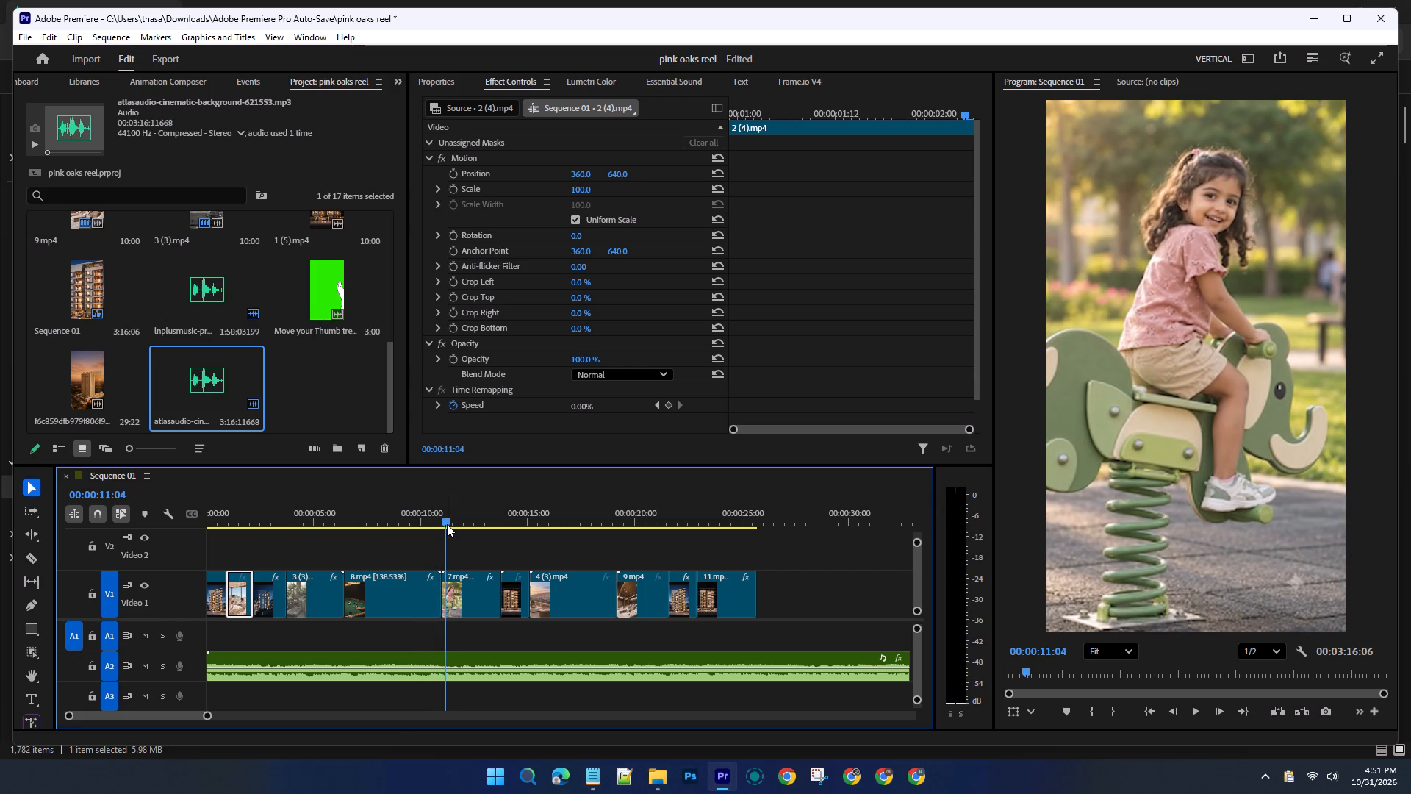
left_click_drag(447, 523, 343, 523)
key("space")
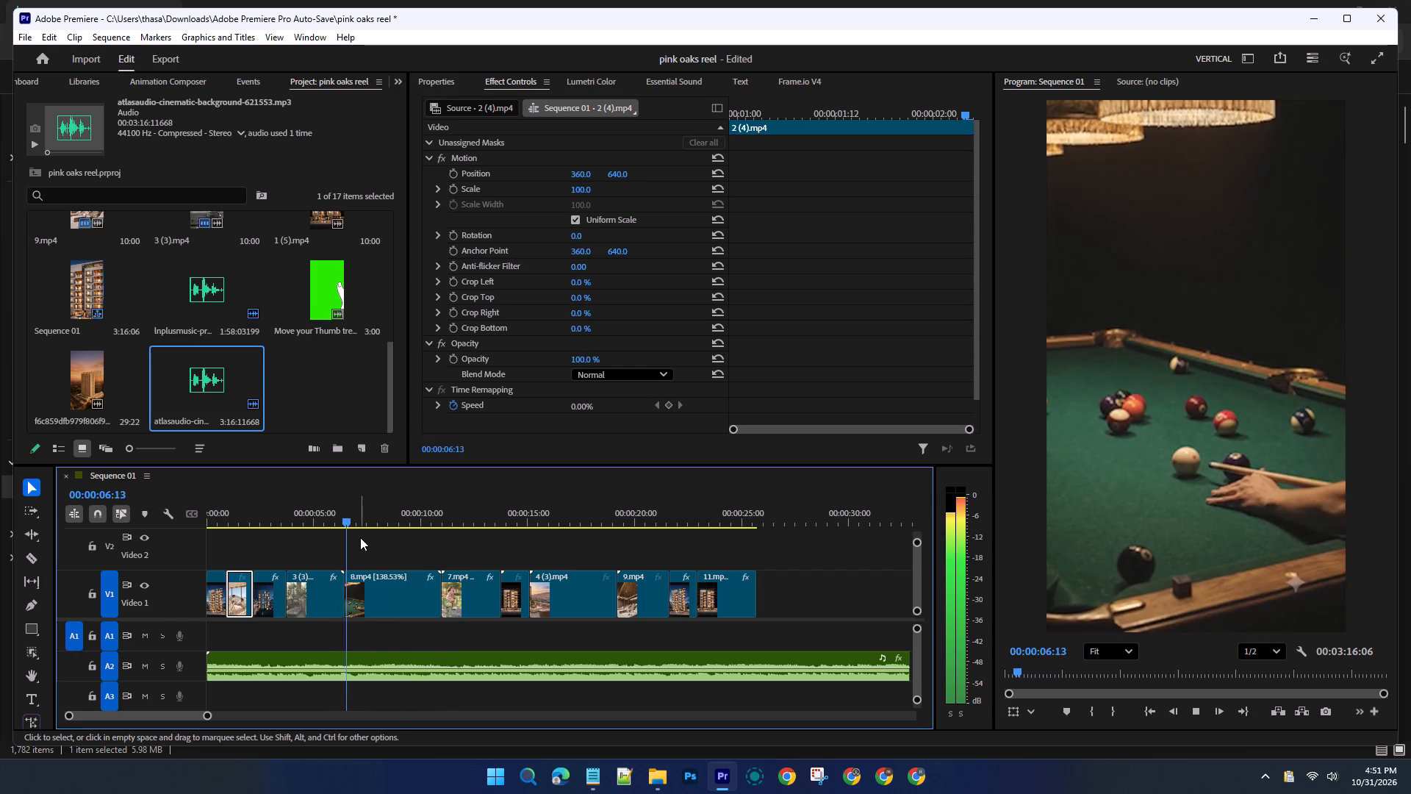
key("space")
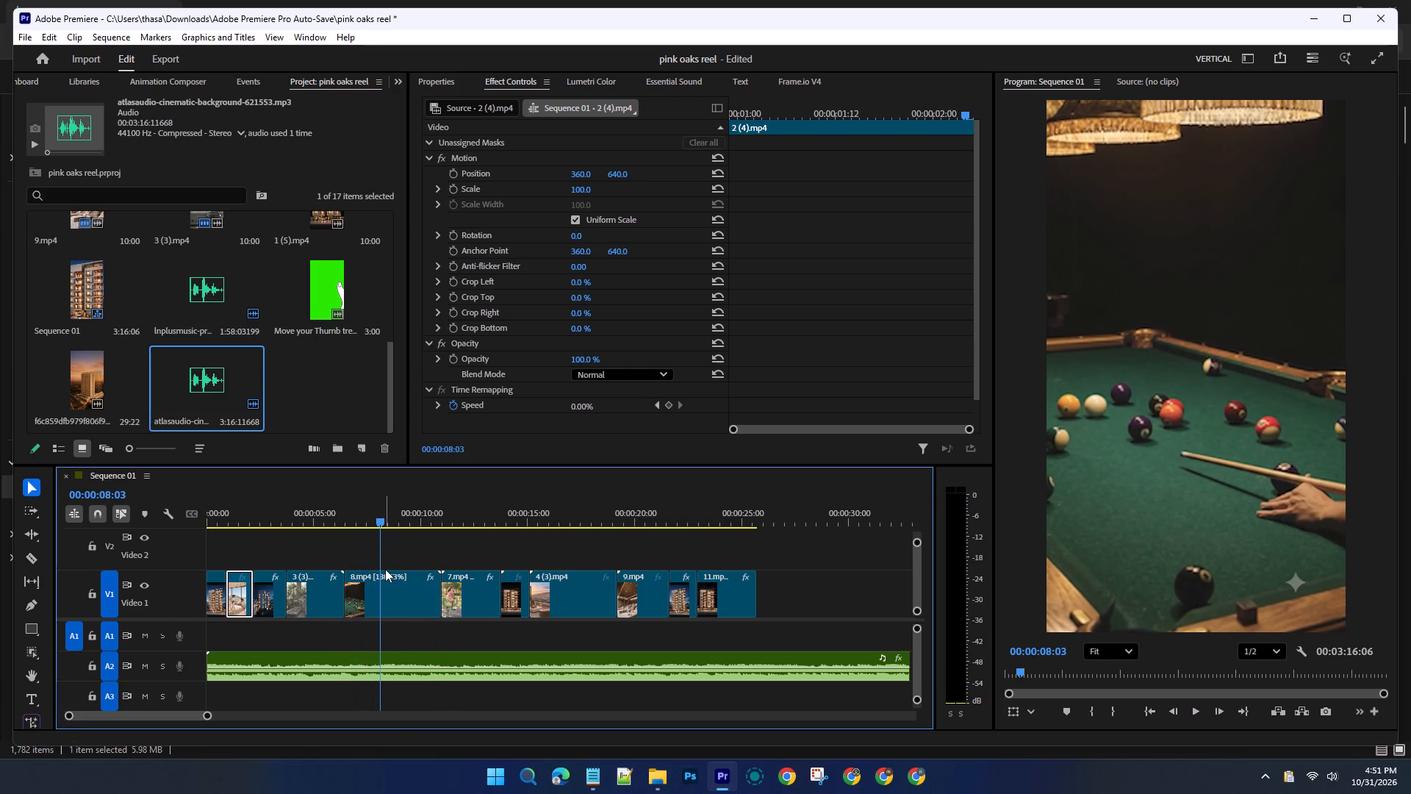
key("c")
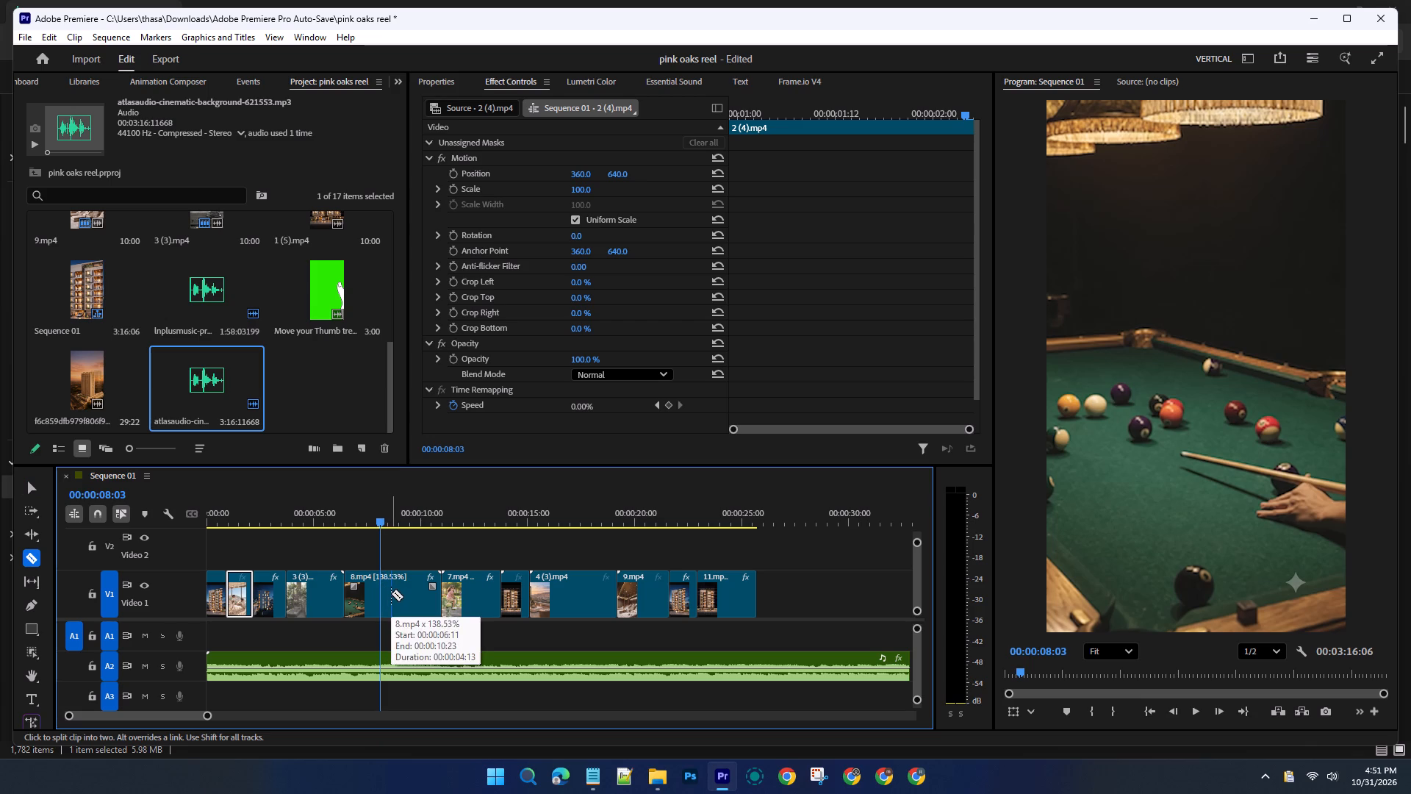
left_click(391, 593)
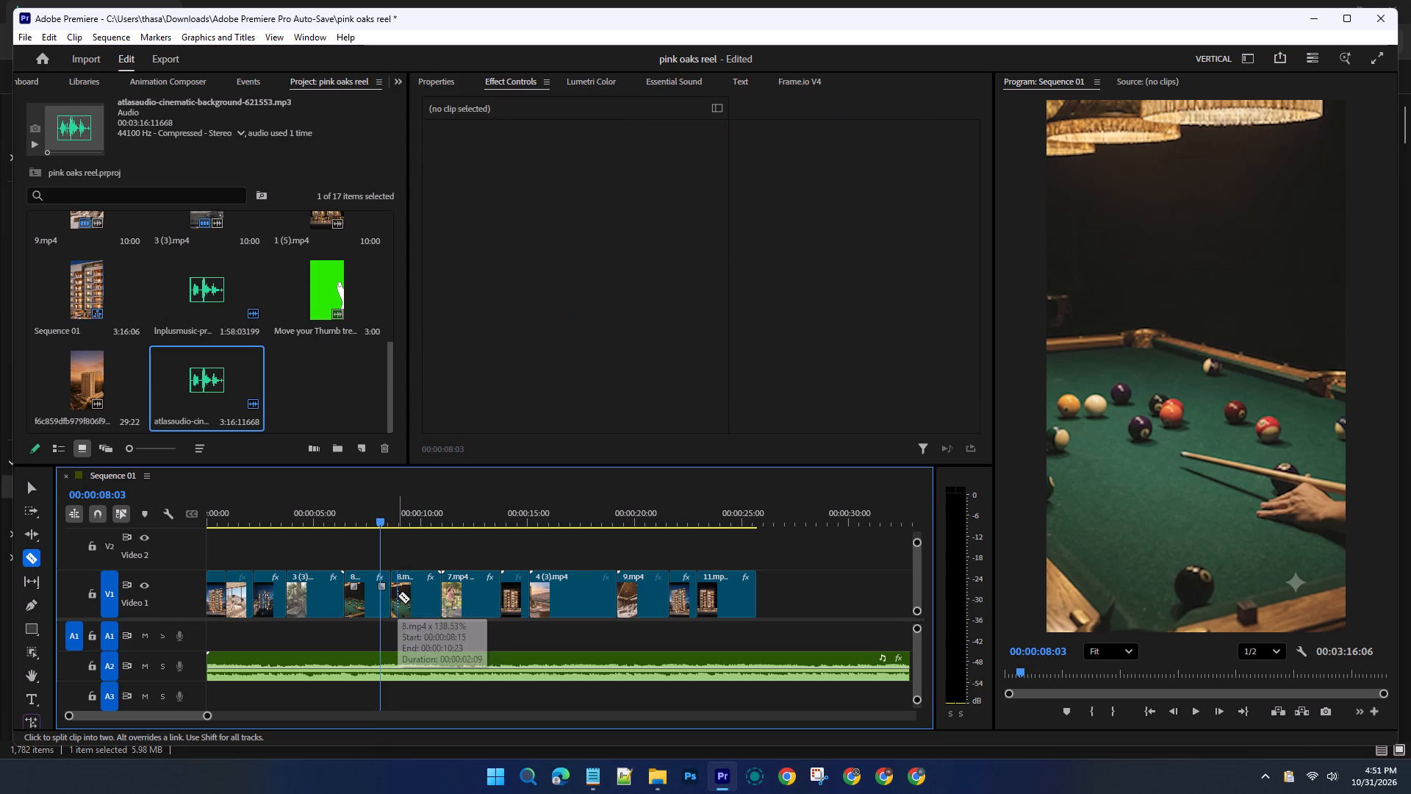
key("v")
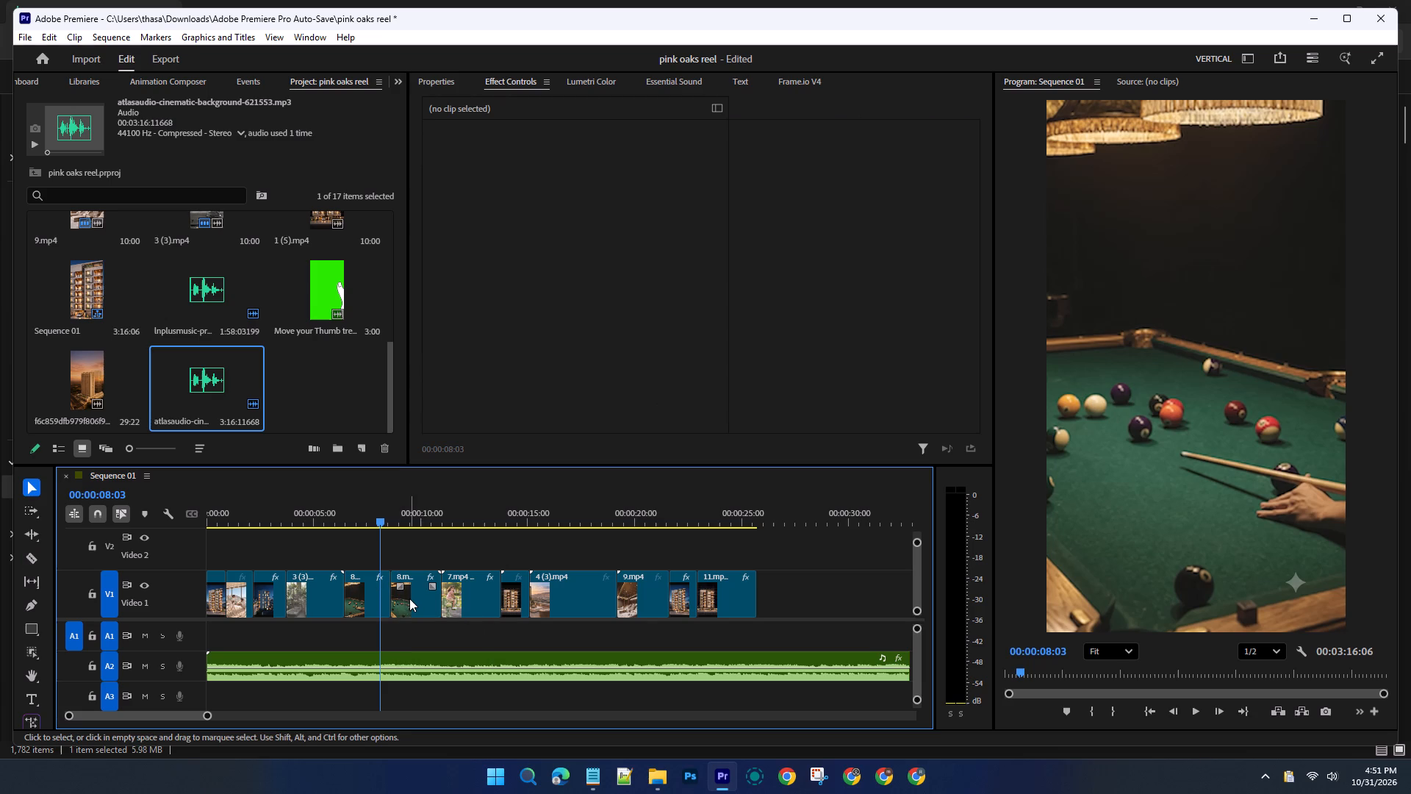
left_click(408, 598)
key("Delete")
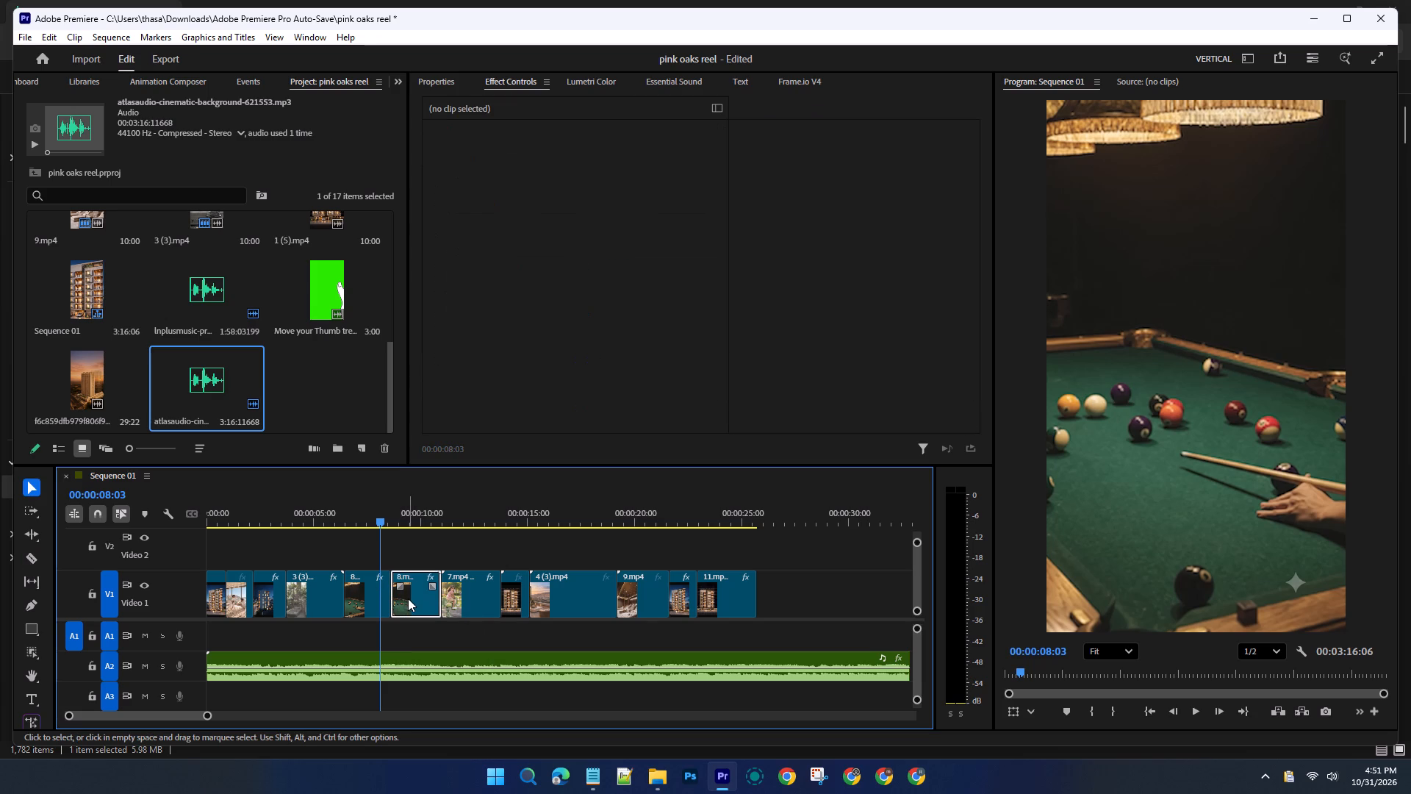
Move the 7.mp4 clip on V1 directly after the shortened 8.mp4 clip.
left_click_drag(457, 597, 412, 591)
Place the 12.mp4 clip directly after 7.mp4 on V1 and extend its end by about one second.
key("space")
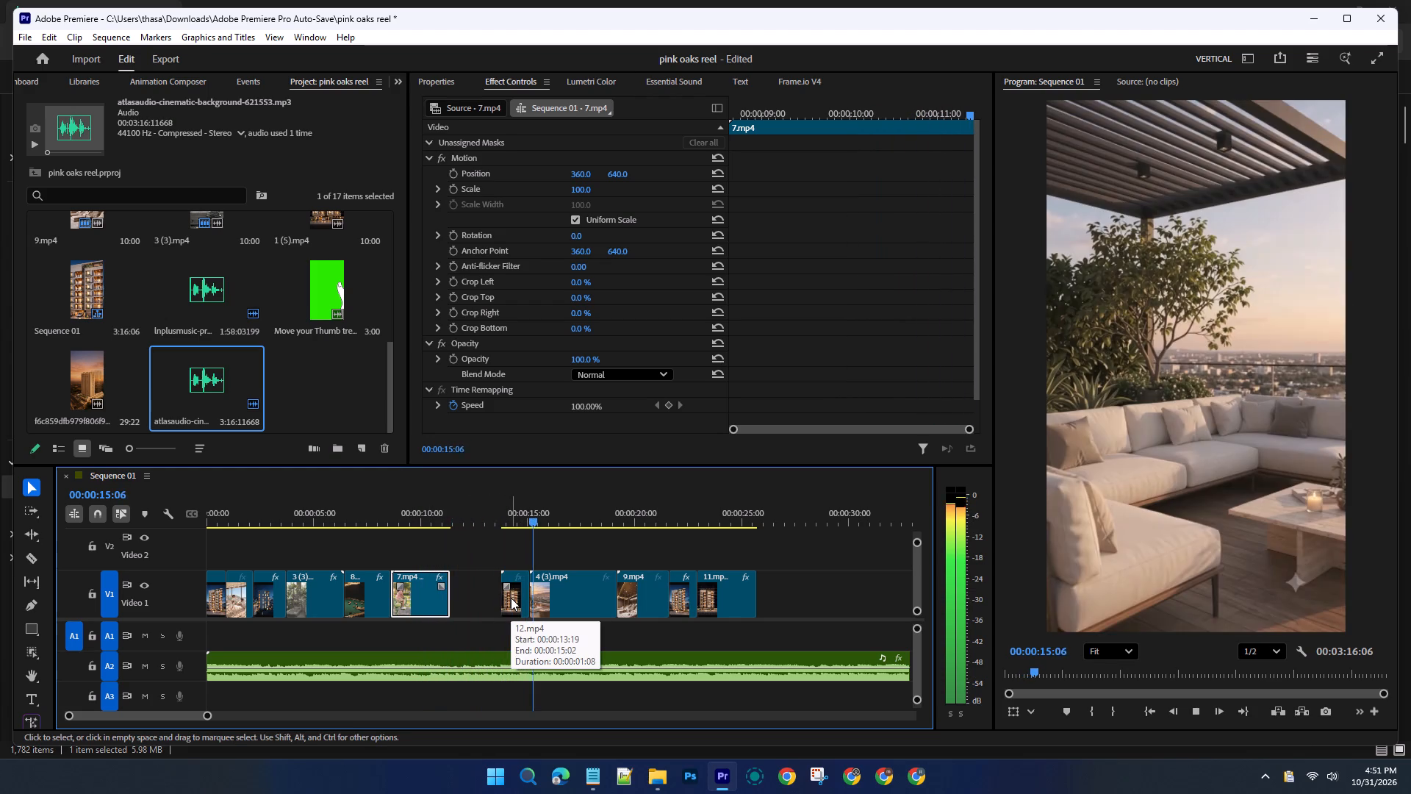
key("space")
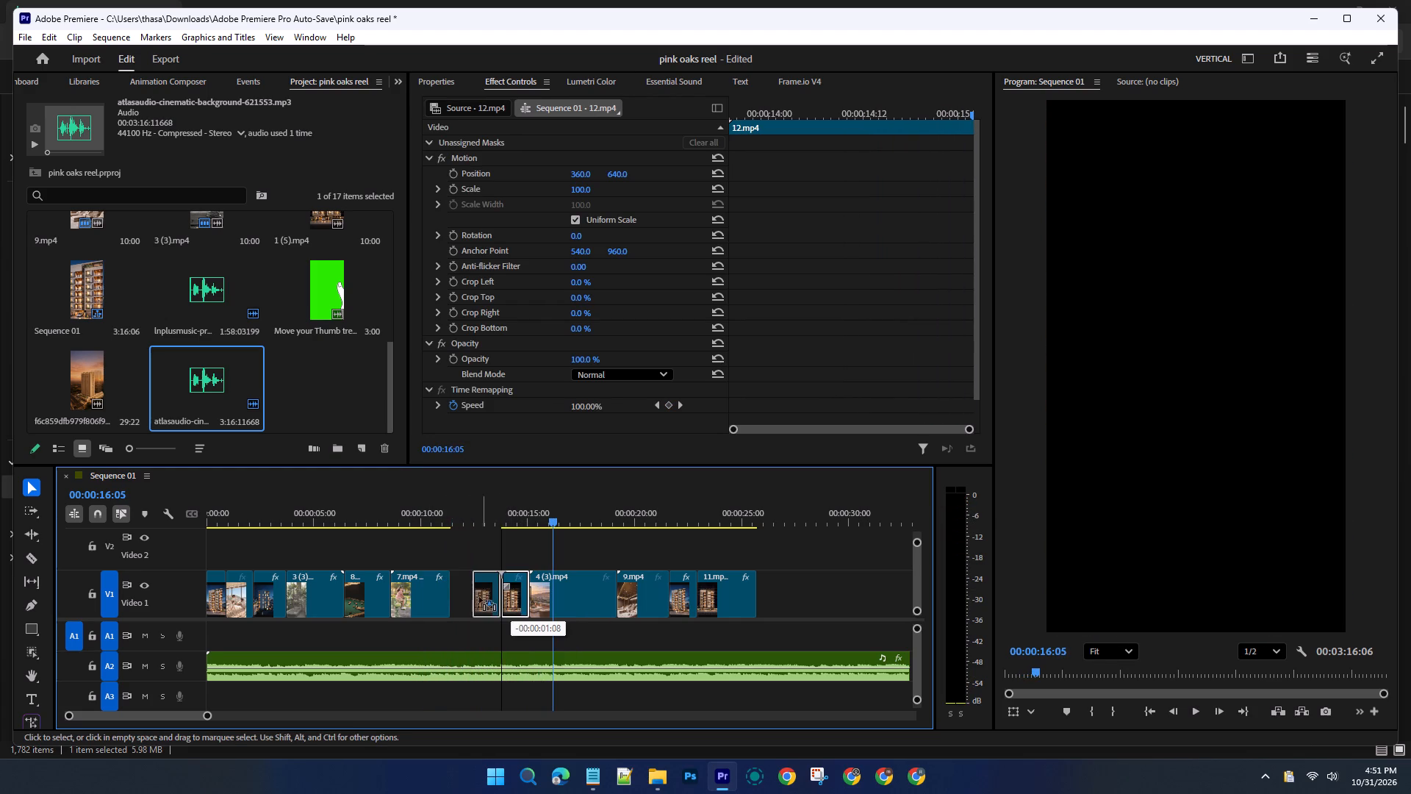
left_click_drag(478, 596, 481, 598)
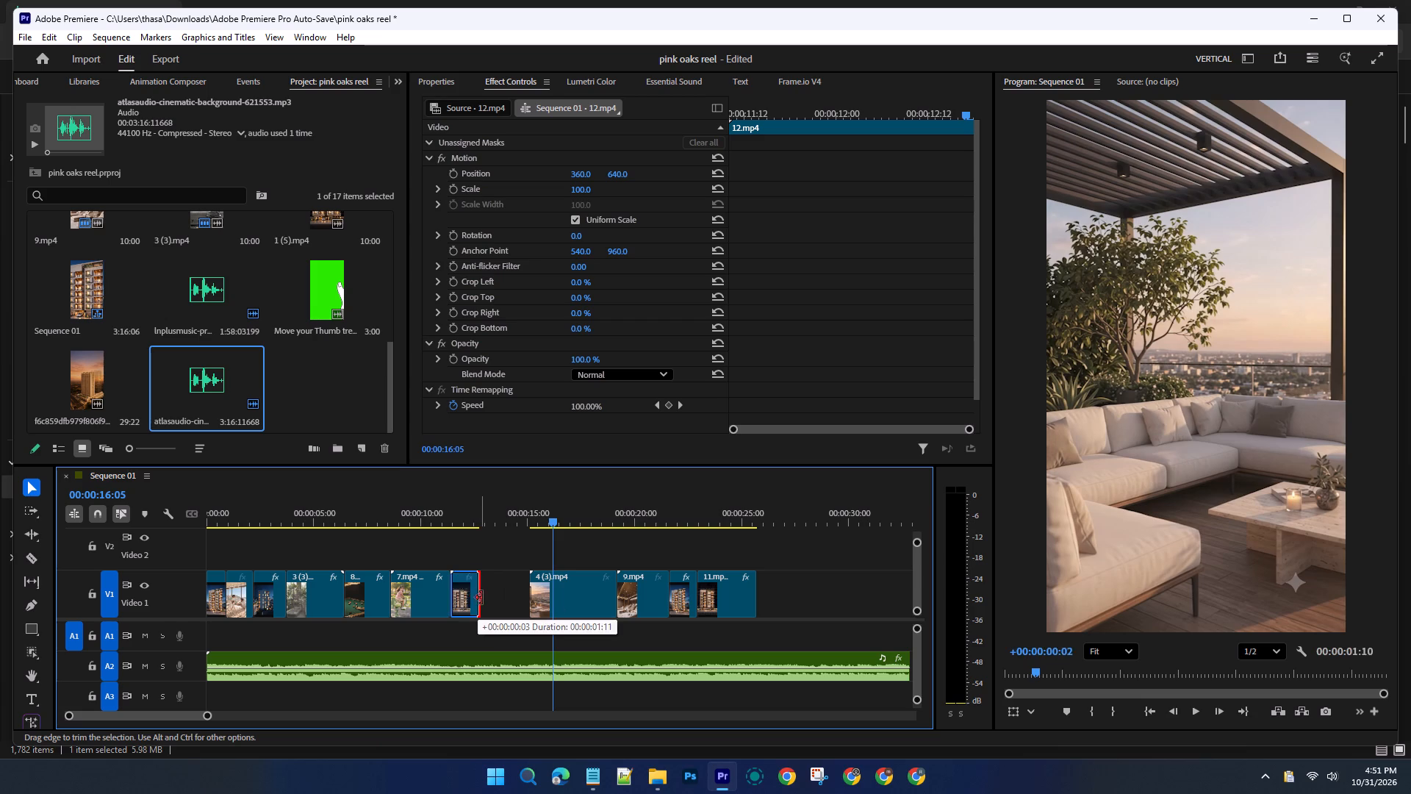
left_click_drag(481, 598, 499, 601)
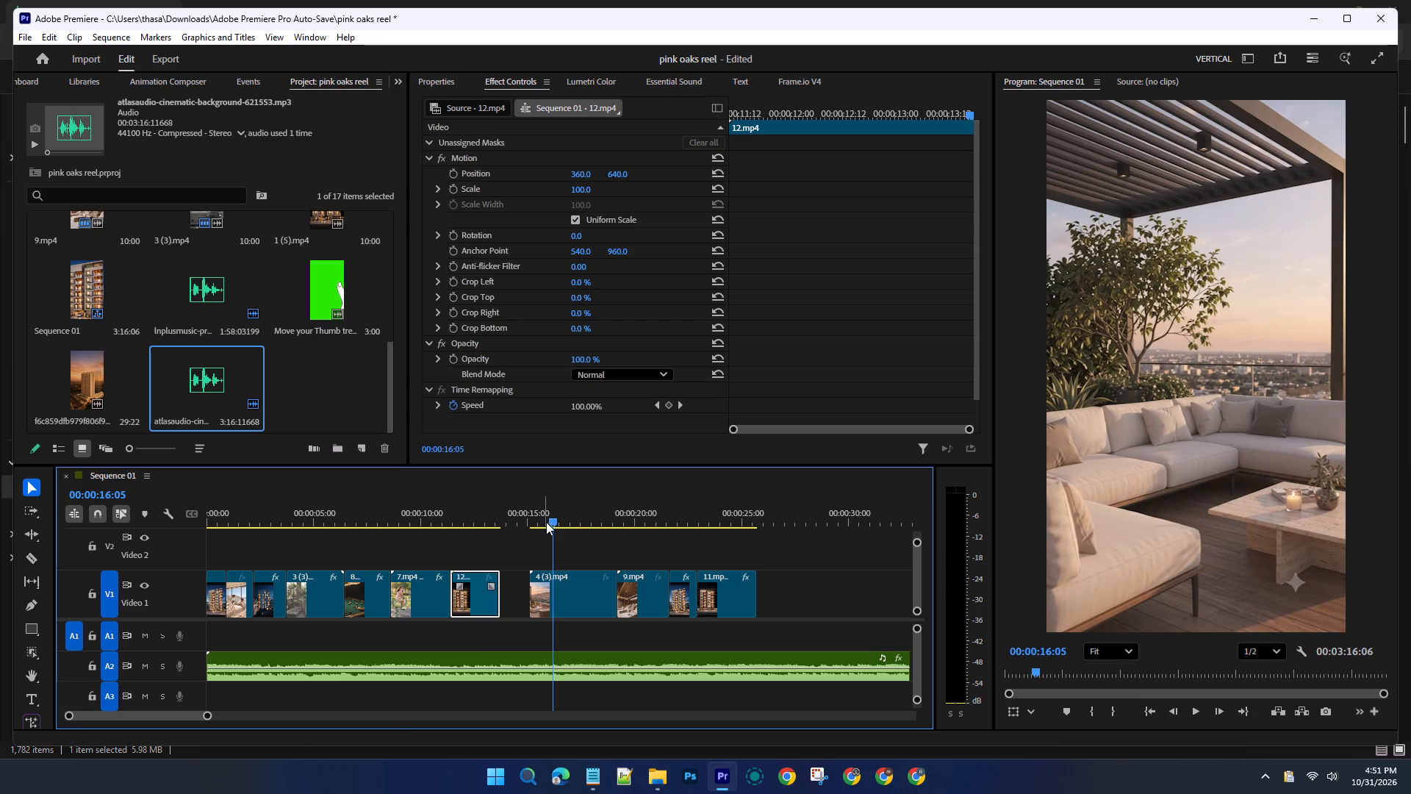
Play through the 12.mp4 section, and move the 4 (3).mp4 terrace clip directly after 12.mp4 on V1.
left_click_drag(553, 520, 443, 521)
key("space")
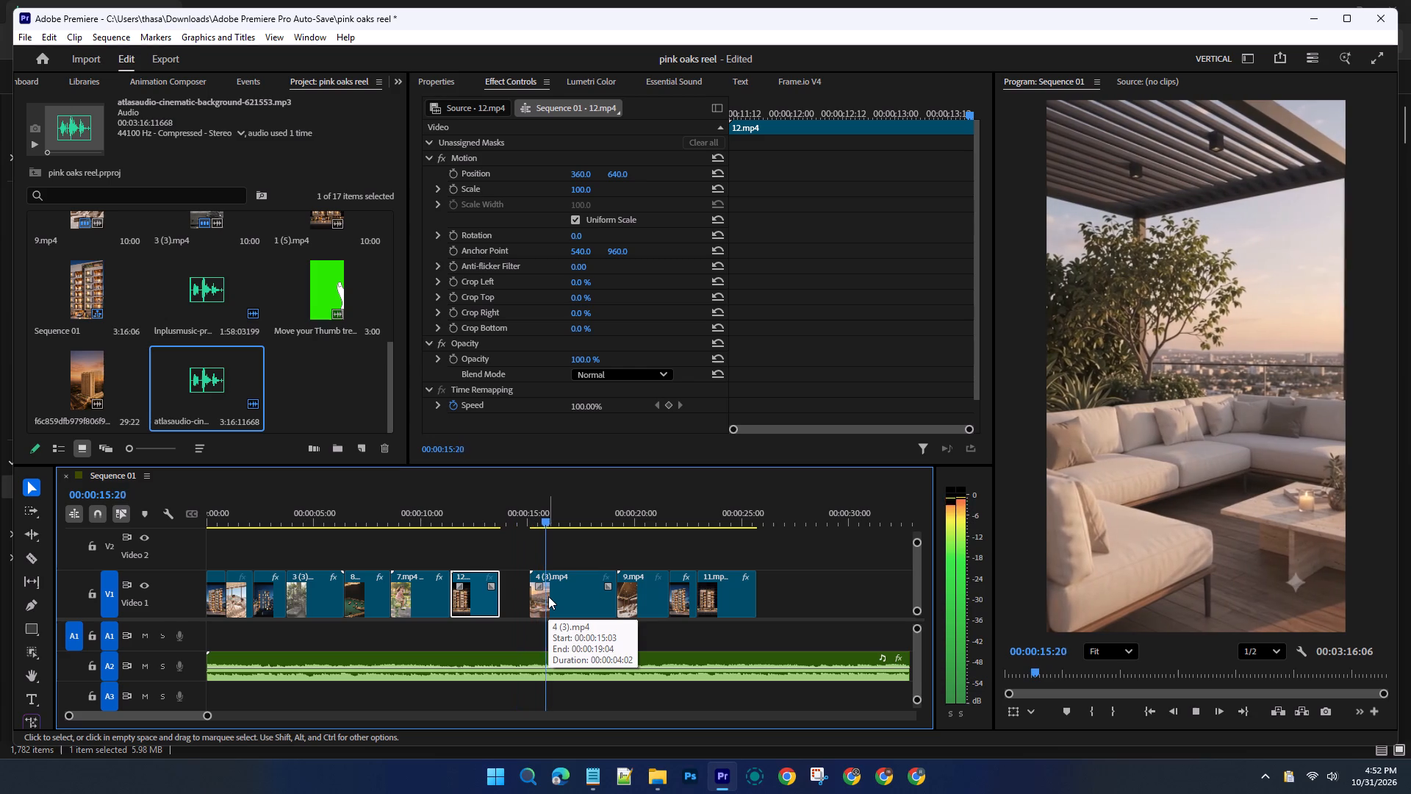
key("space")
left_click_drag(540, 596, 517, 593)
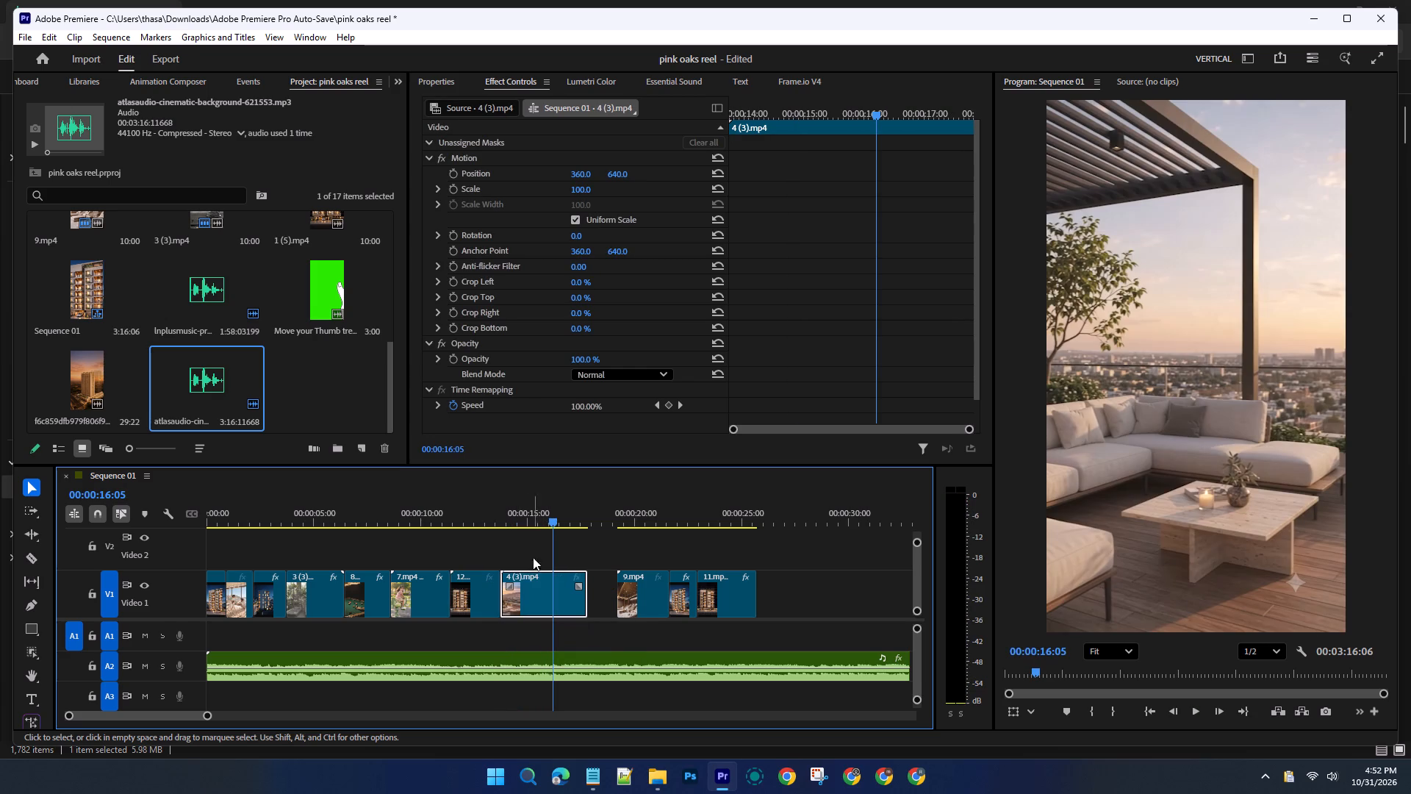
Play the terrace section against the music and trim the end of 4 (3).mp4 to about 00:00:17:00.
left_click_drag(552, 521, 474, 521)
key("space")
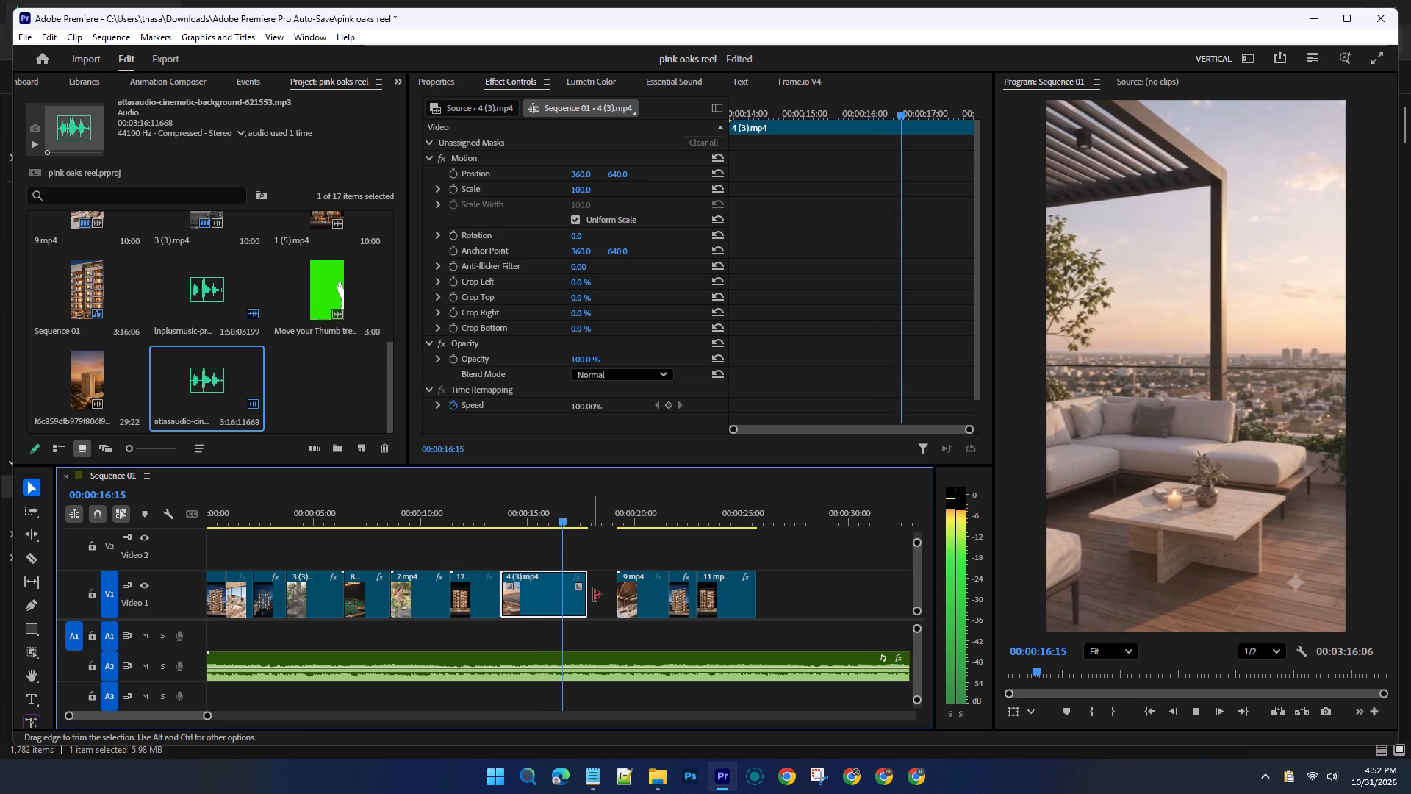
key("space")
left_click_drag(585, 595, 568, 595)
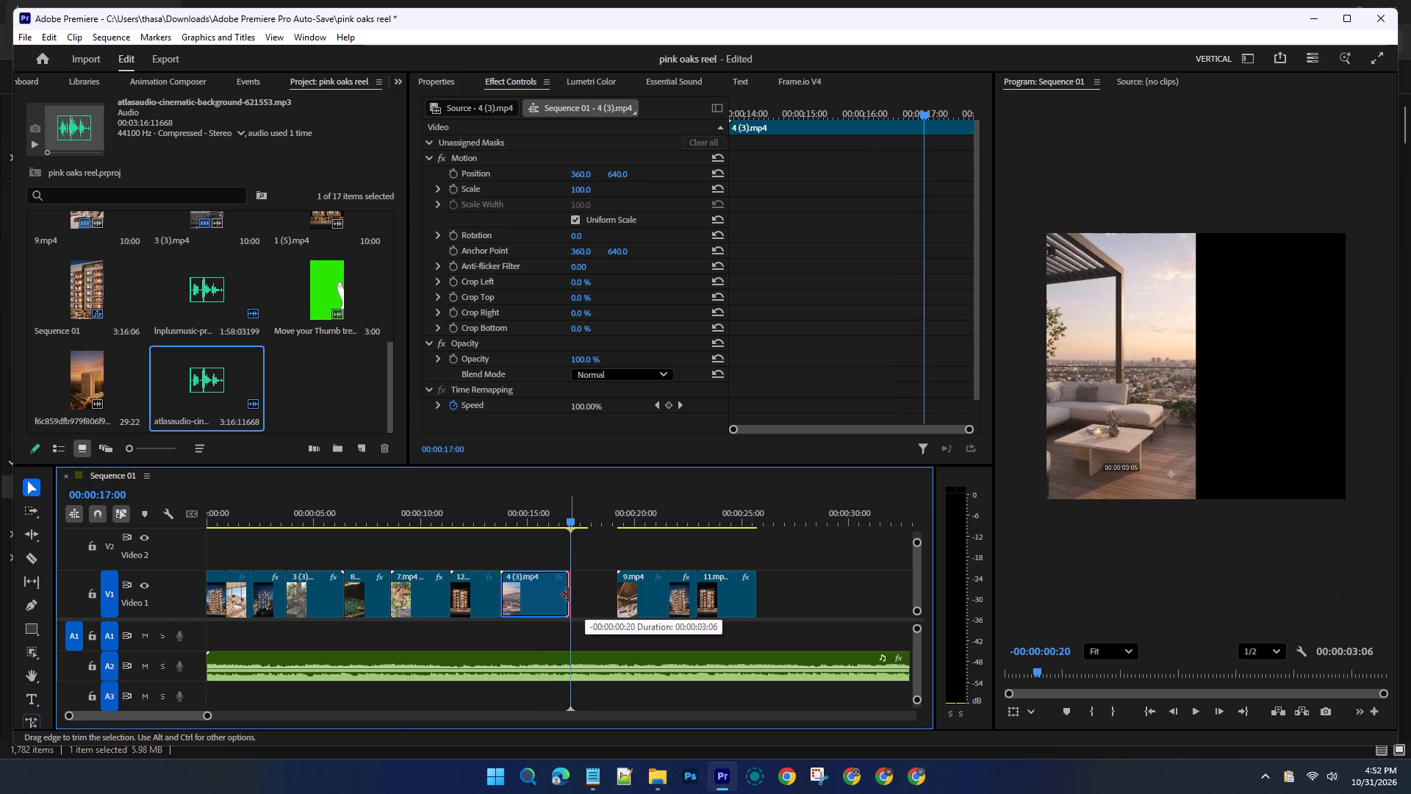
left_click_drag(568, 595, 566, 594)
Move the 9.mp4 home theatre clip on V1 directly after the trimmed 4 (3).mp4 clip.
left_click_drag(622, 599, 578, 595)
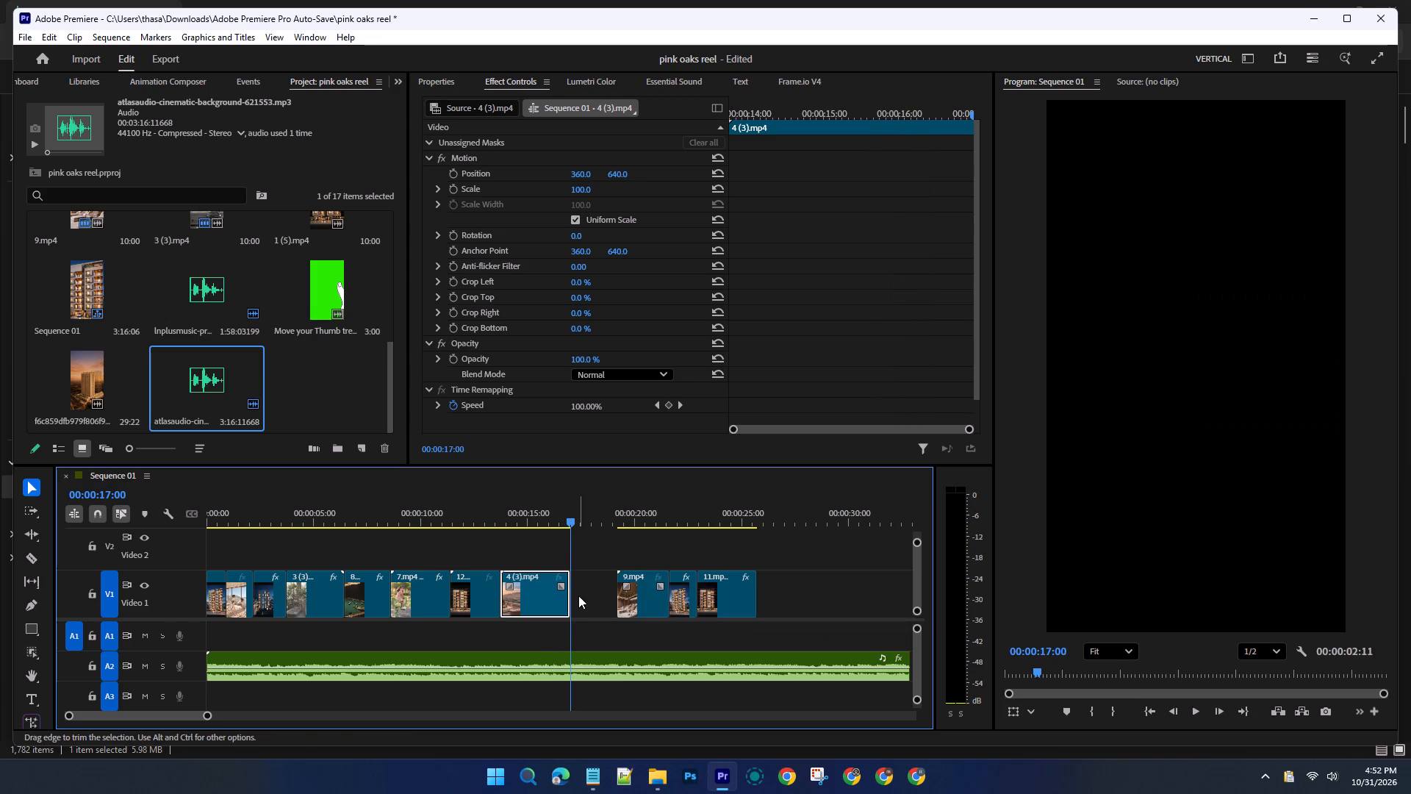
left_click_drag(636, 604, 590, 604)
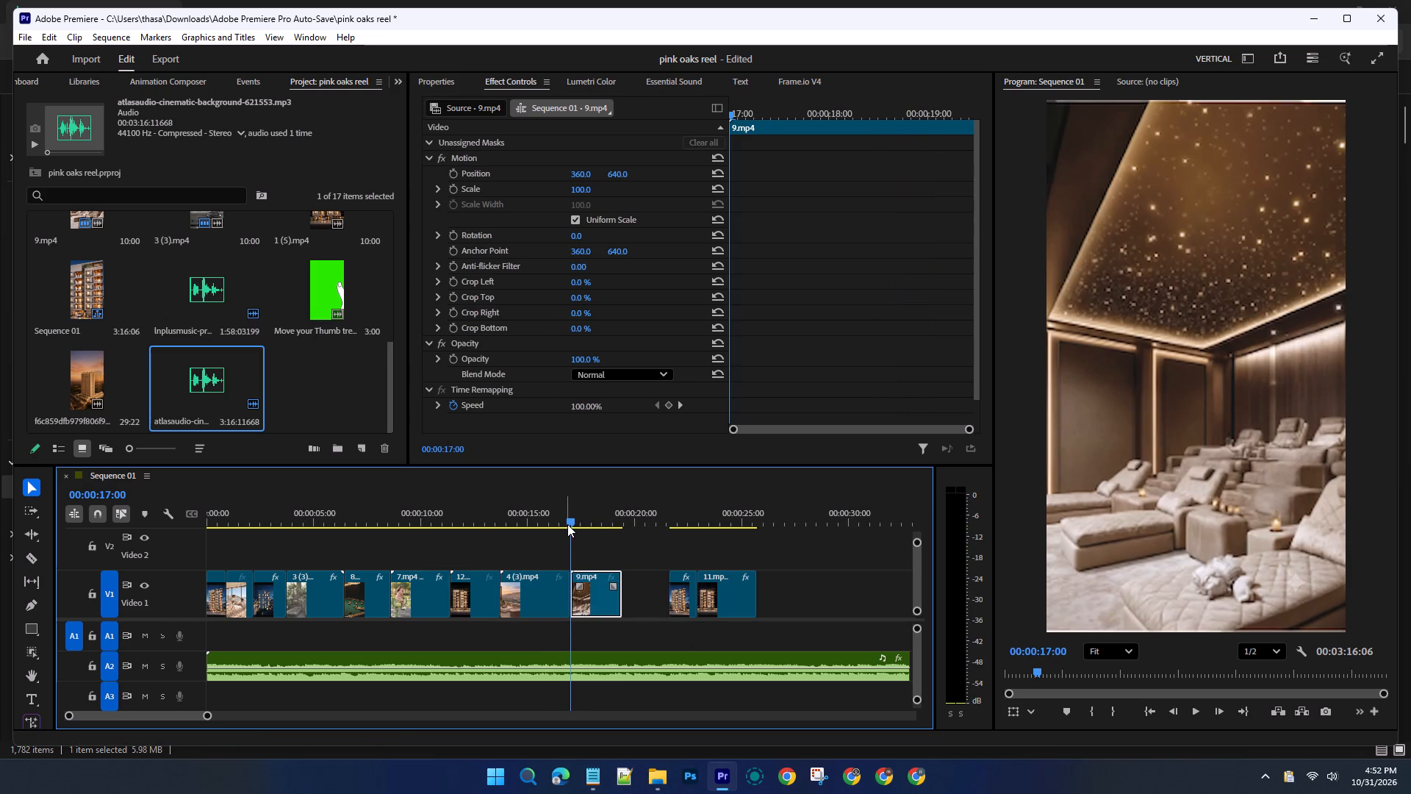
Play past the end of 9.mp4 and delete the two leftover clips after the gap, the building exterior and 11.mp4.
left_click_drag(567, 523, 534, 523)
key("space")
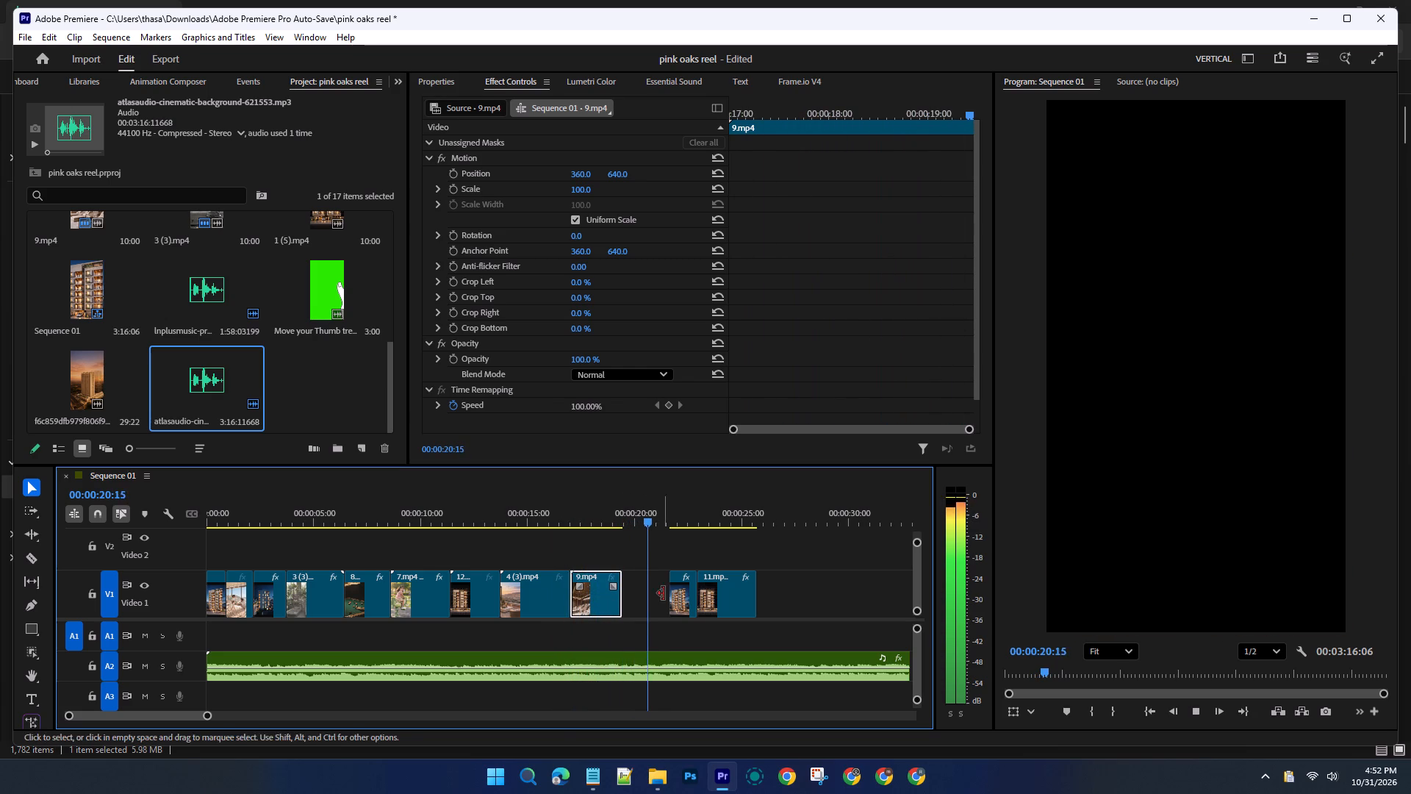
key("space")
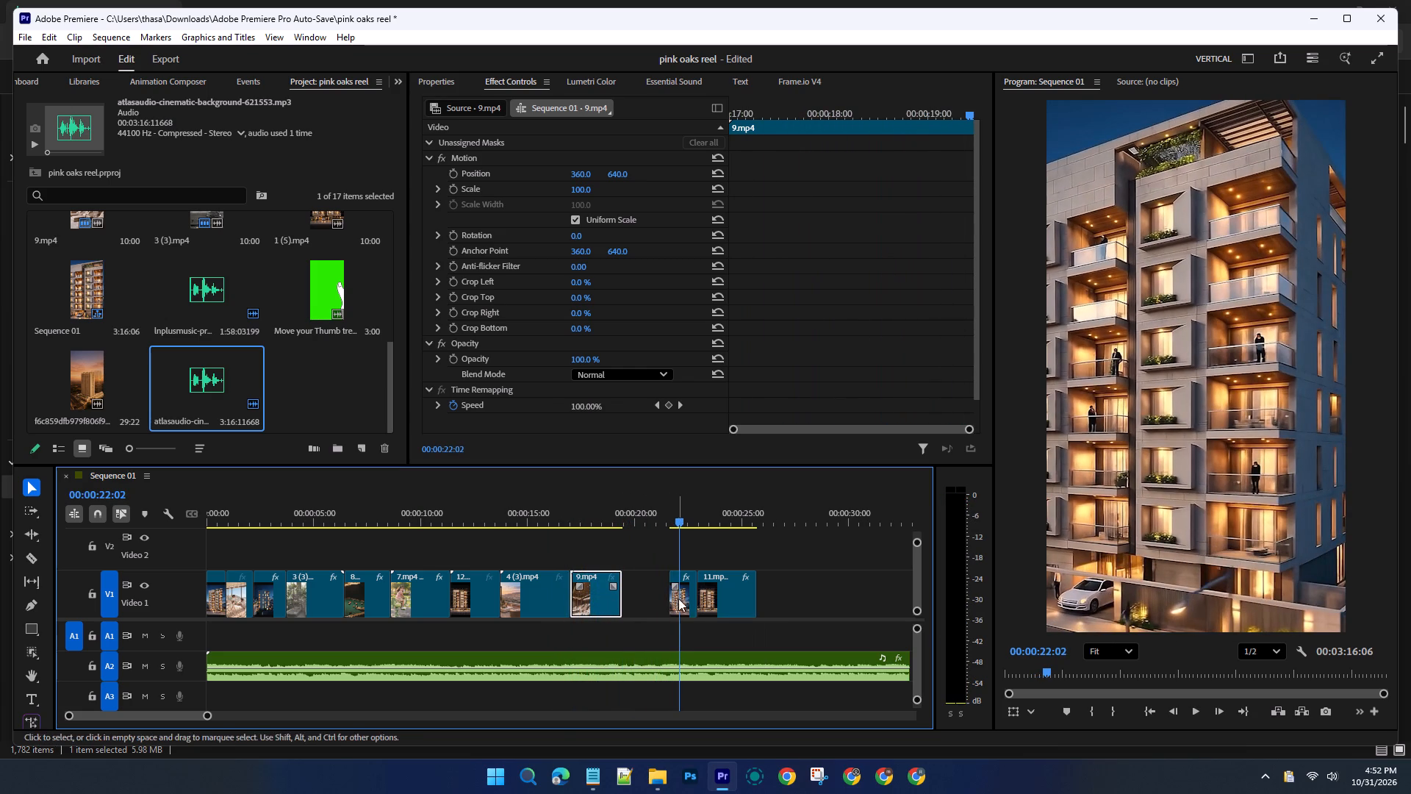
left_click(705, 598)
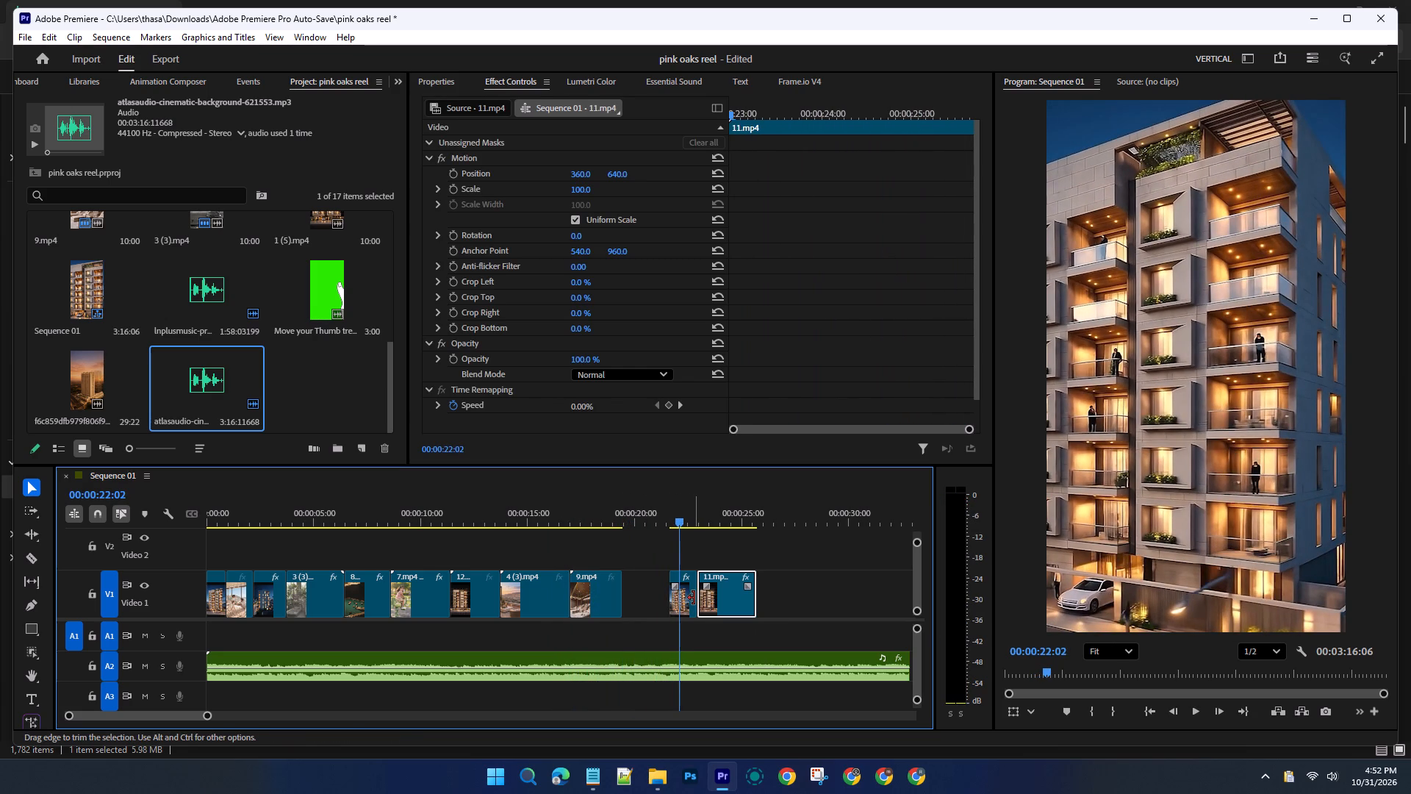
left_click(694, 598)
key("Delete")
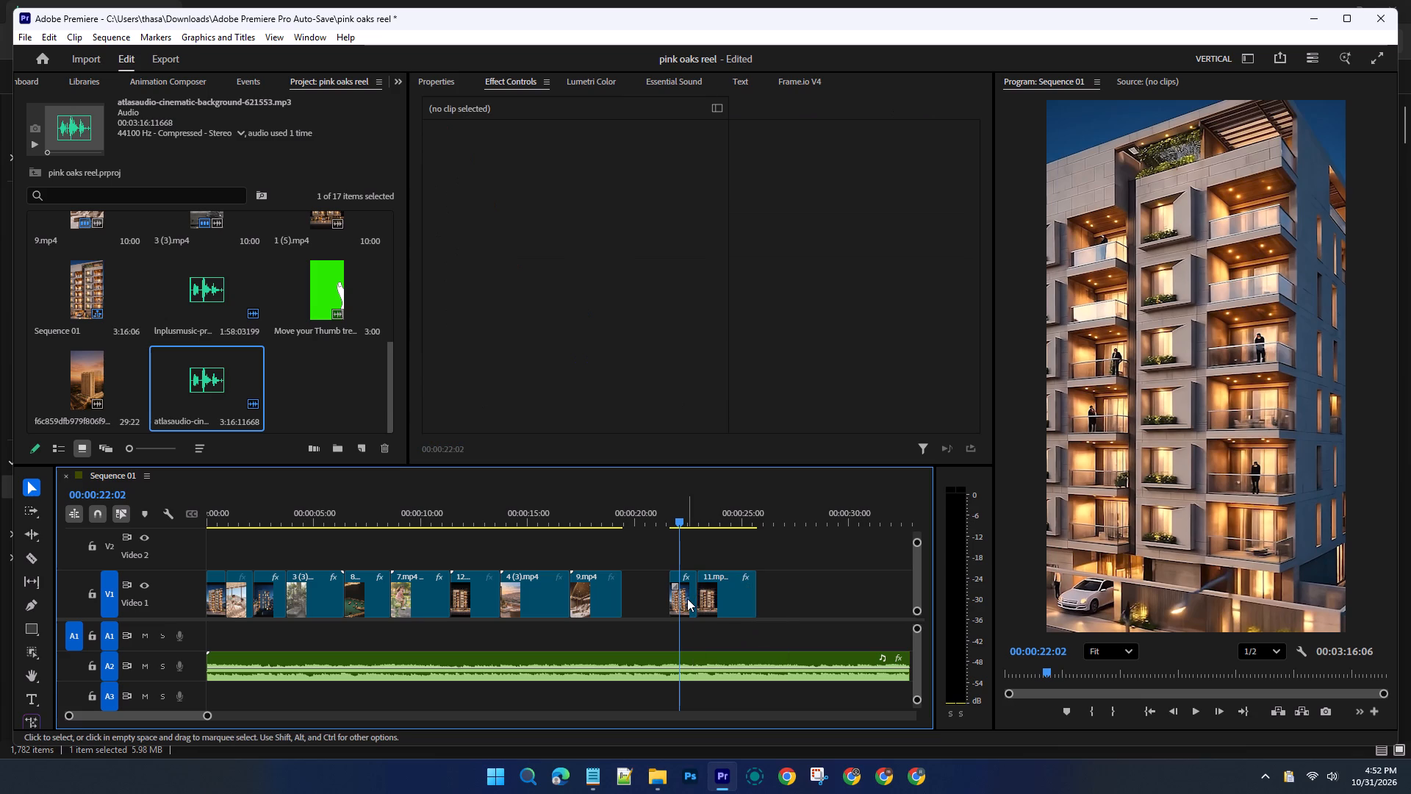
left_click(687, 598)
key("Delete")
left_click(709, 598)
key("Delete")
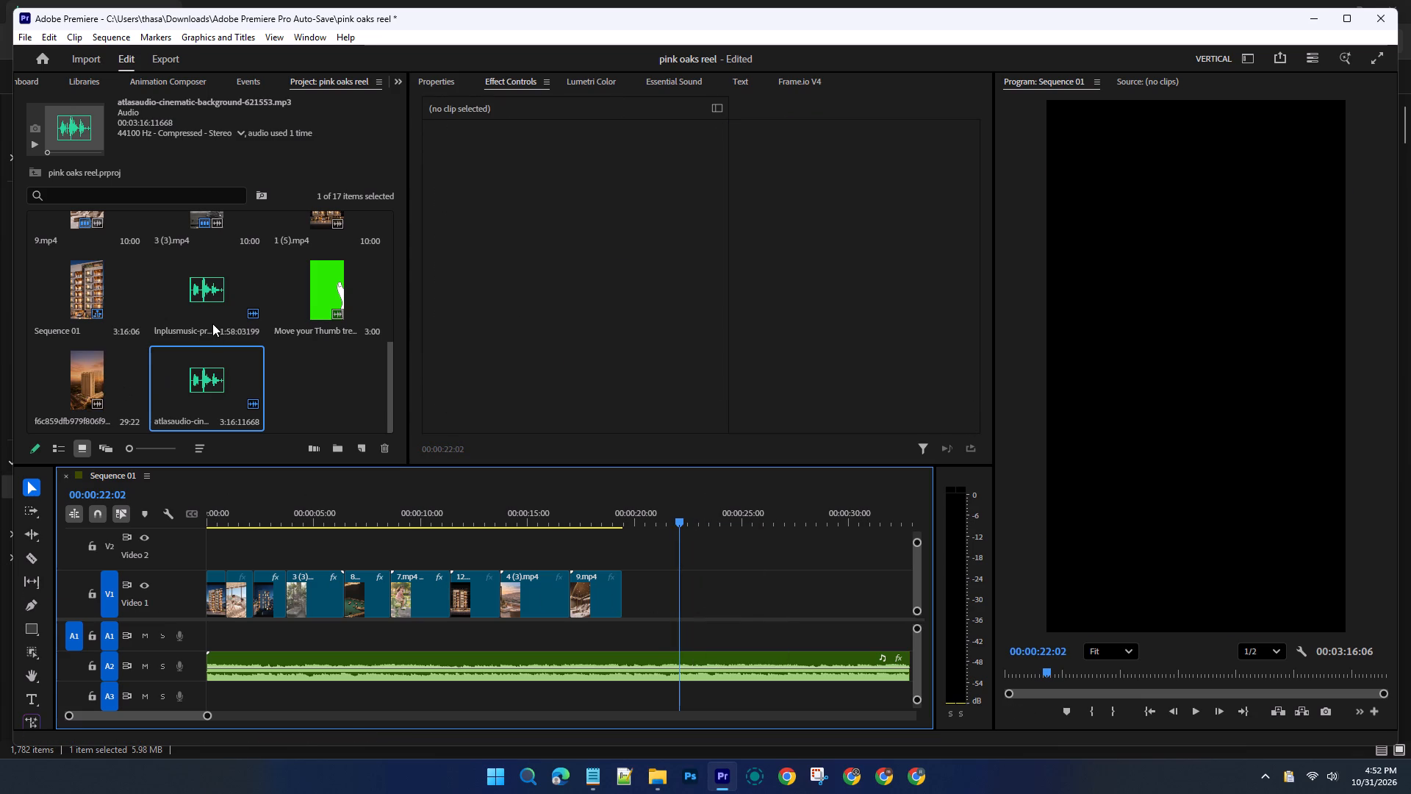
Add 6.mp4, the family prayer room clip, from the project bin to V1 directly after 9.mp4.
scroll(212, 323, "up", 5)
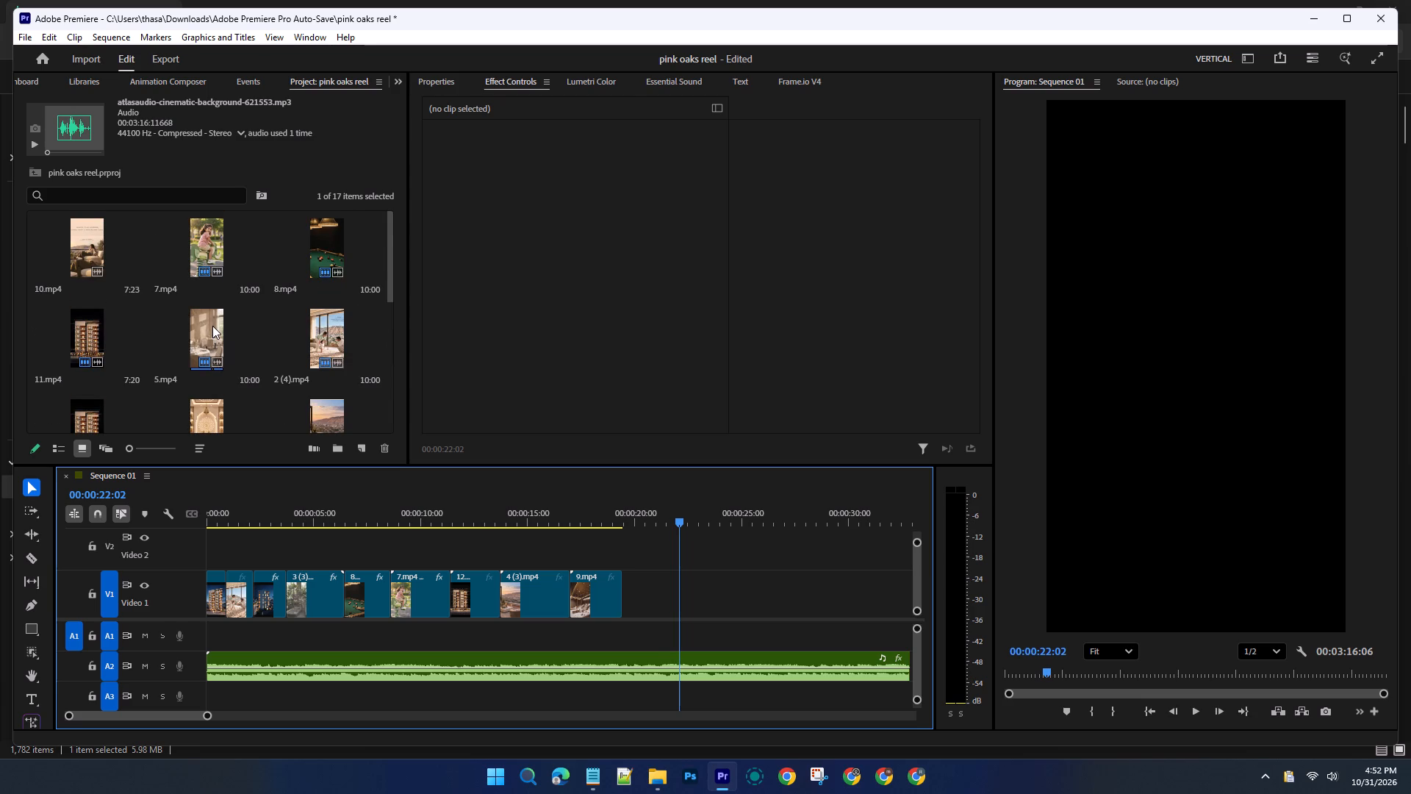
scroll(226, 359, "down", 1)
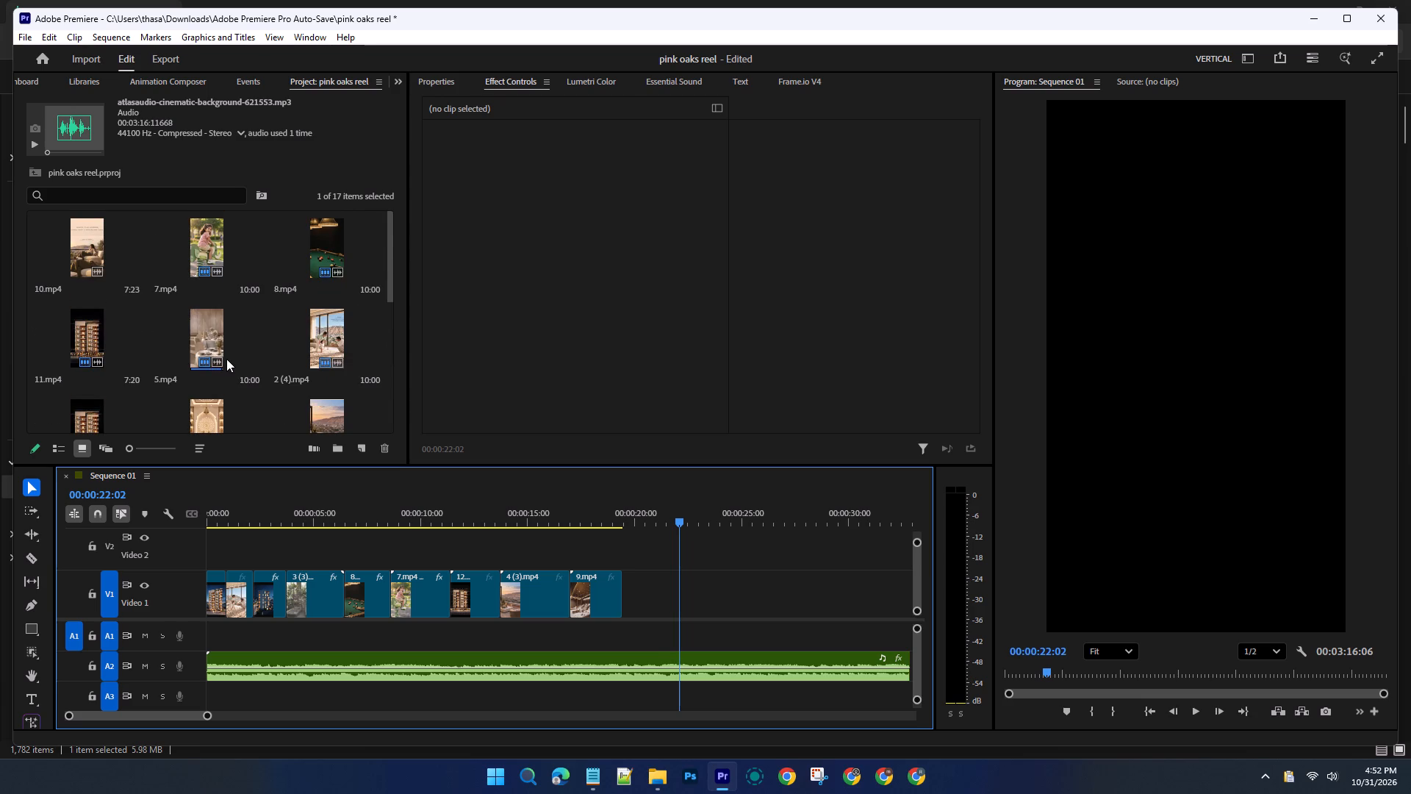
left_click(206, 330)
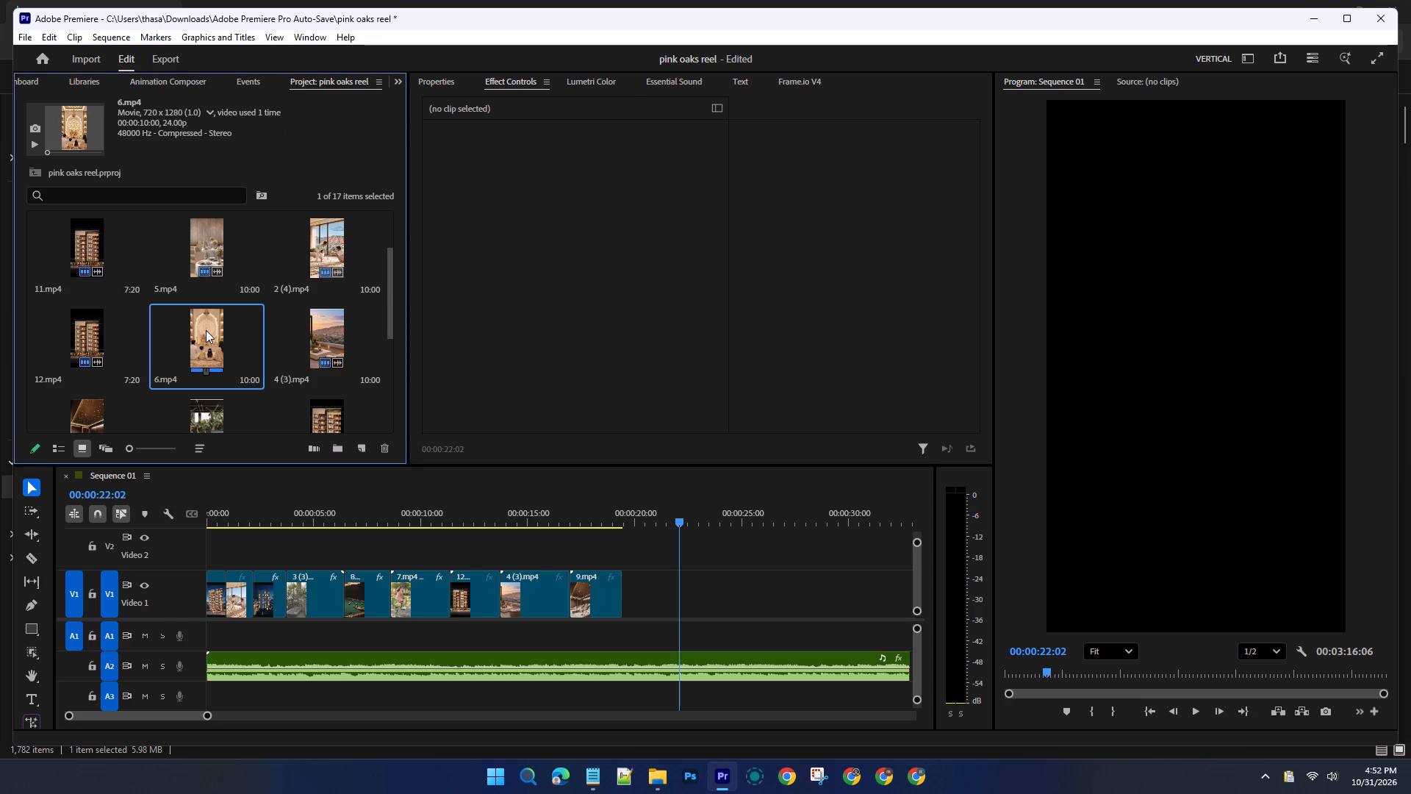
left_click_drag(206, 330, 630, 579)
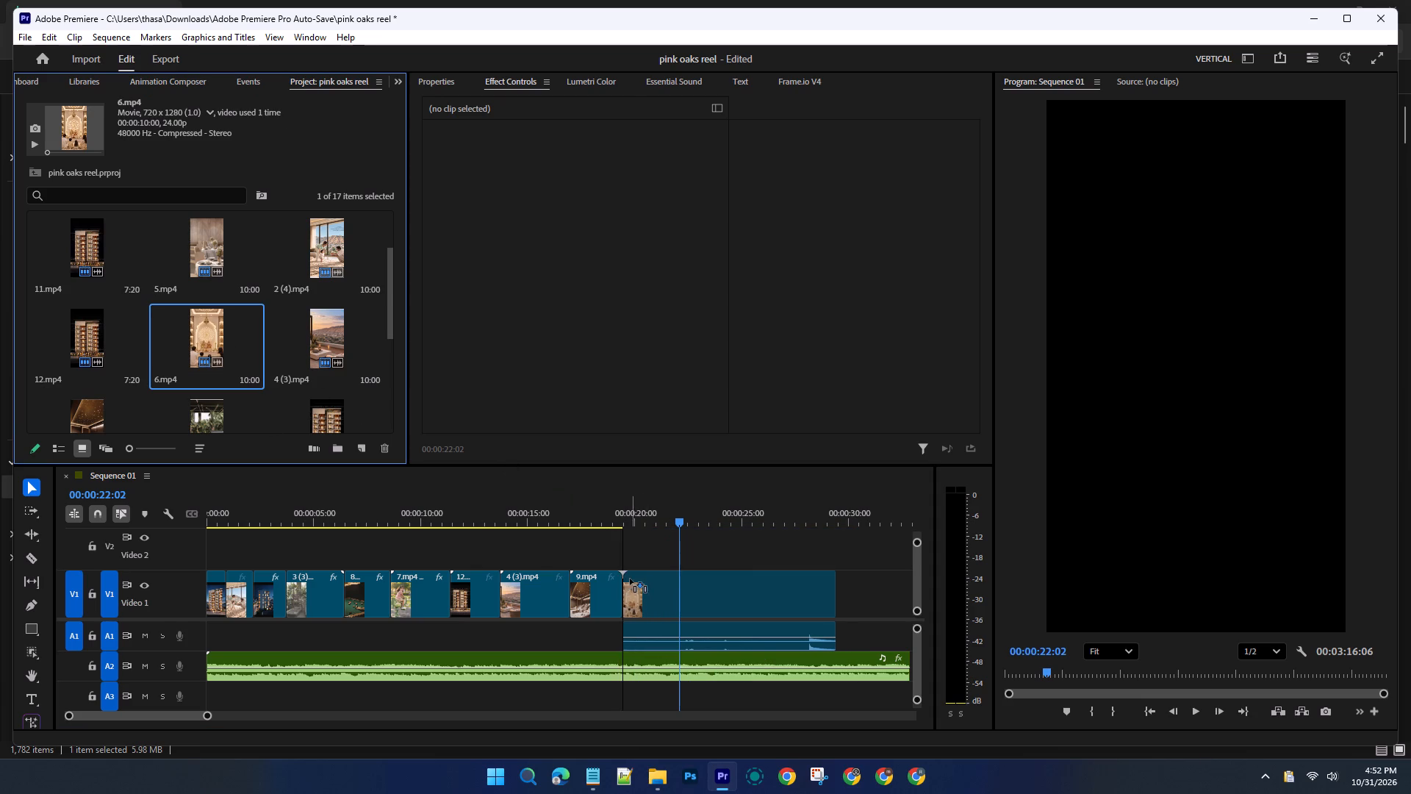
left_click_drag(630, 579, 628, 579)
Play through the 6.mp4 section and lower the level of its audio on A1.
left_click_drag(677, 521, 617, 516)
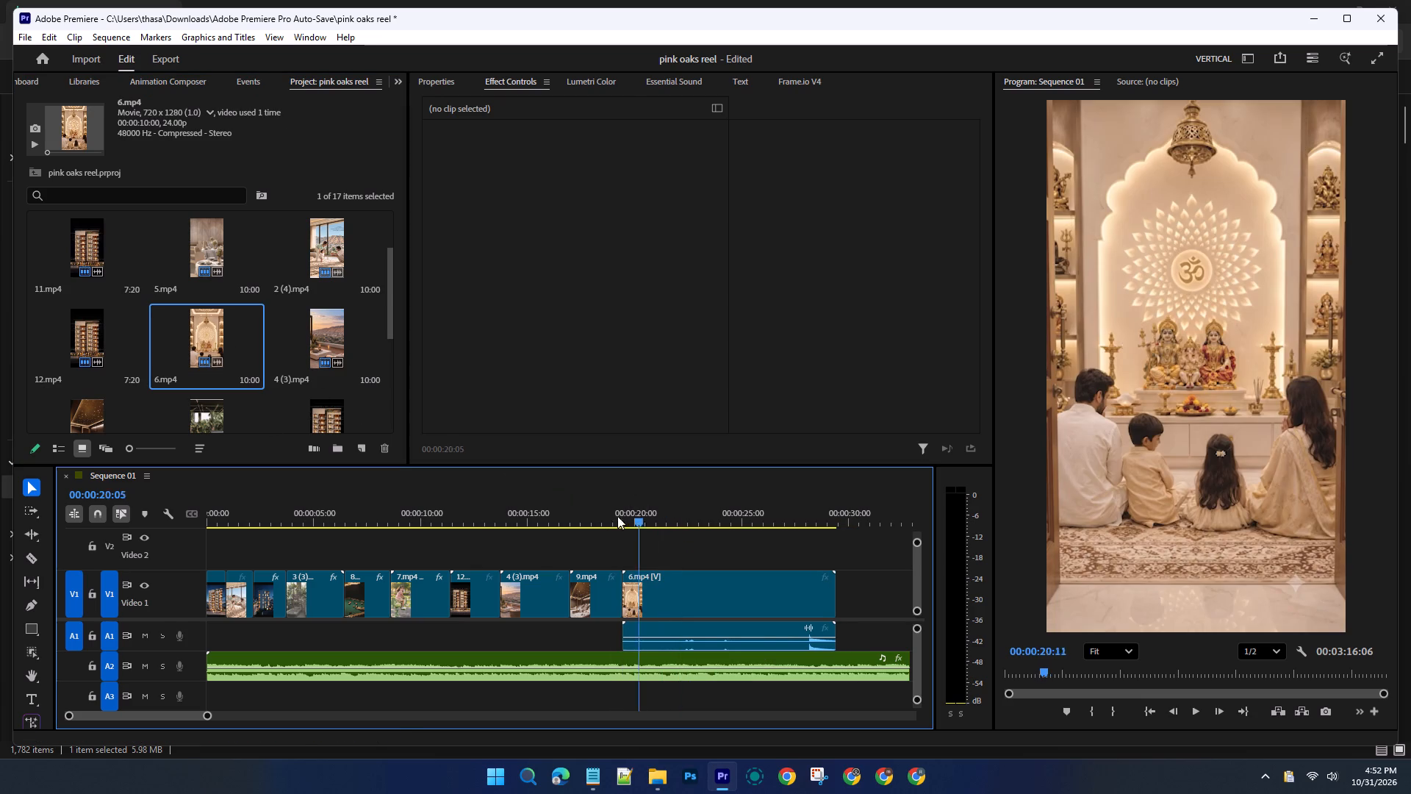
left_click_drag(617, 516, 600, 515)
key("space")
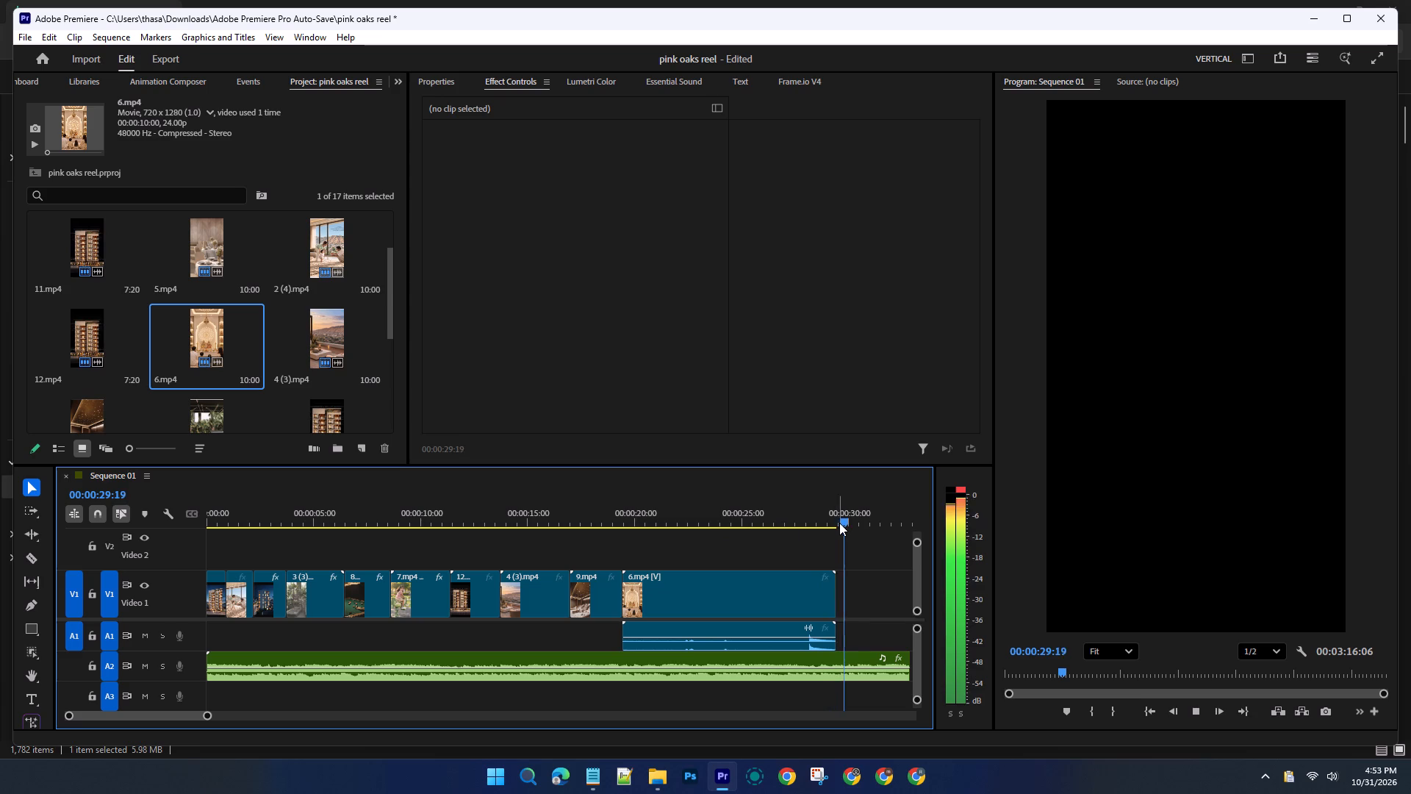
key("space")
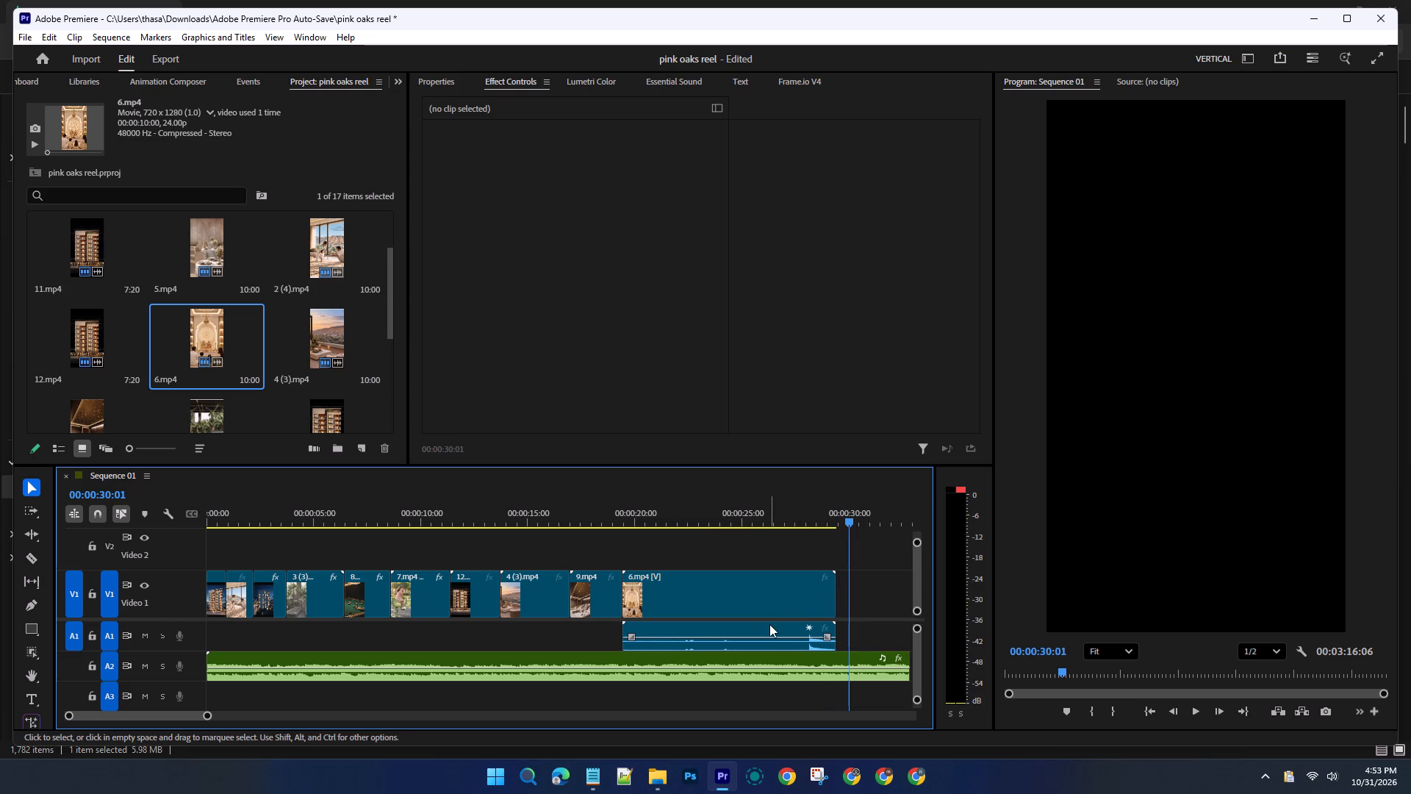
left_click(769, 627)
left_click_drag(768, 634, 768, 639)
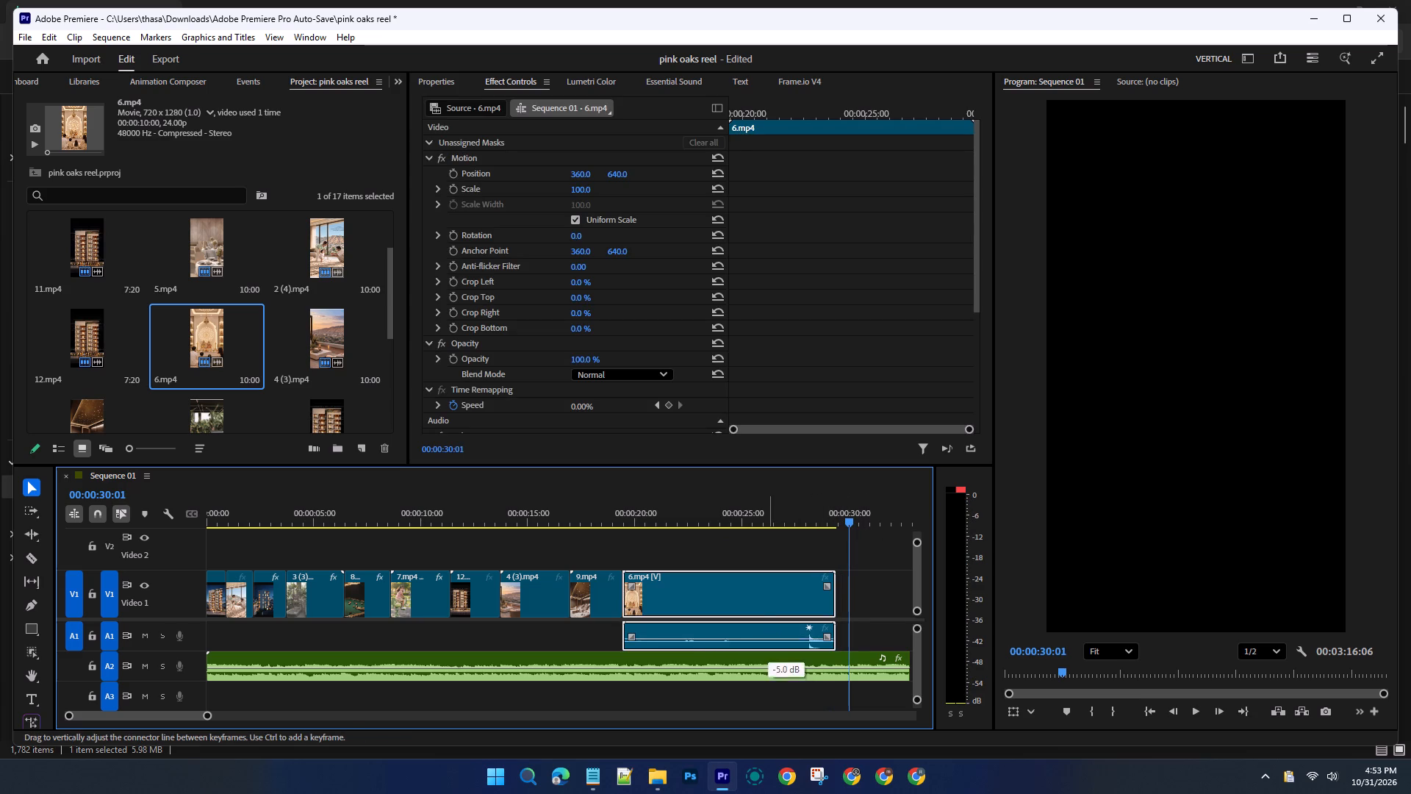
left_click_drag(768, 639, 773, 658)
Play from 9.mp4 into 6.mp4 against the music and split 6.mp4 at 00:00:22:18.
left_click_drag(849, 518, 818, 524)
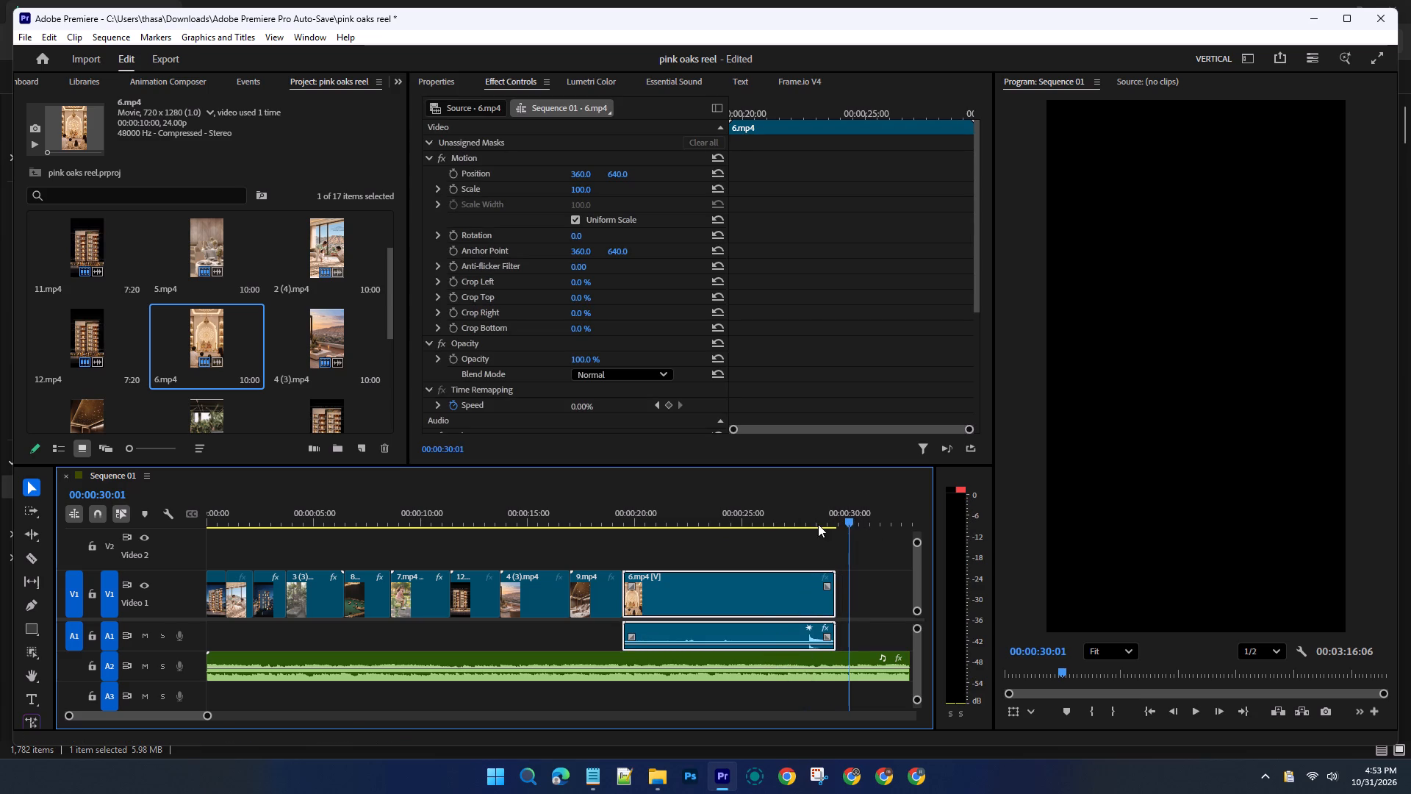
left_click_drag(818, 524, 570, 527)
key("space")
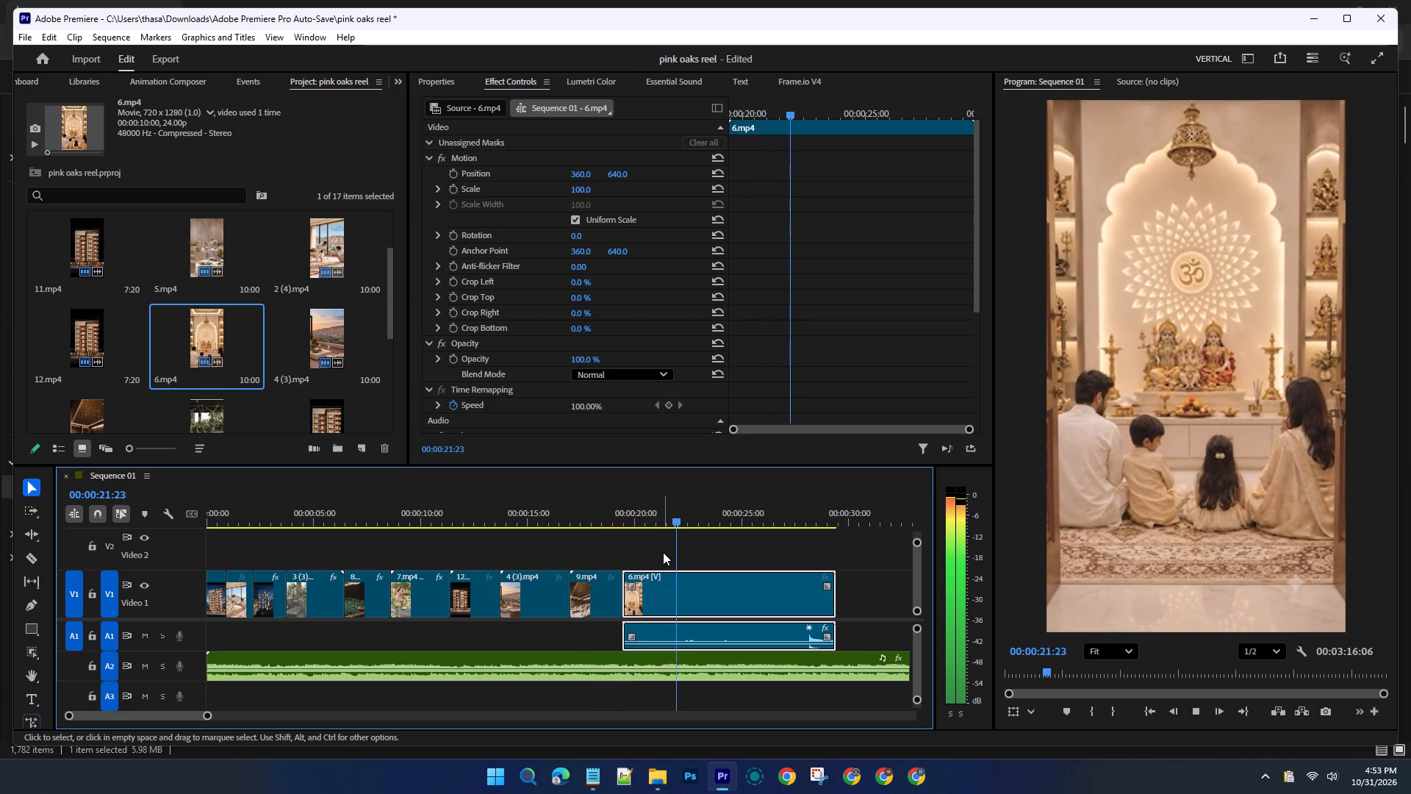
key("space")
key("space")
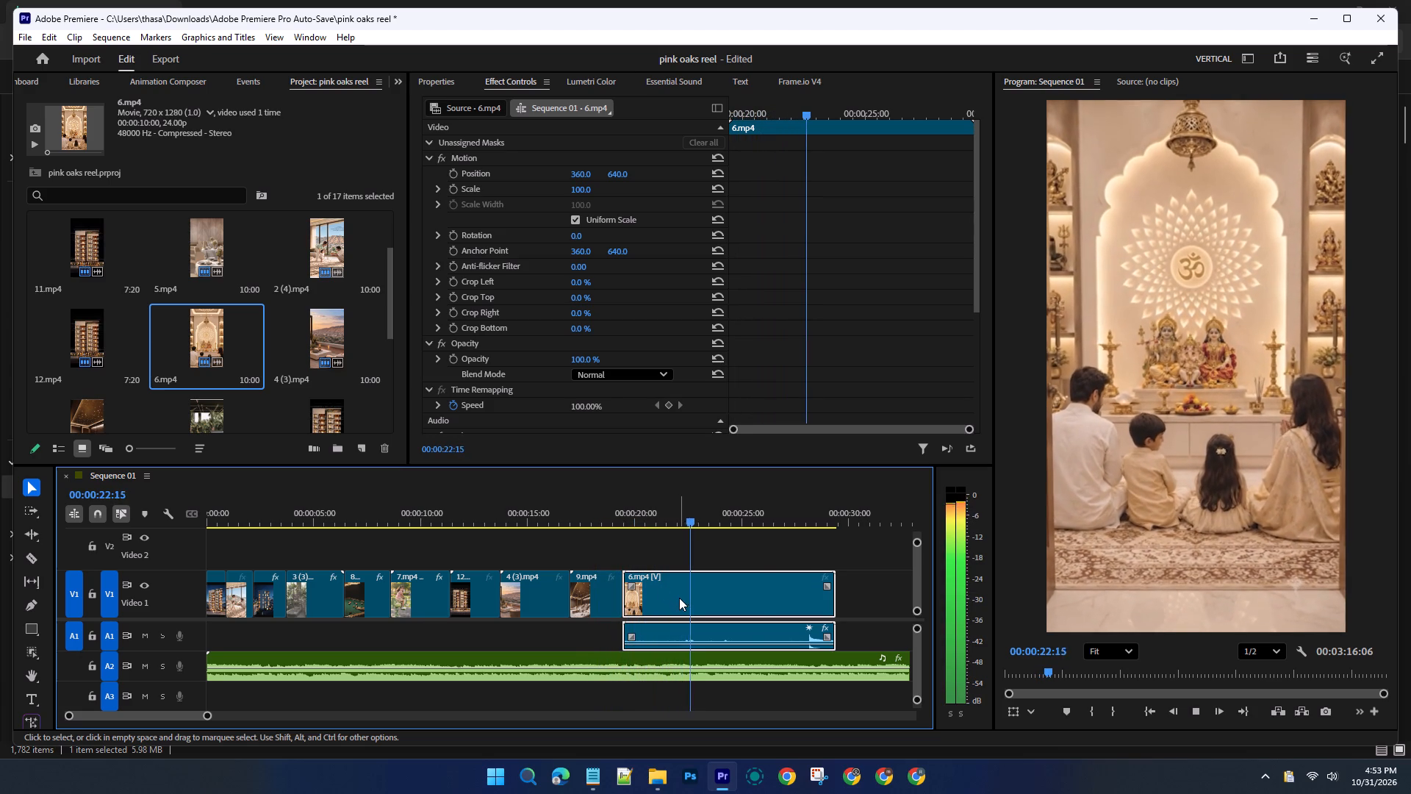
key("space")
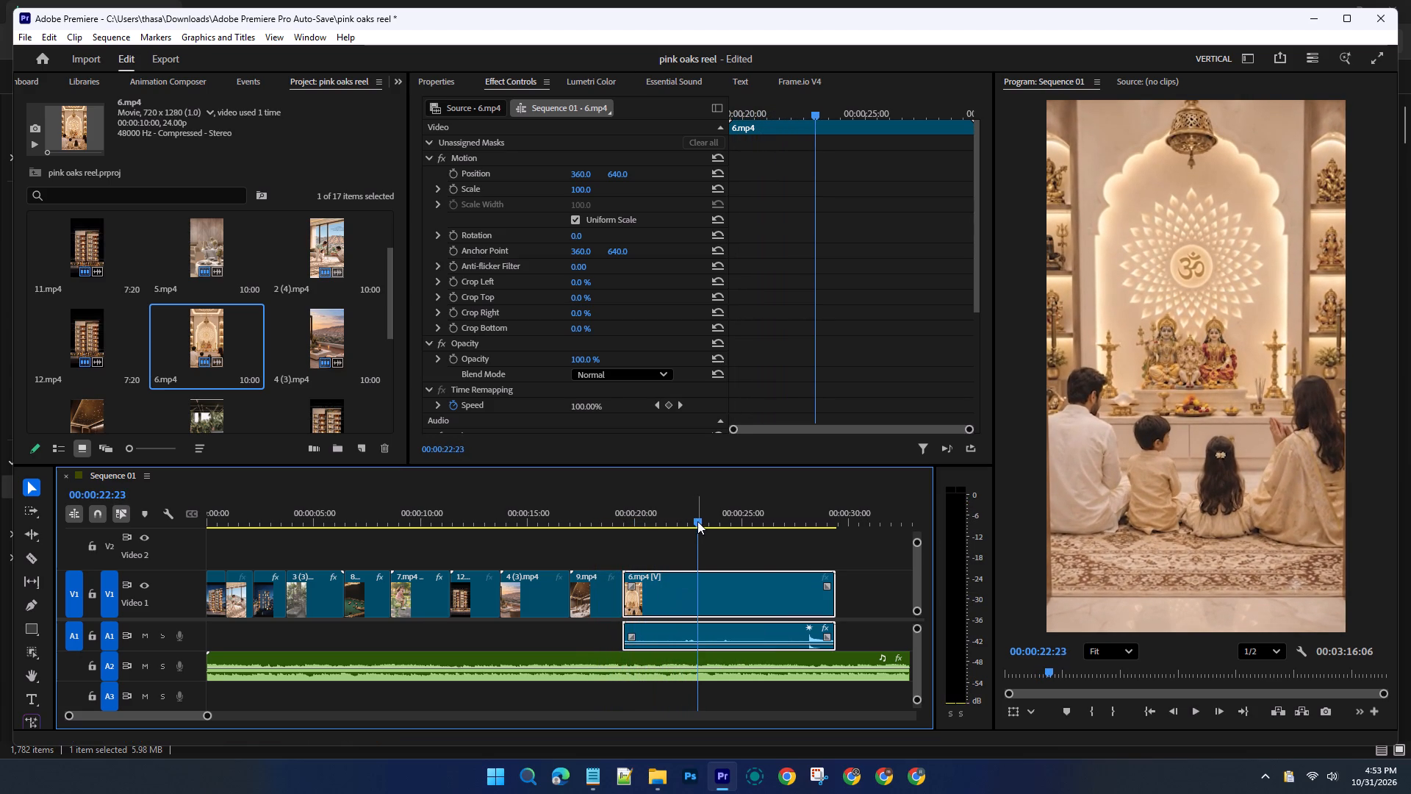
left_click(697, 521)
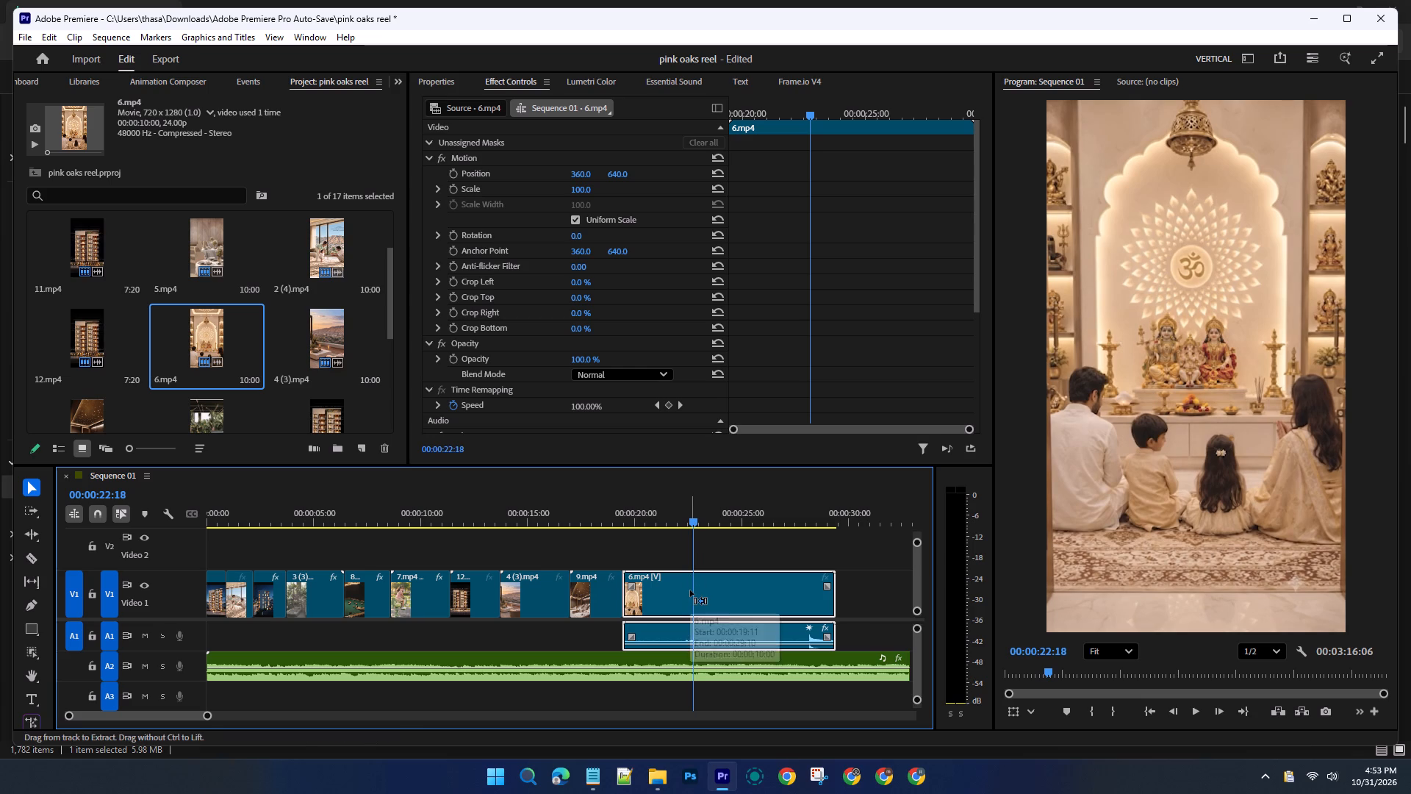
key("c")
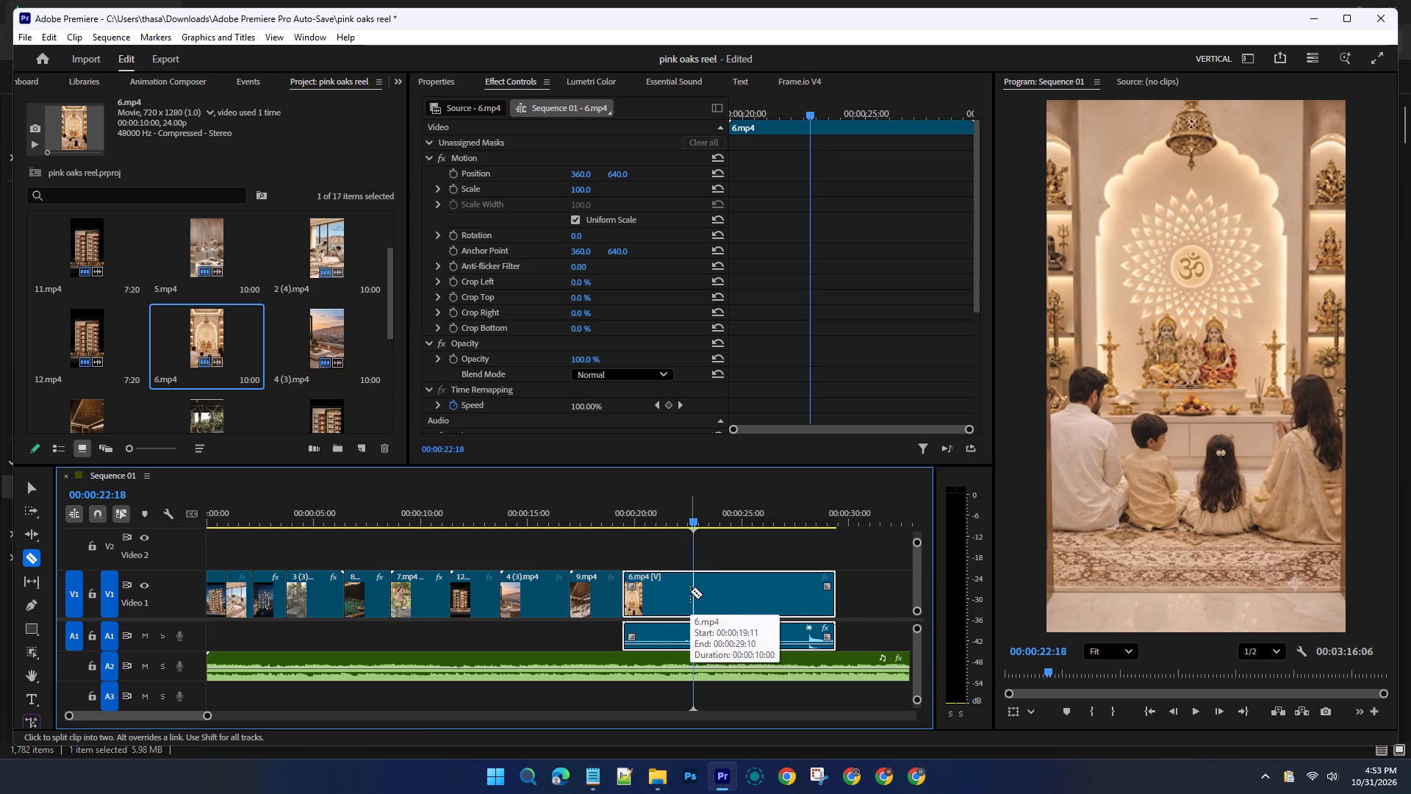
left_click(693, 592)
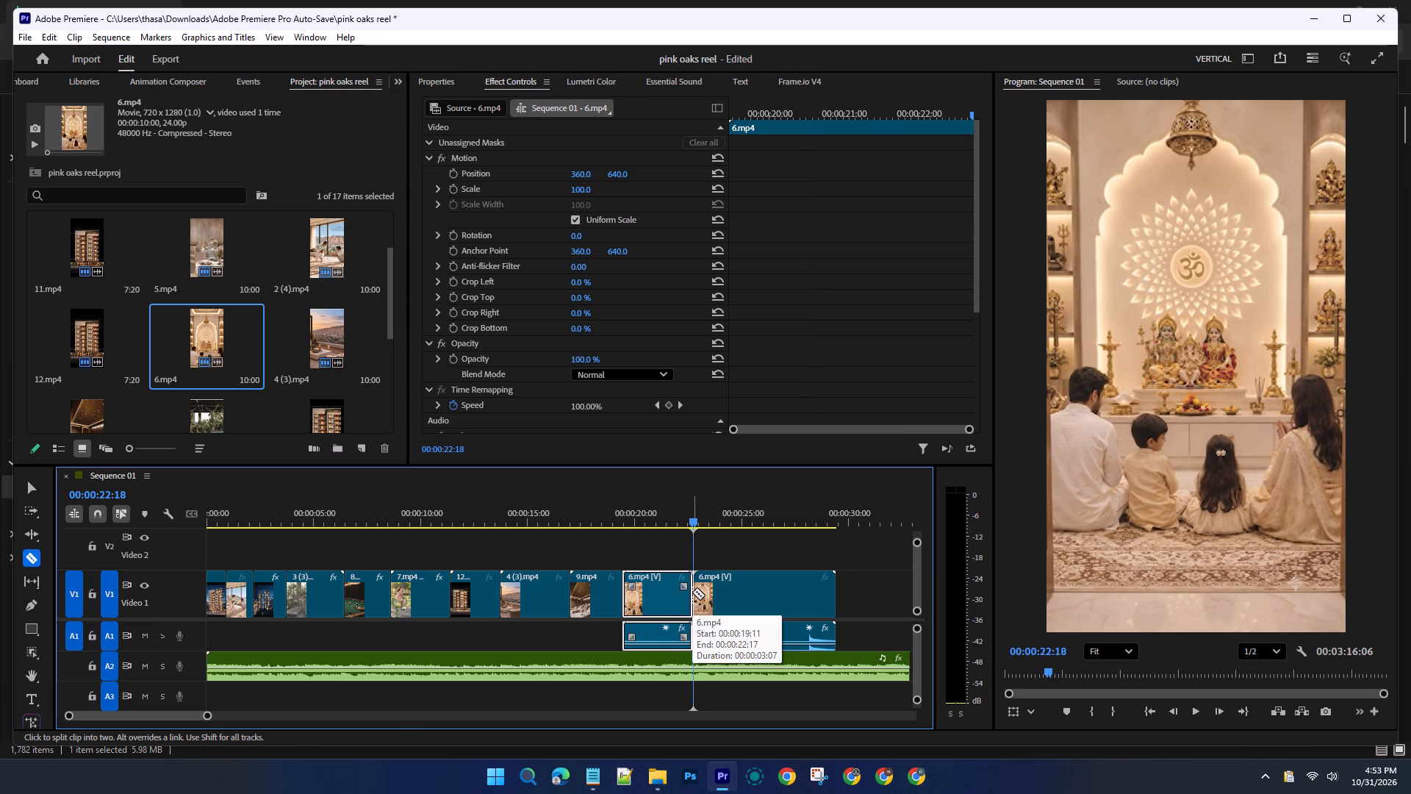
Delete the first part of 6.mp4 and move the remaining part directly after 9.mp4 on V1.
key("v")
left_click(677, 588)
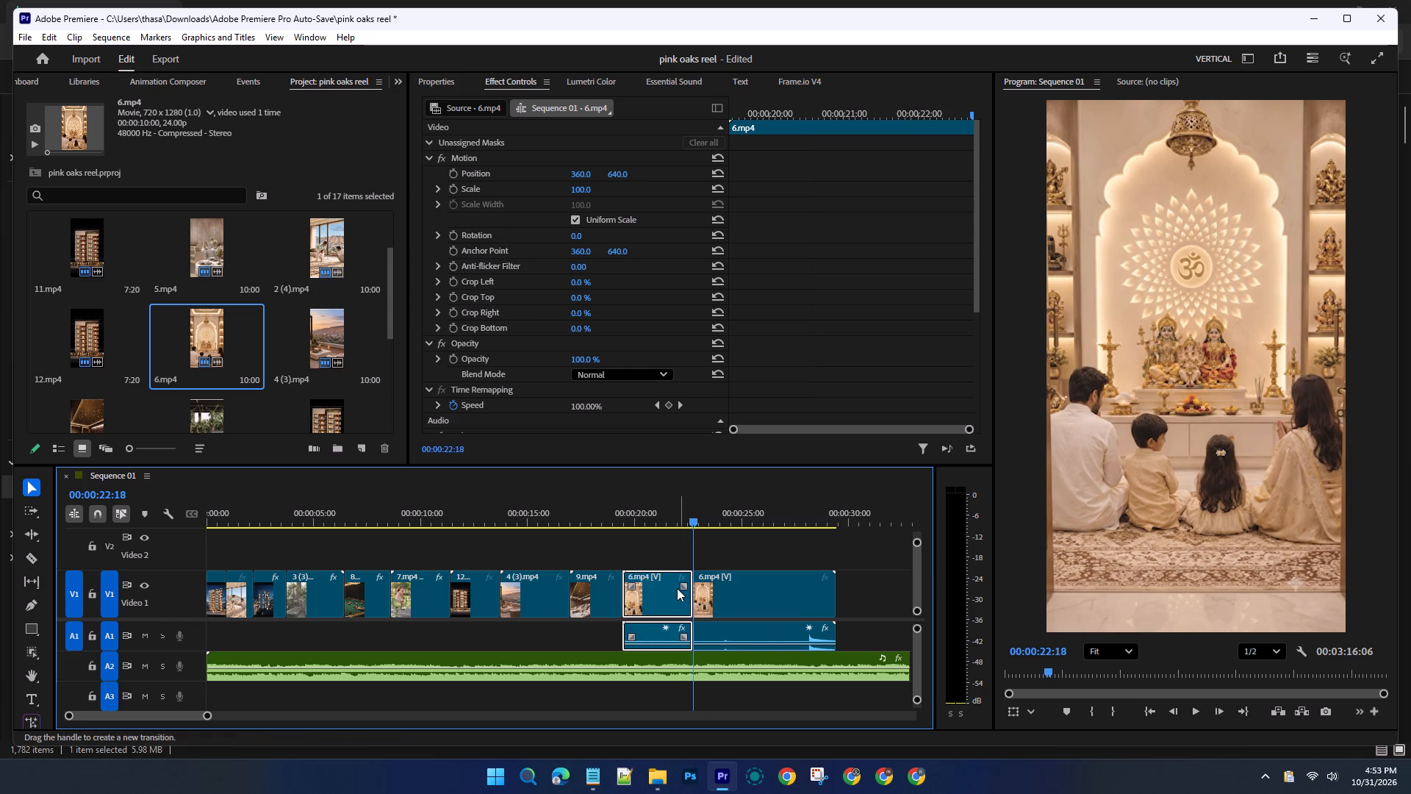
key("Delete")
left_click_drag(726, 596, 660, 590)
Play the shortened 6.mp4 against the music and split it at 00:00:22:02.
left_click_drag(692, 523, 676, 522)
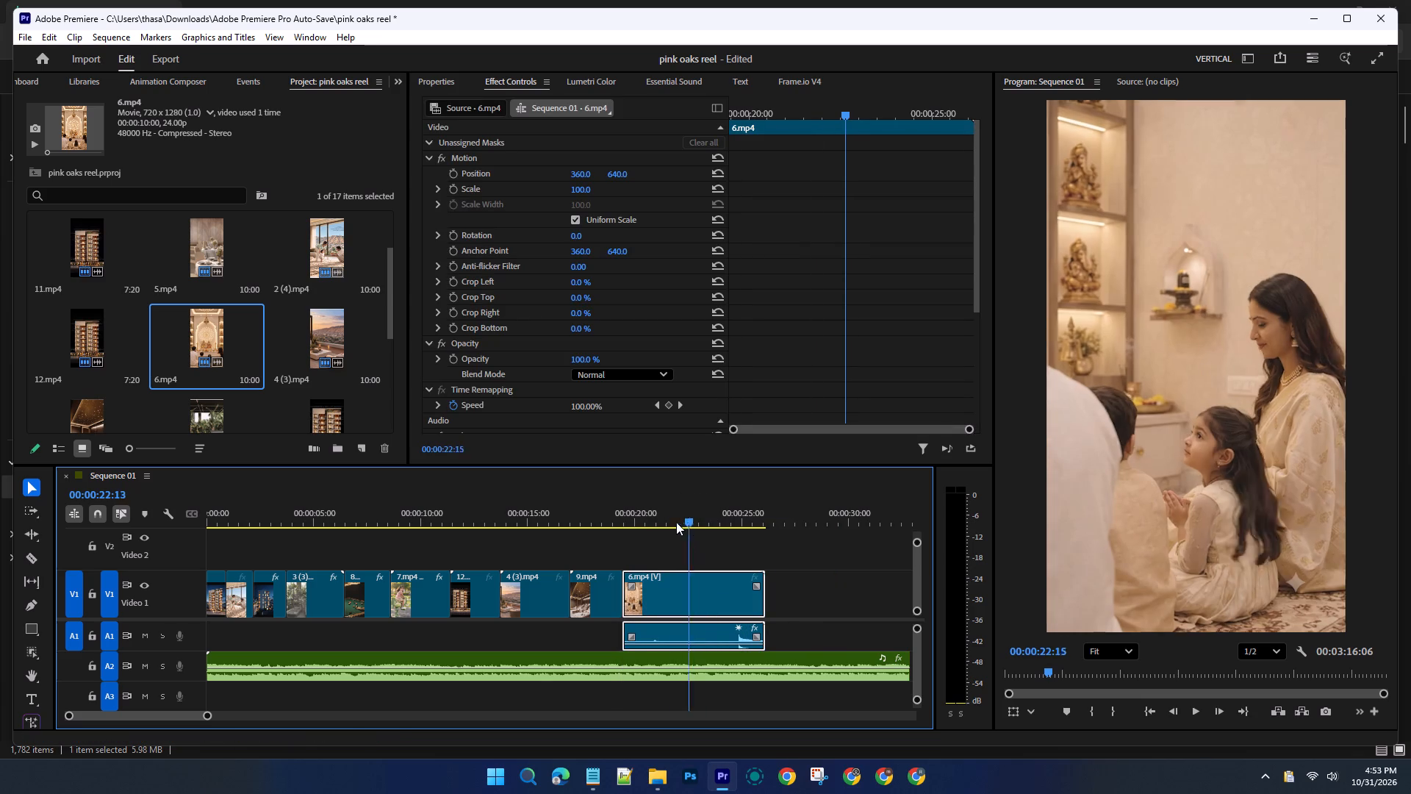
left_click_drag(676, 522, 610, 519)
key("space")
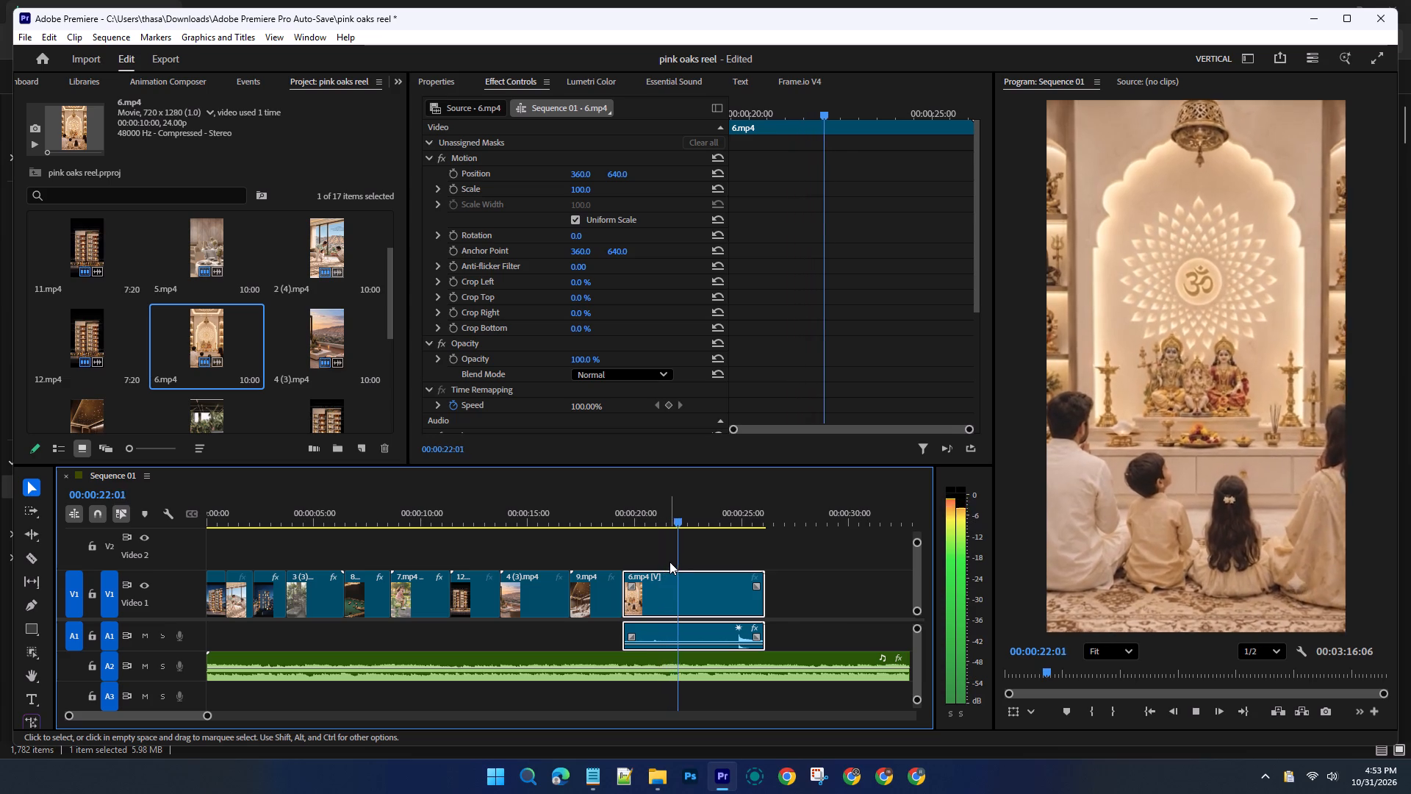
key("space")
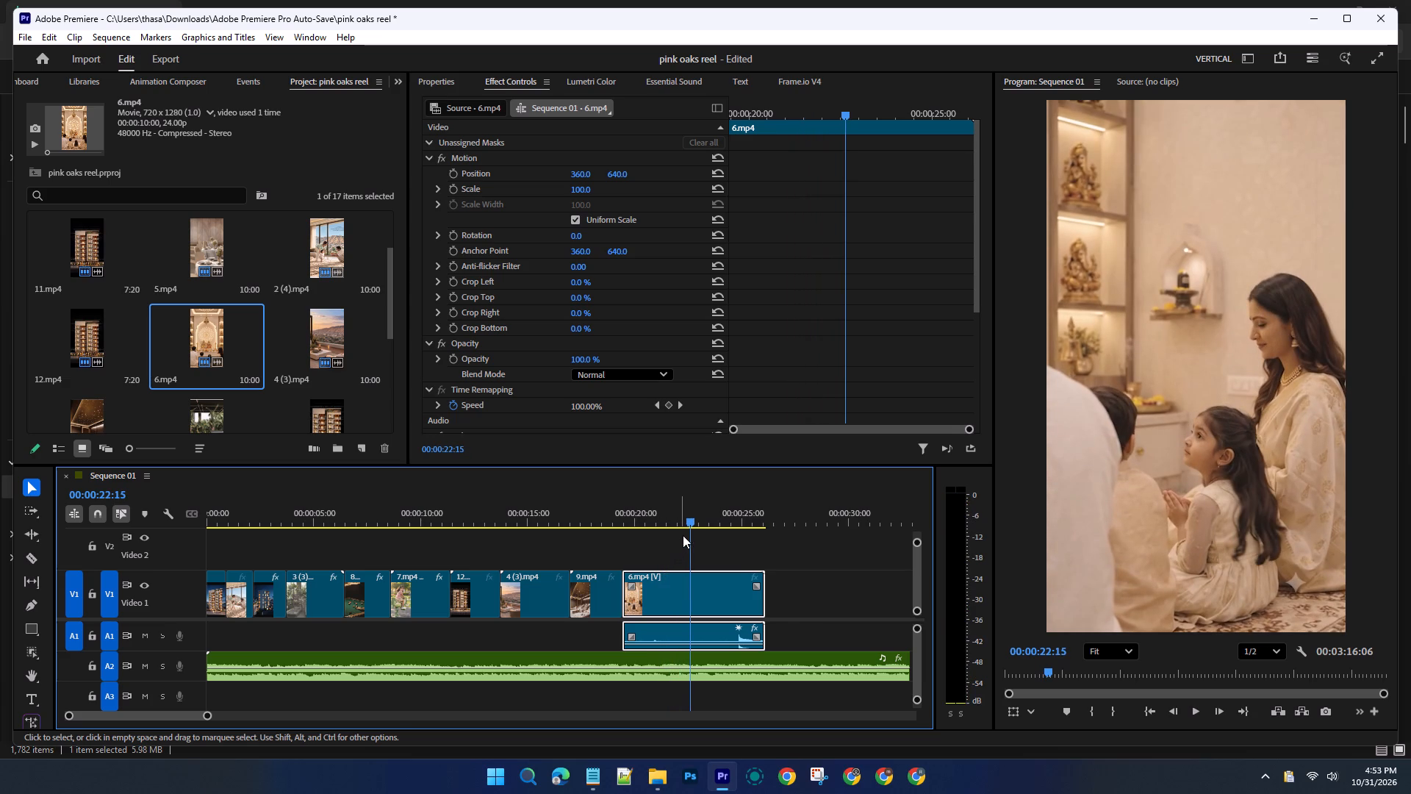
left_click_drag(689, 523, 677, 526)
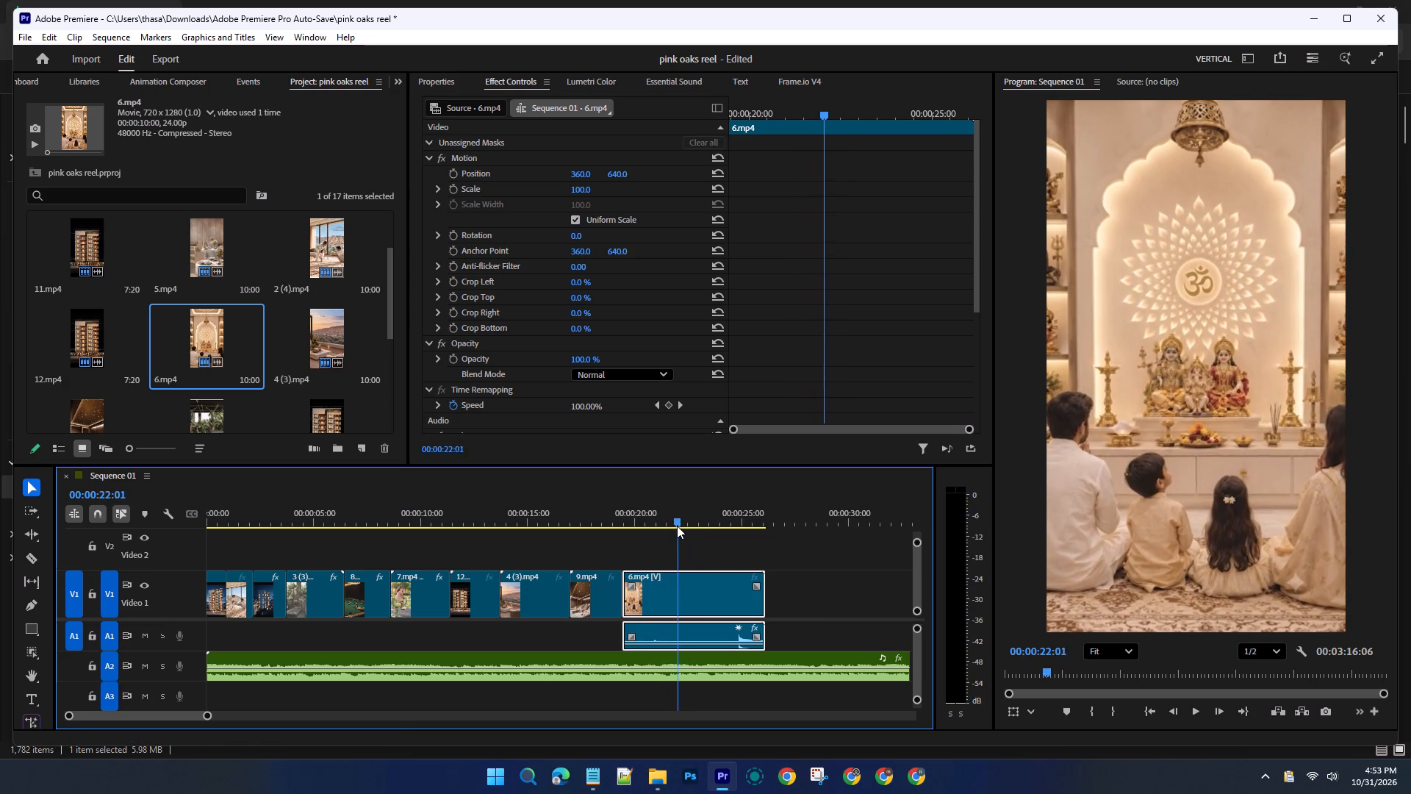
left_click_drag(677, 526, 678, 528)
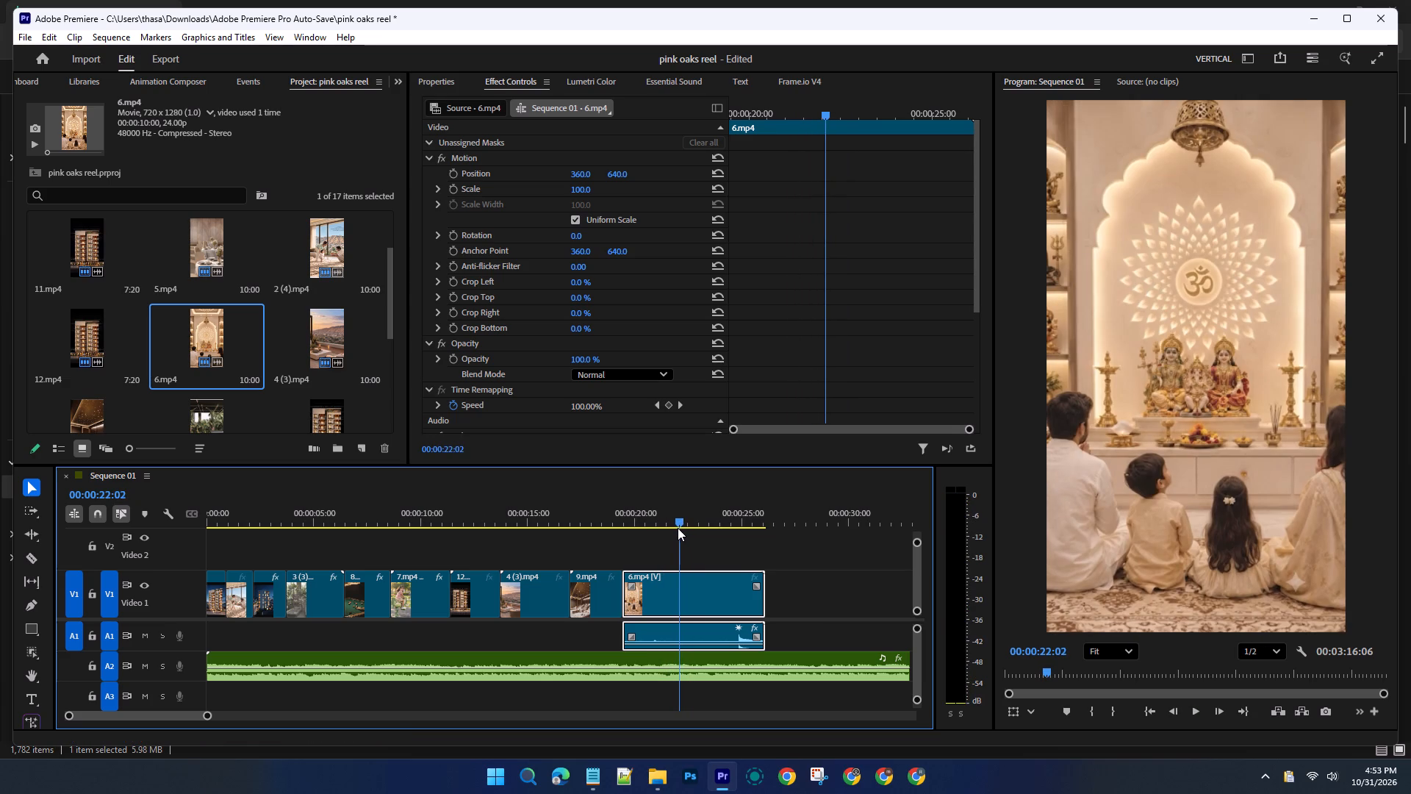
key("c")
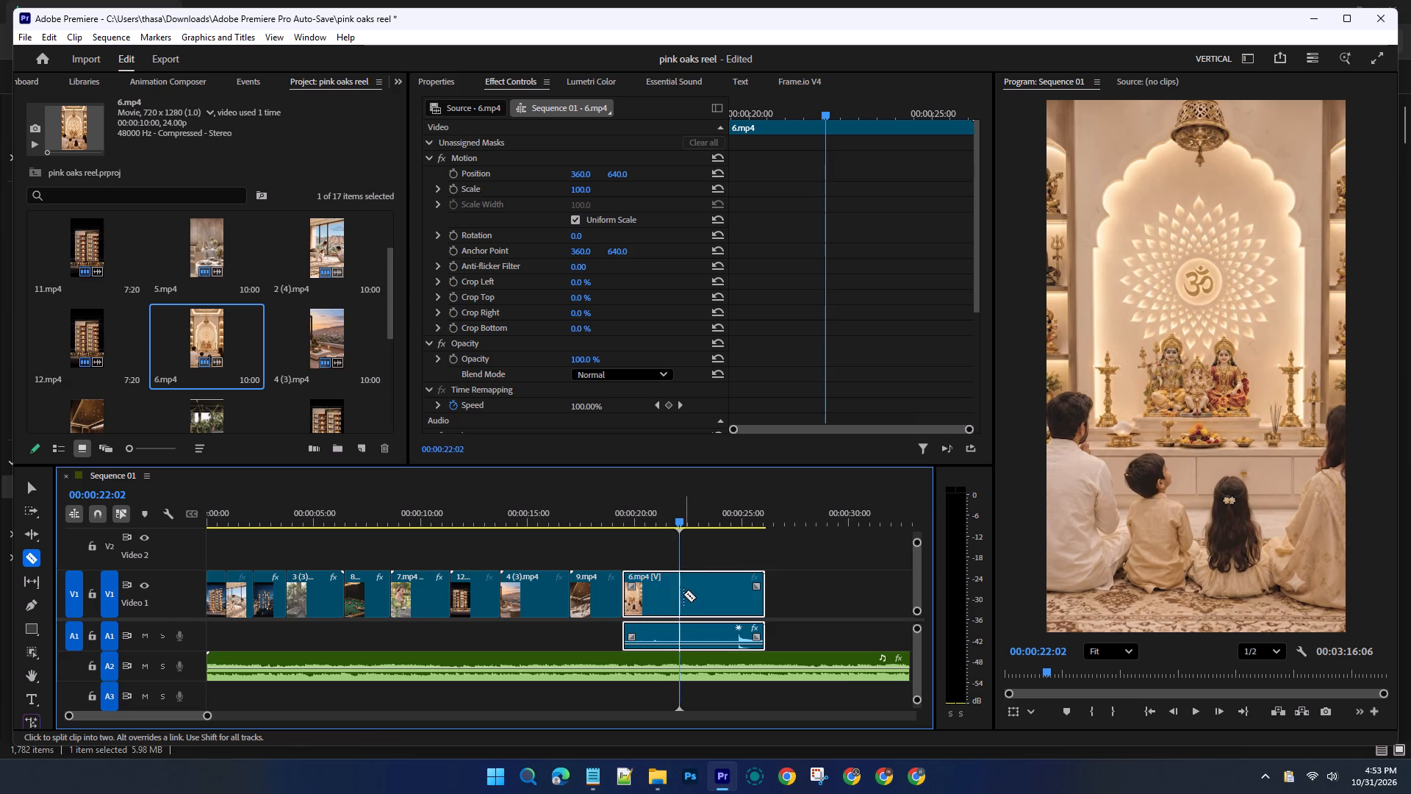
left_click(679, 589)
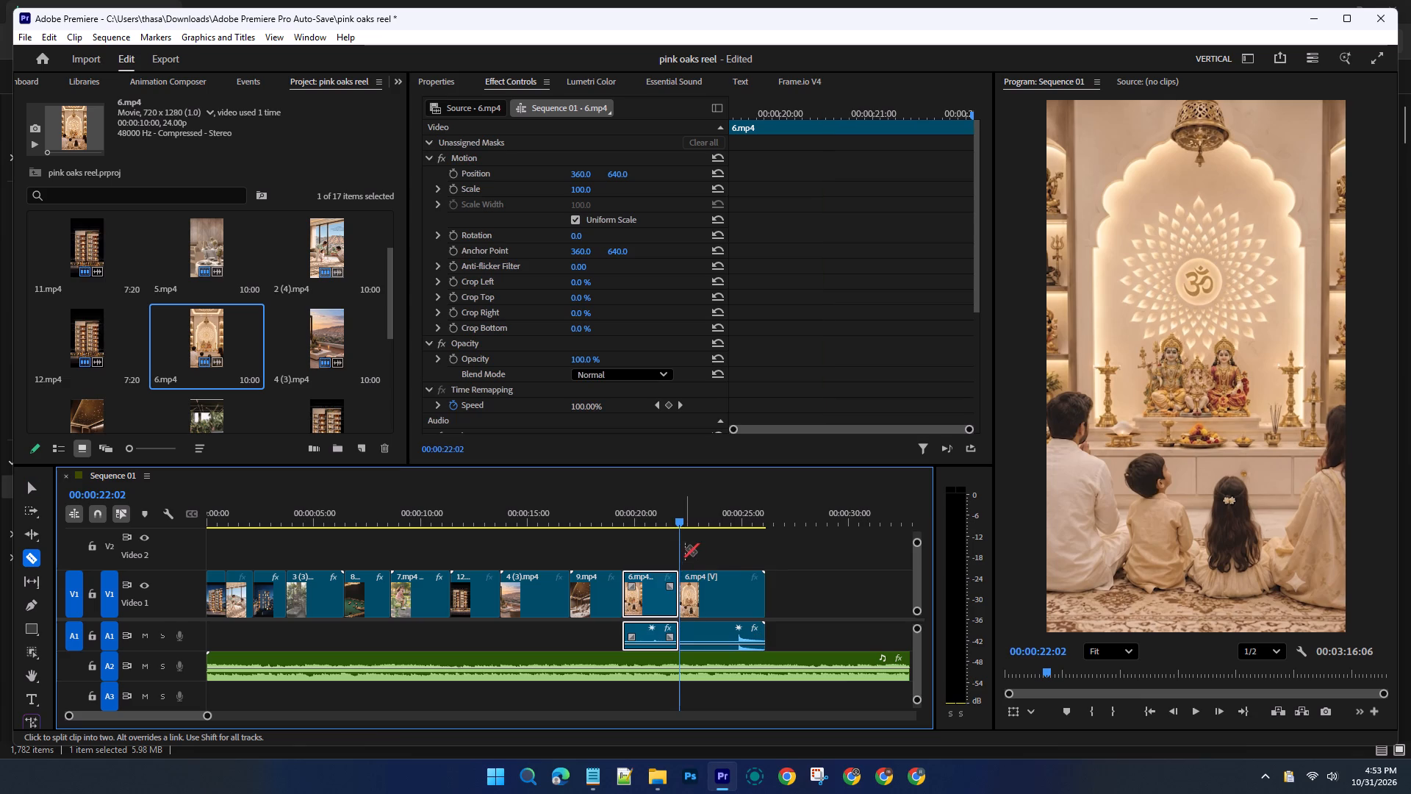
key("v")
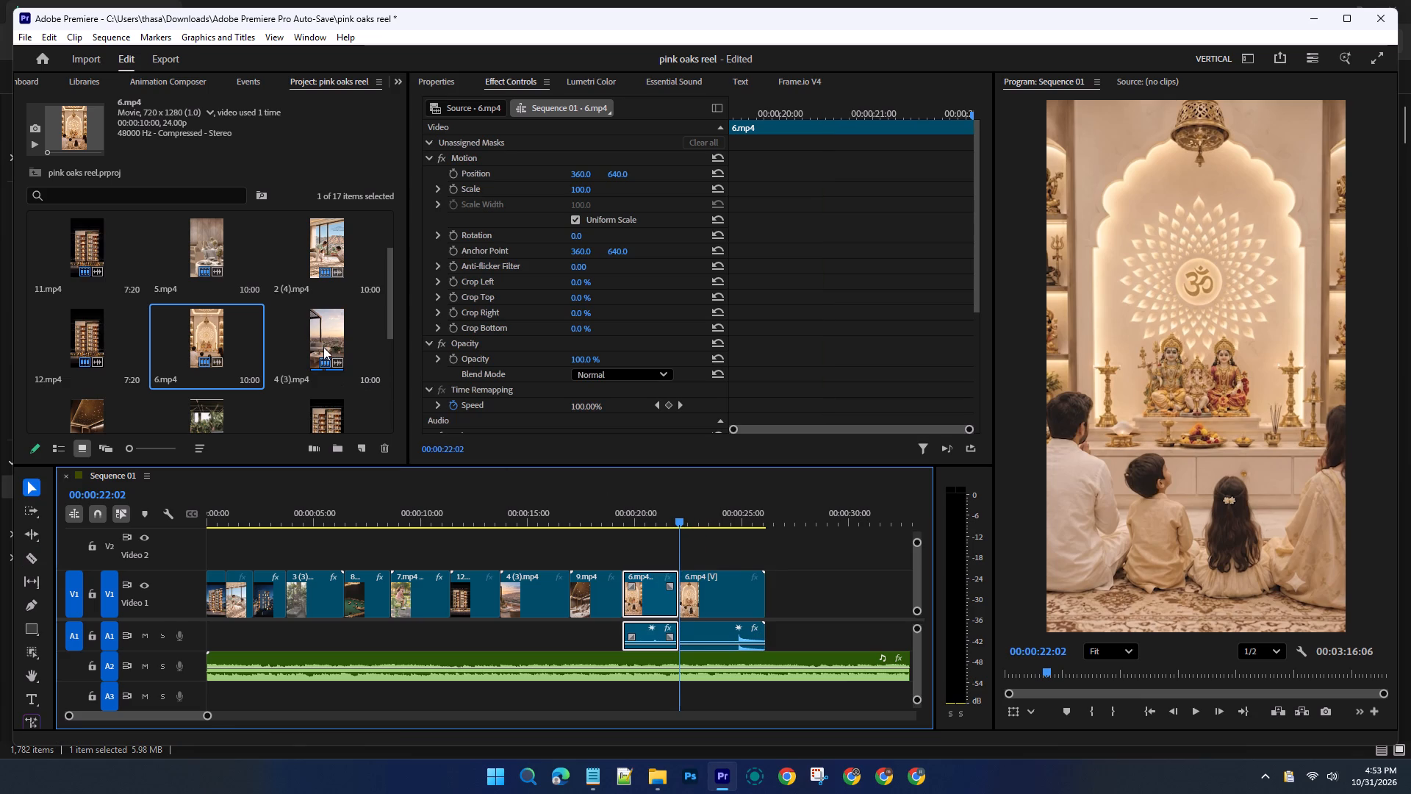
Place 10.mp4 from the project bin on V2, starting at the 00:00:22:02 cut.
scroll(323, 347, "up", 1)
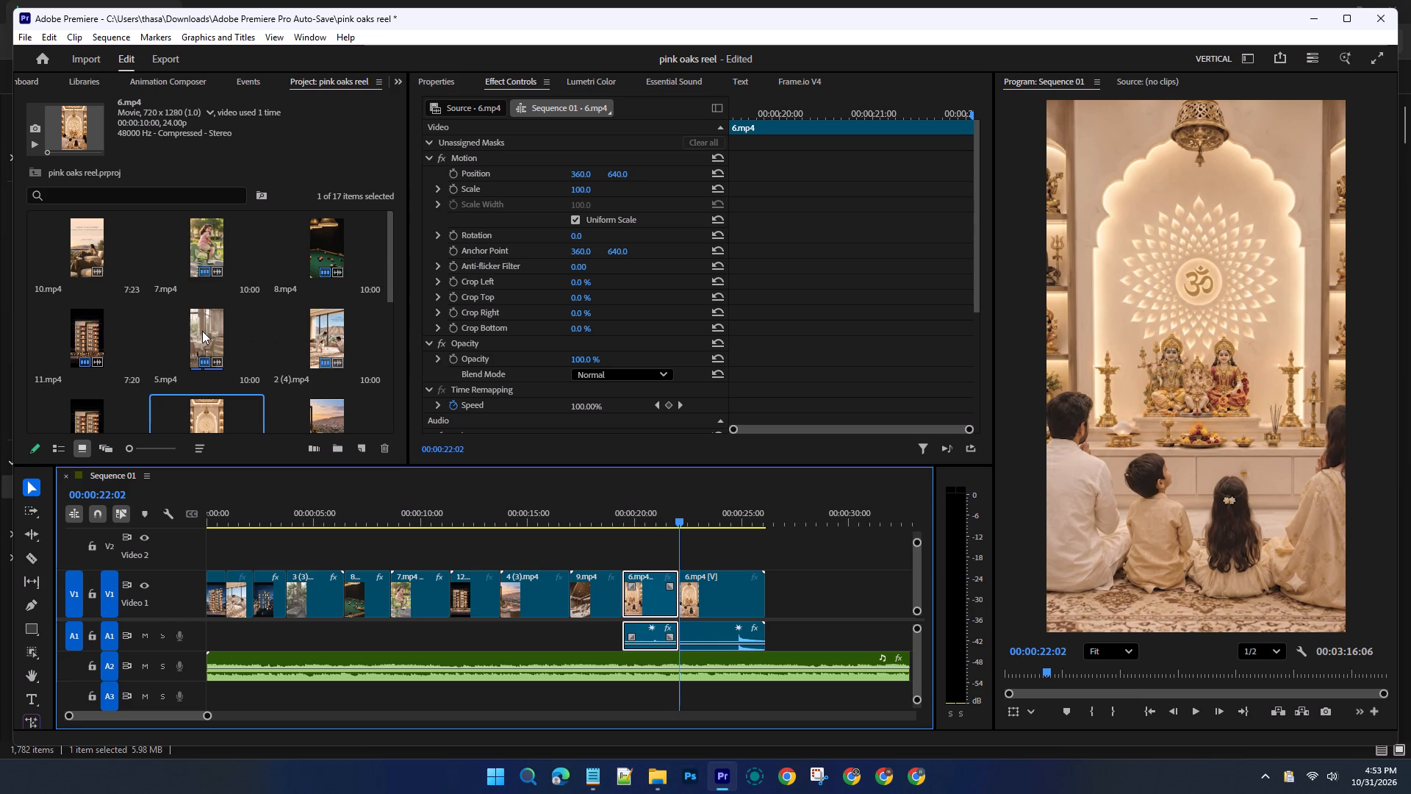
left_click(80, 243)
left_click_drag(80, 243, 703, 543)
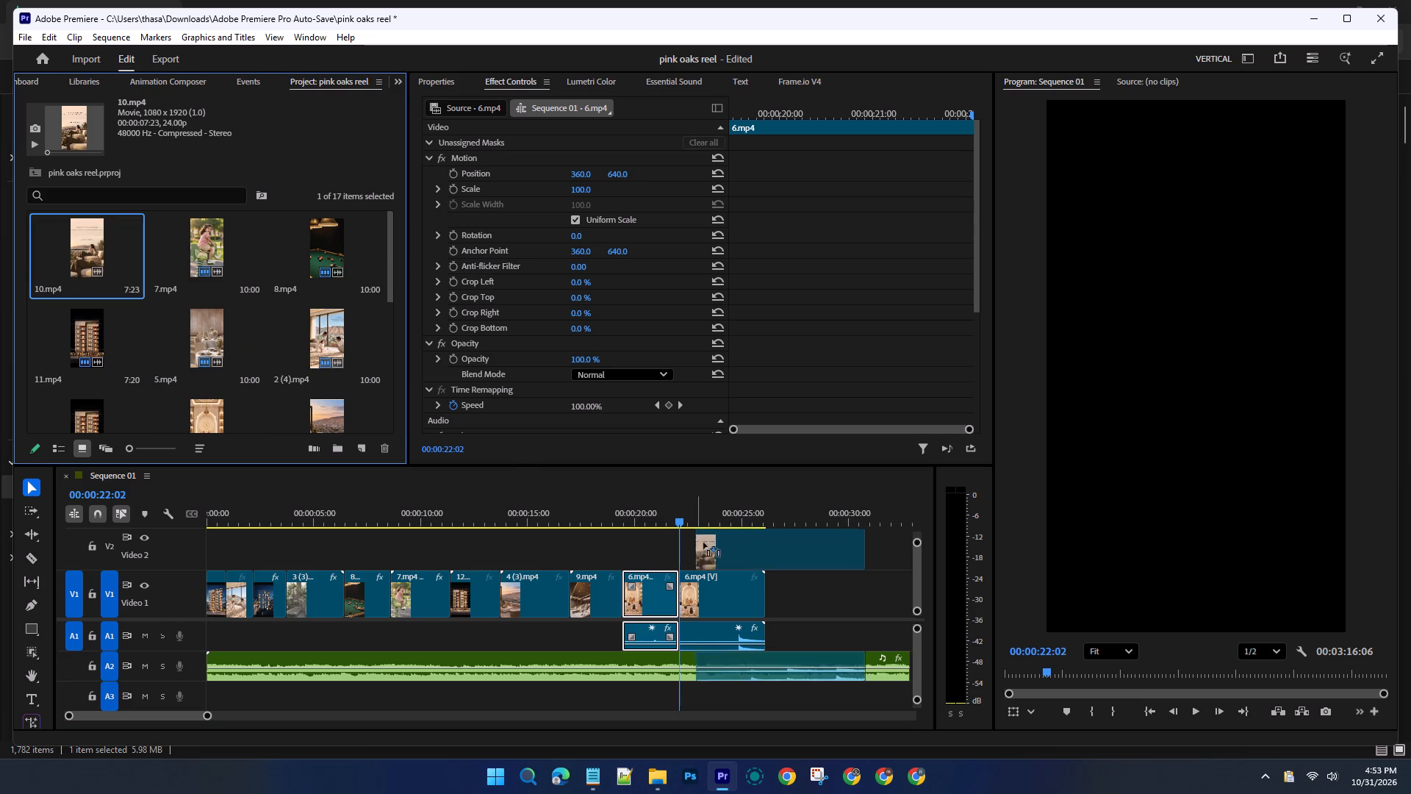
left_click_drag(703, 543, 688, 549)
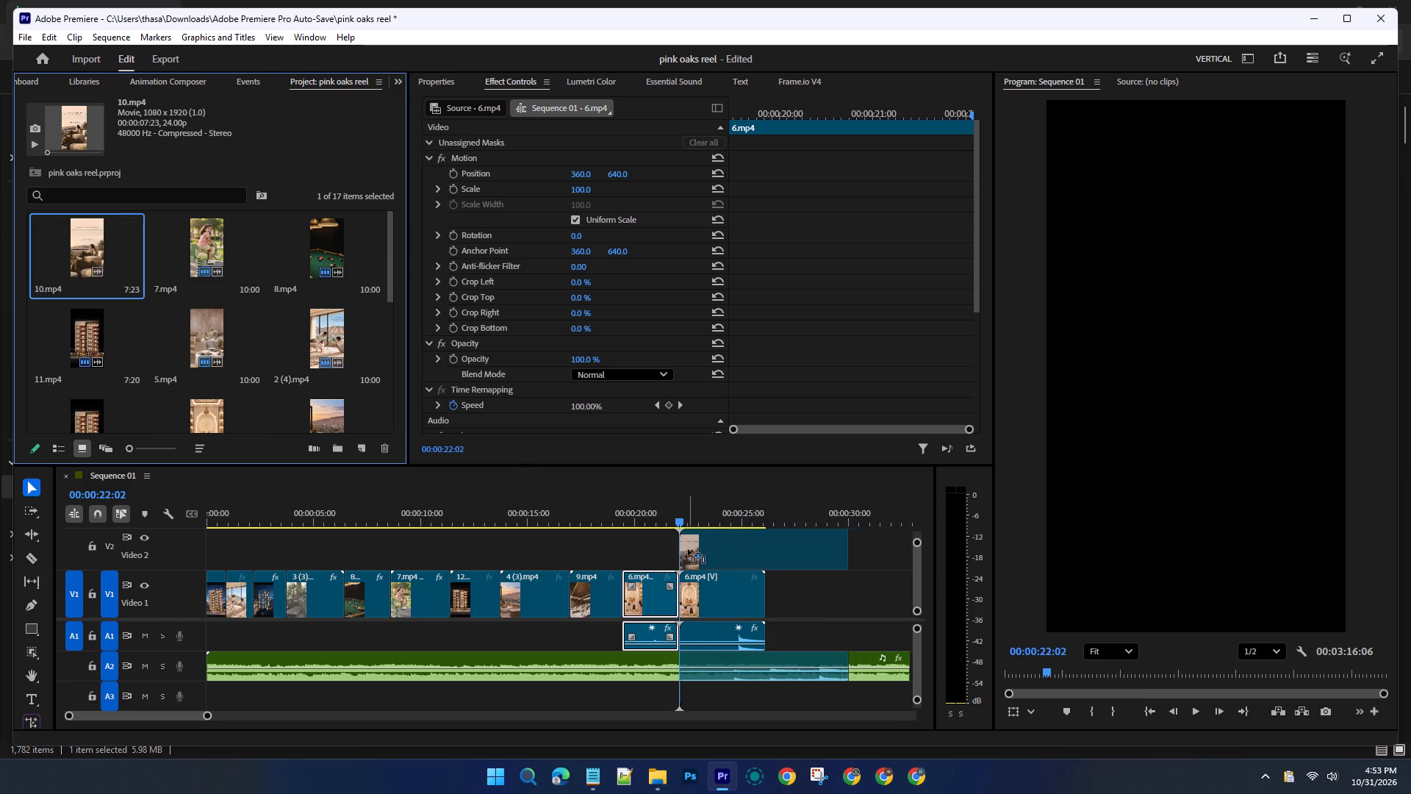
left_click_drag(688, 549, 686, 549)
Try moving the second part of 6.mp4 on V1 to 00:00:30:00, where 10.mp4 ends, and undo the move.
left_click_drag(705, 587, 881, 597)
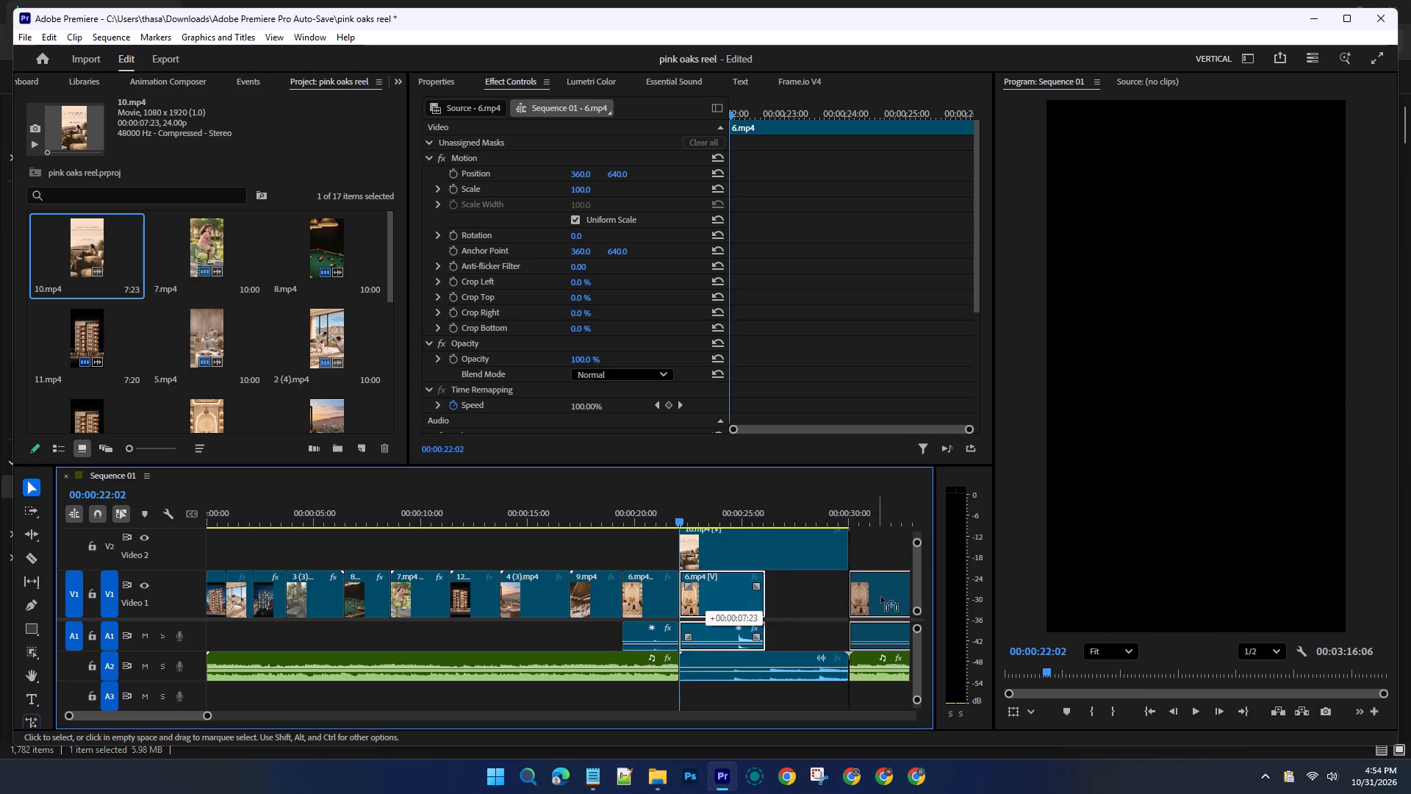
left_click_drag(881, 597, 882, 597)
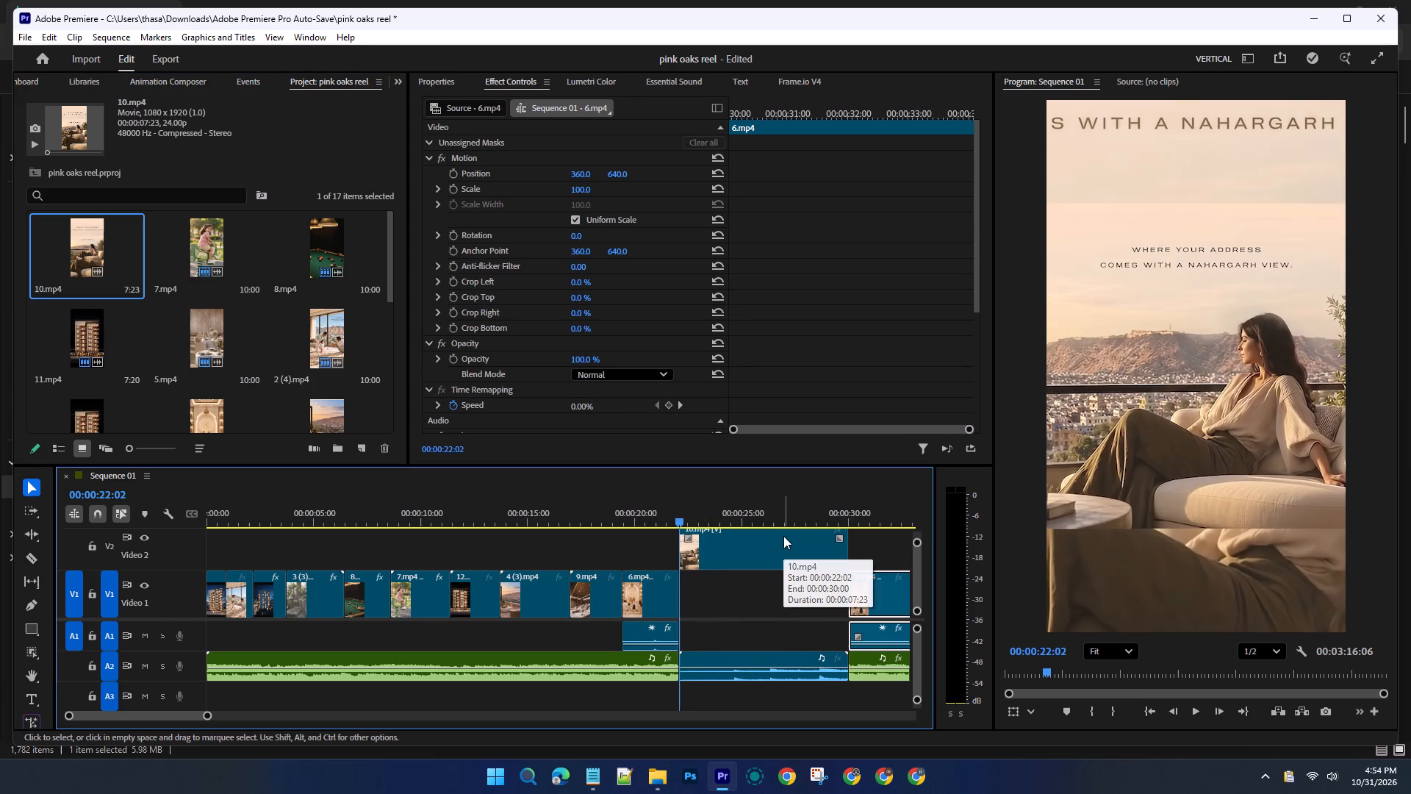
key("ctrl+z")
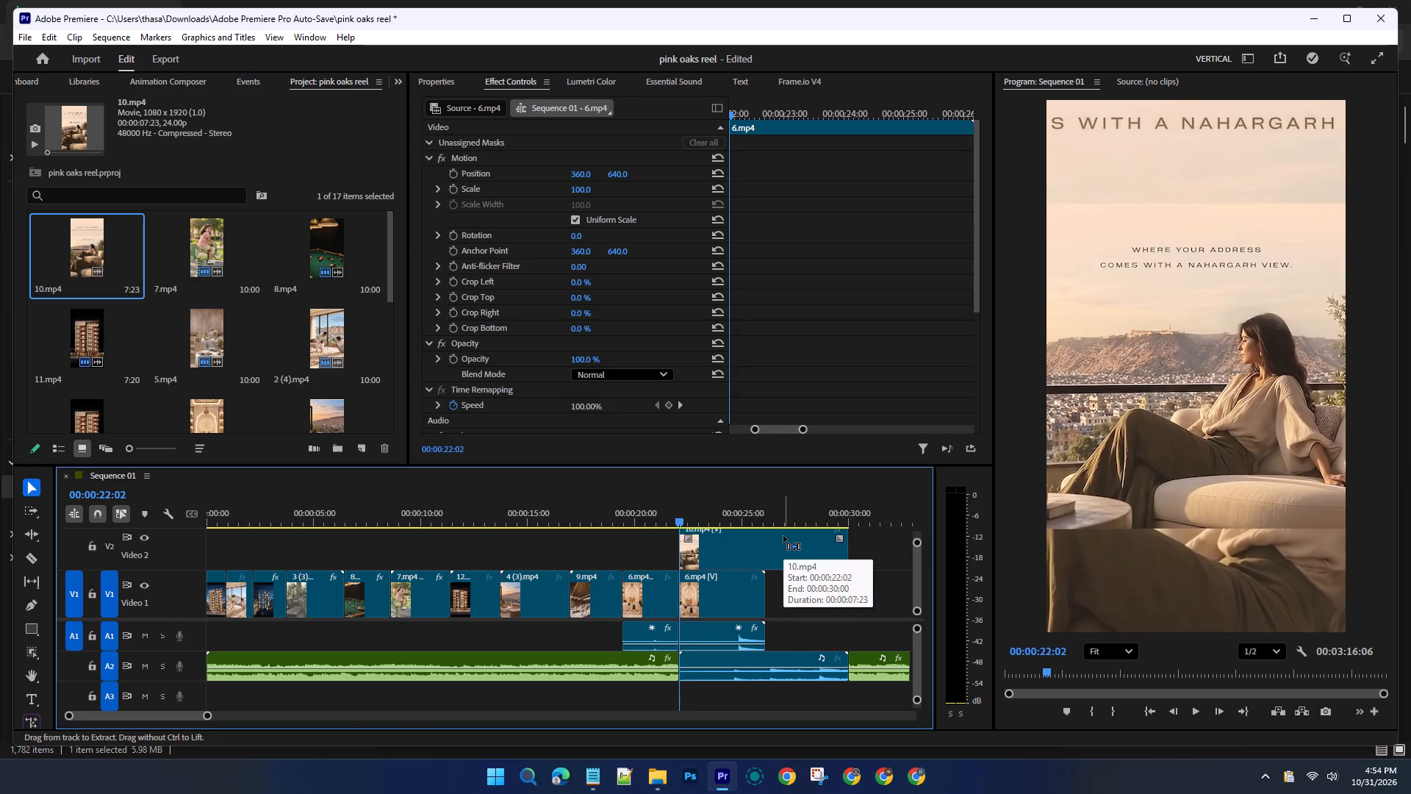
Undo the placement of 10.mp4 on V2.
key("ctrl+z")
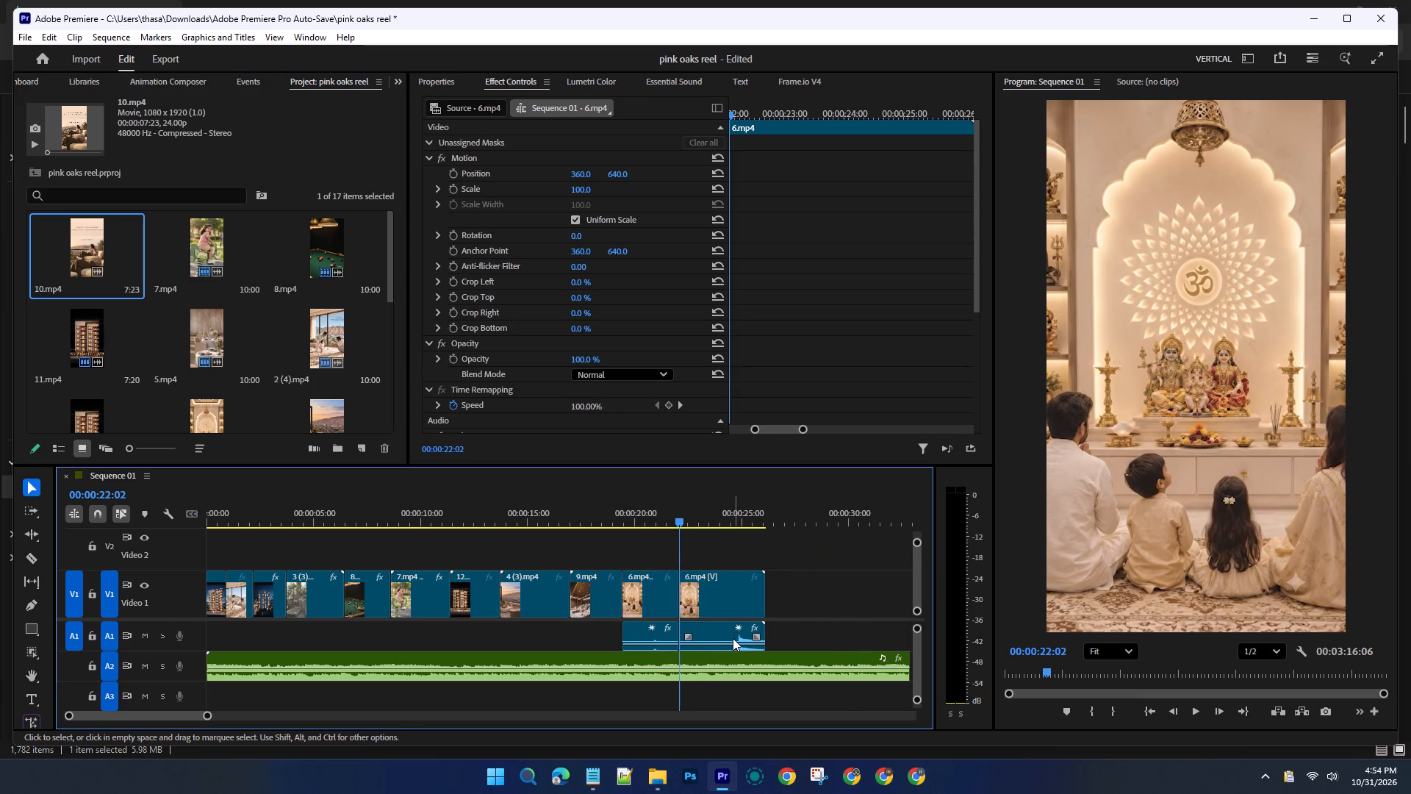
Unlink both parts of 6.mp4 from their audio and delete the two audio clips on A1.
left_click(731, 639)
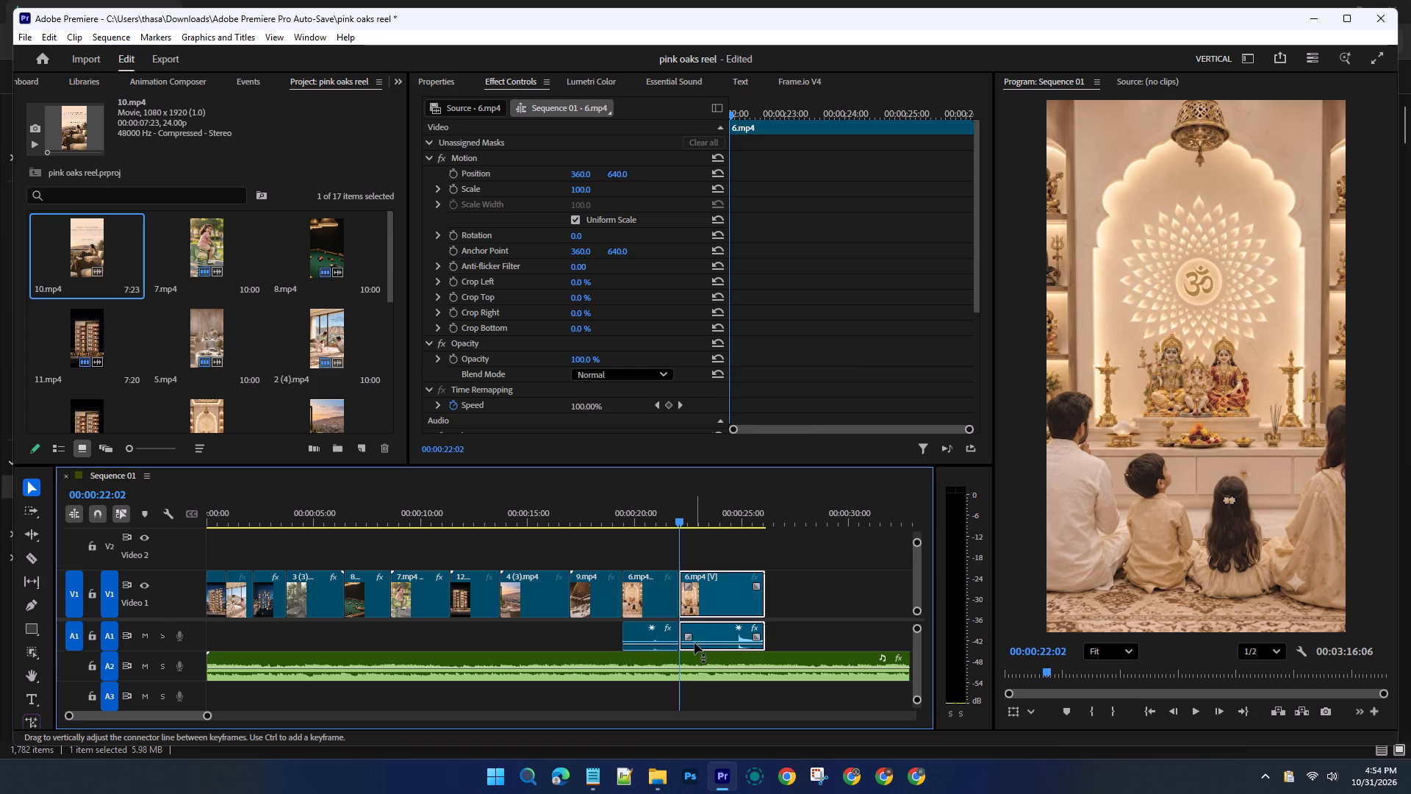
left_click(666, 599, "shift")
right_click(667, 599)
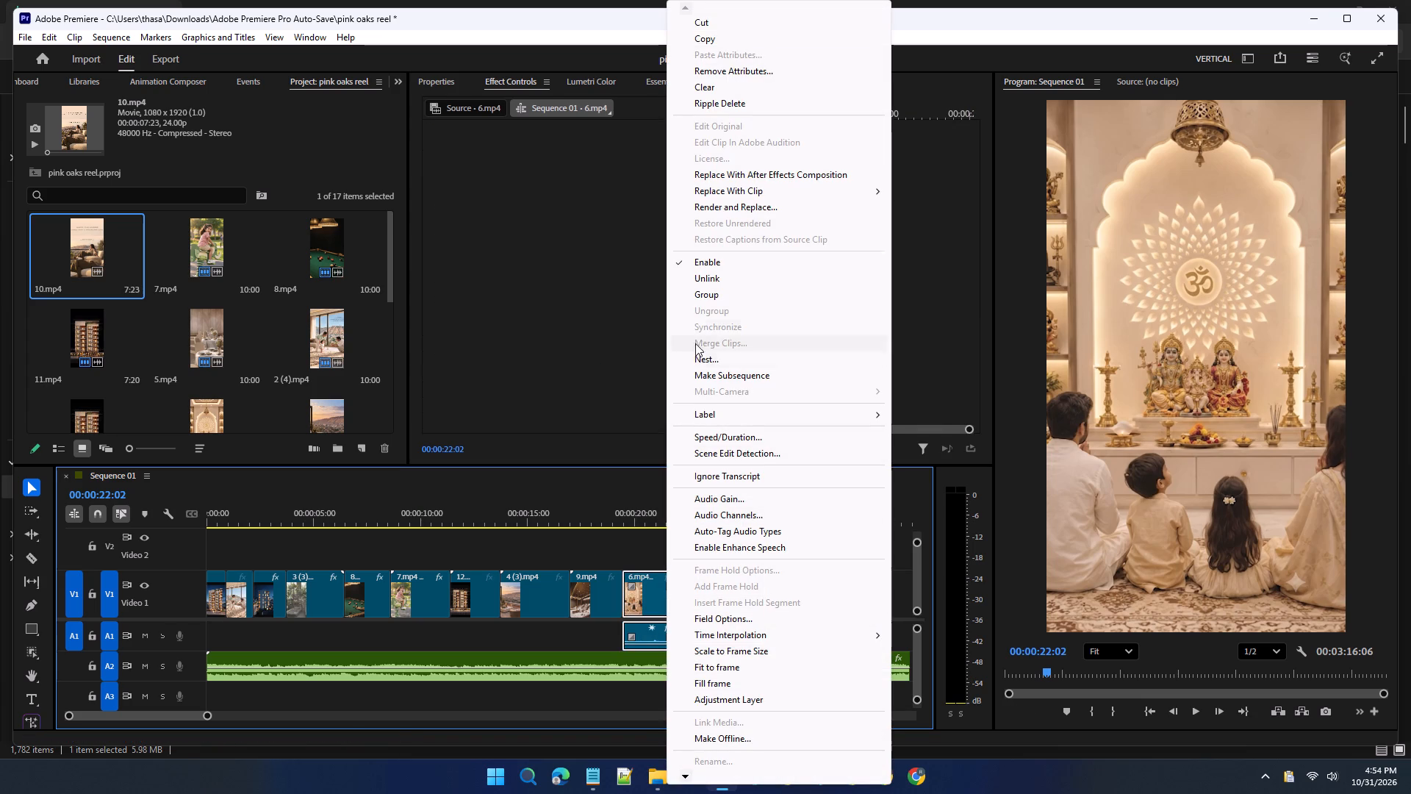
left_click(710, 280)
left_click(728, 634)
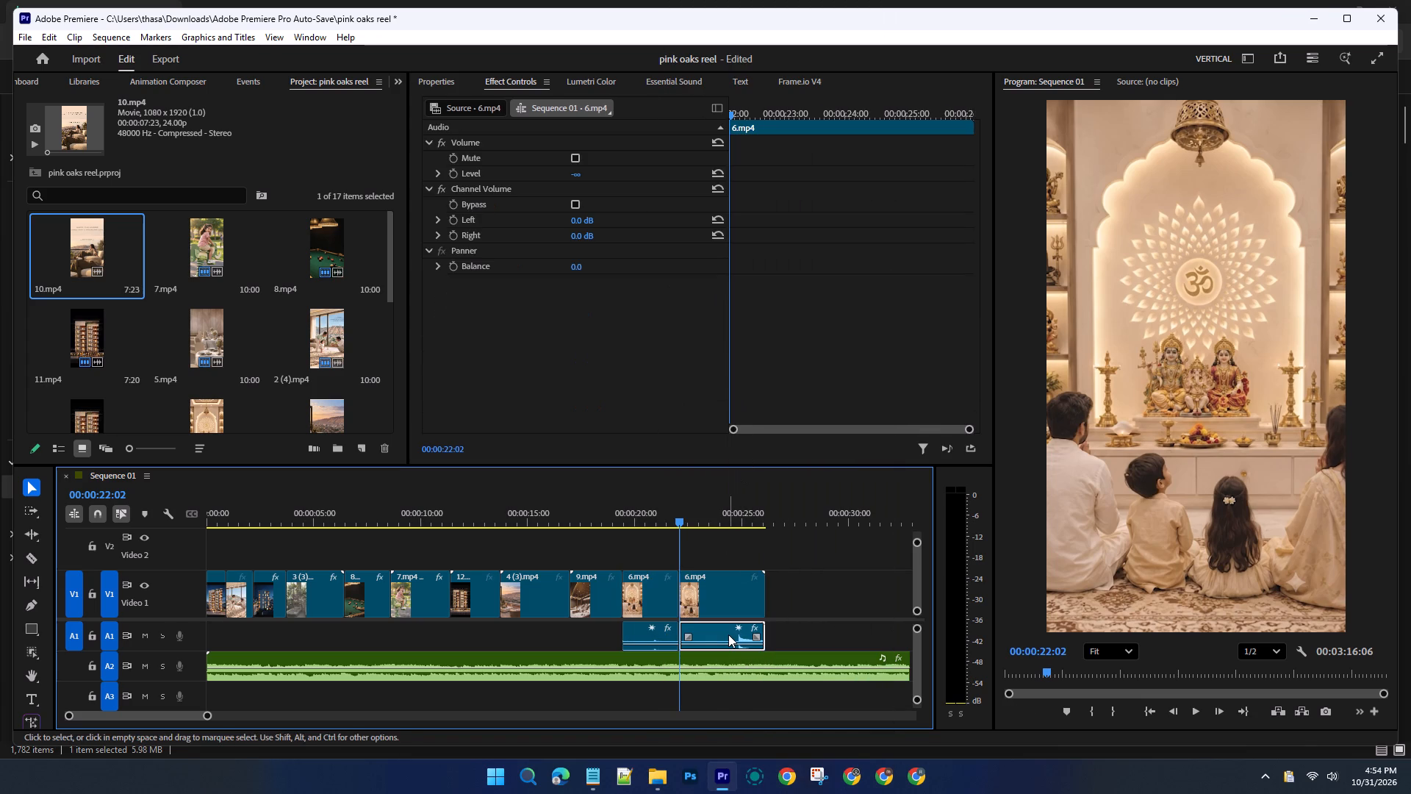
key("Delete")
left_click(641, 633)
key("Delete")
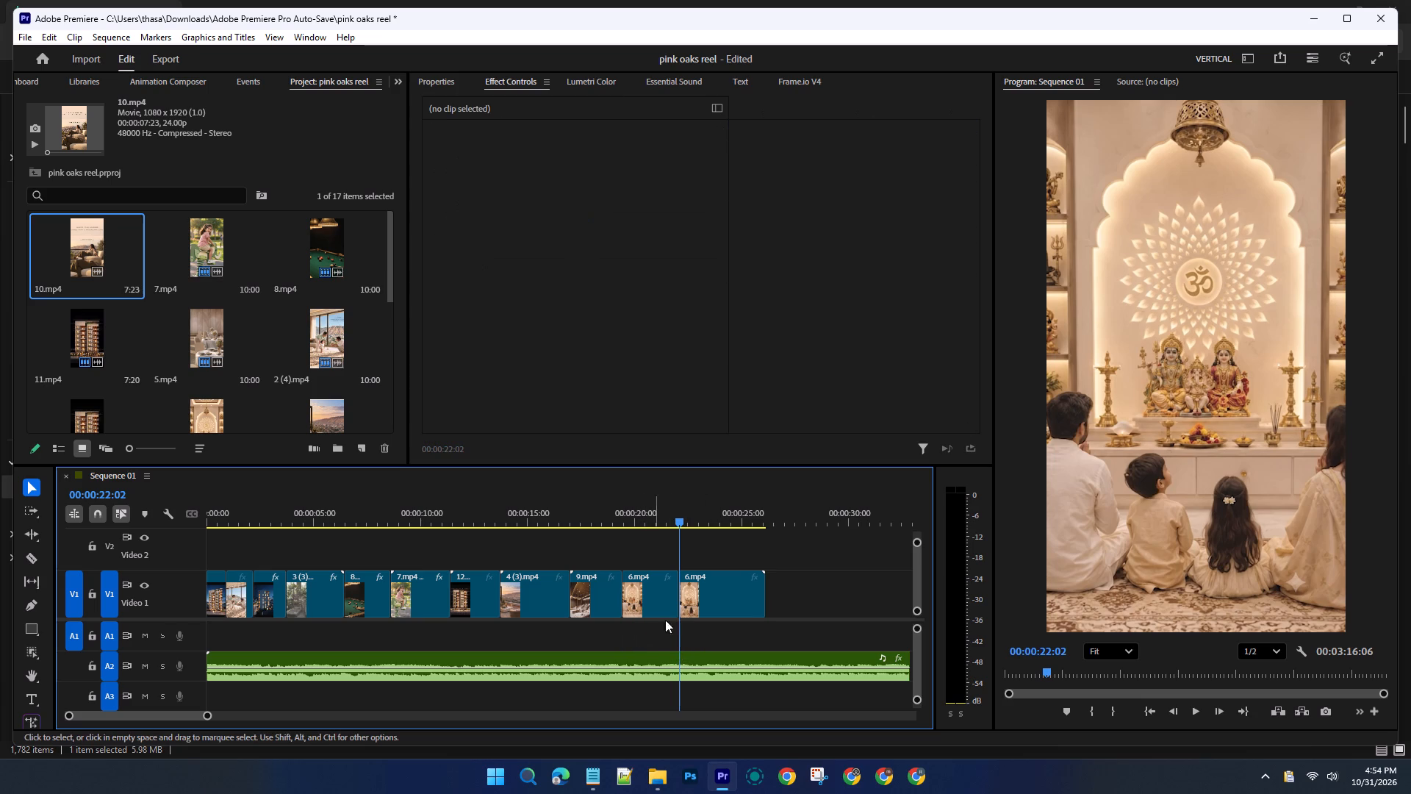
Move the second part of 6.mp4 on V1 to about 00:00:28:00 and place 10.mp4 from the project bin at the 00:00:22:02 cut.
left_click_drag(709, 600, 834, 607)
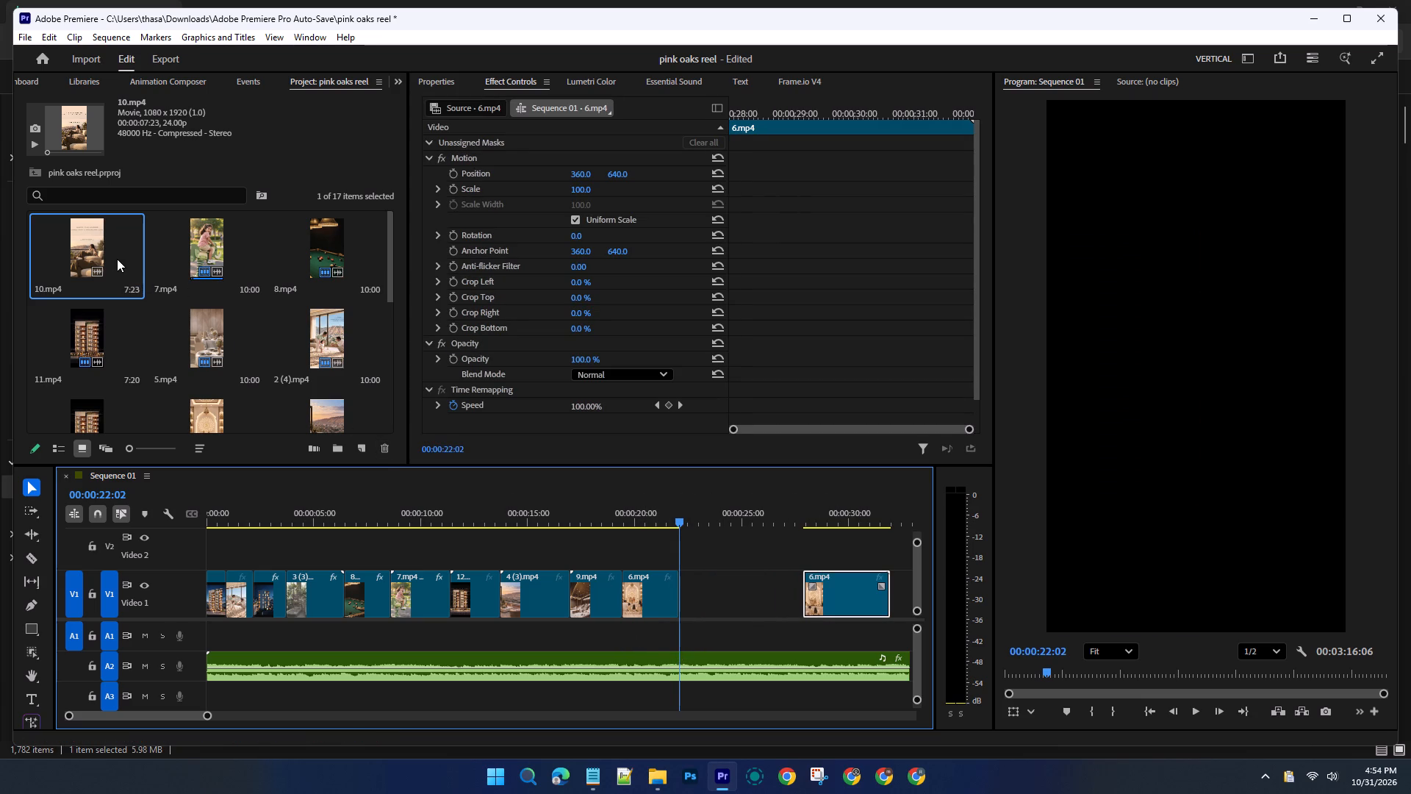
left_click(109, 254)
left_click_drag(109, 254, 681, 593)
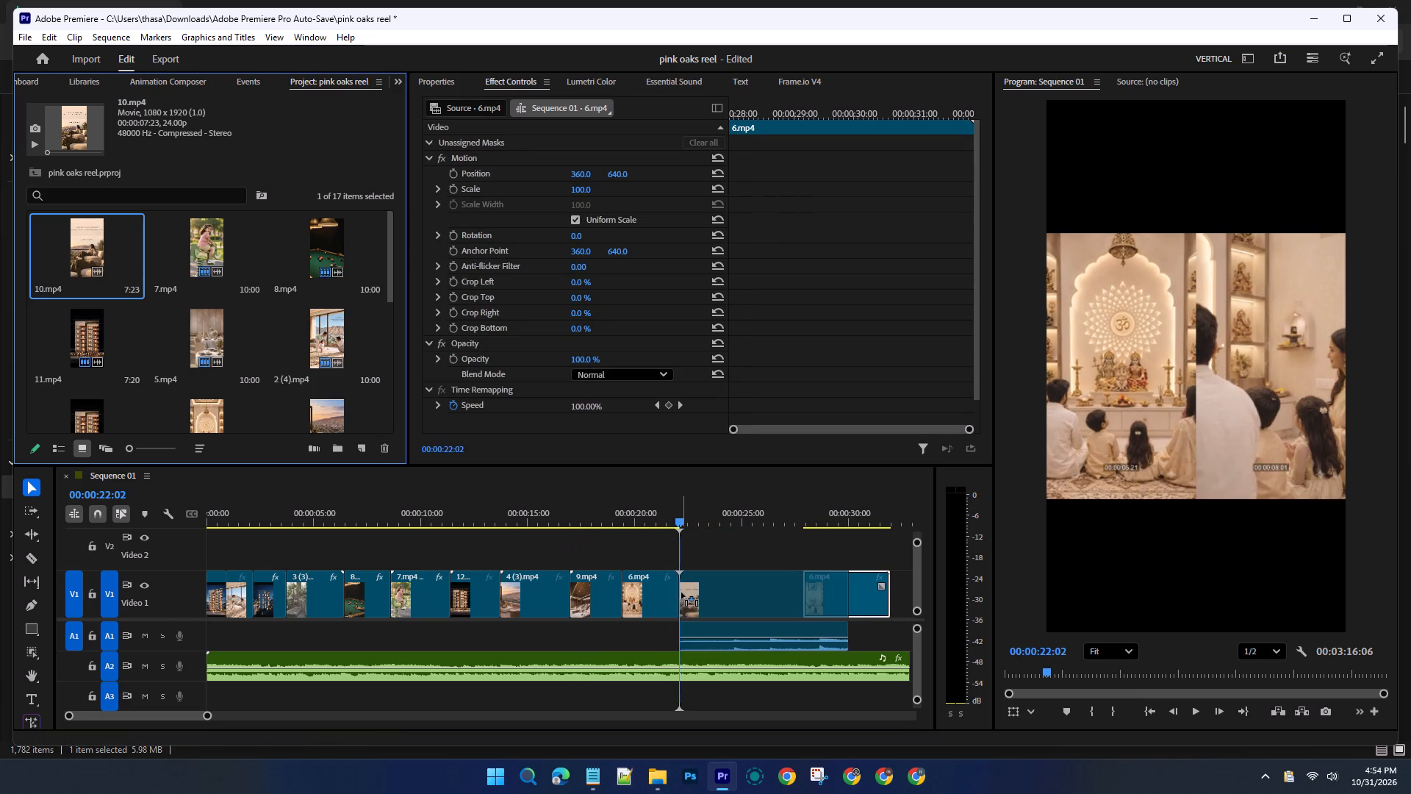
left_click_drag(681, 593, 683, 591)
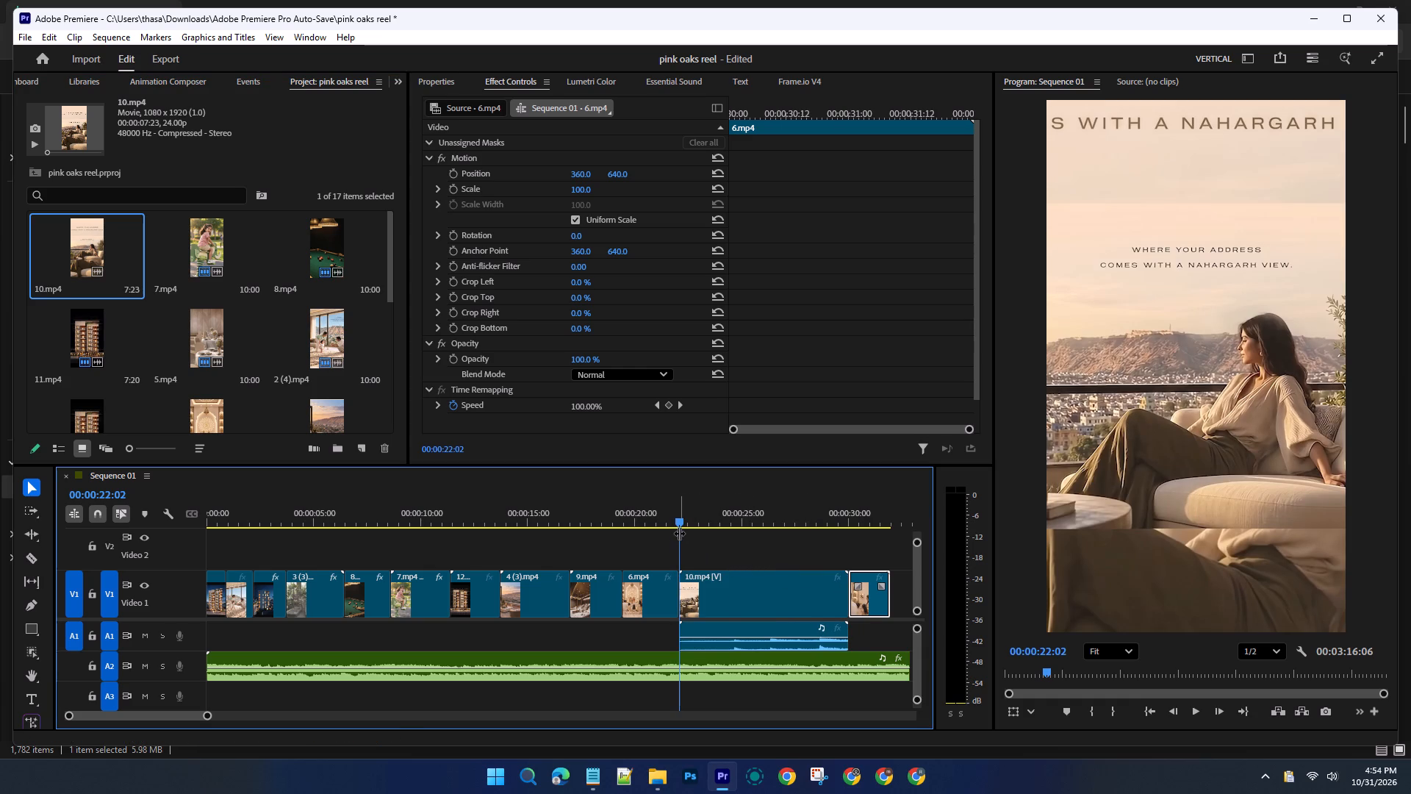
Scrub through 10.mp4 on V1 from 00:00:22:02 to 00:00:25:17 to examine its footage.
left_click_drag(678, 521, 739, 544)
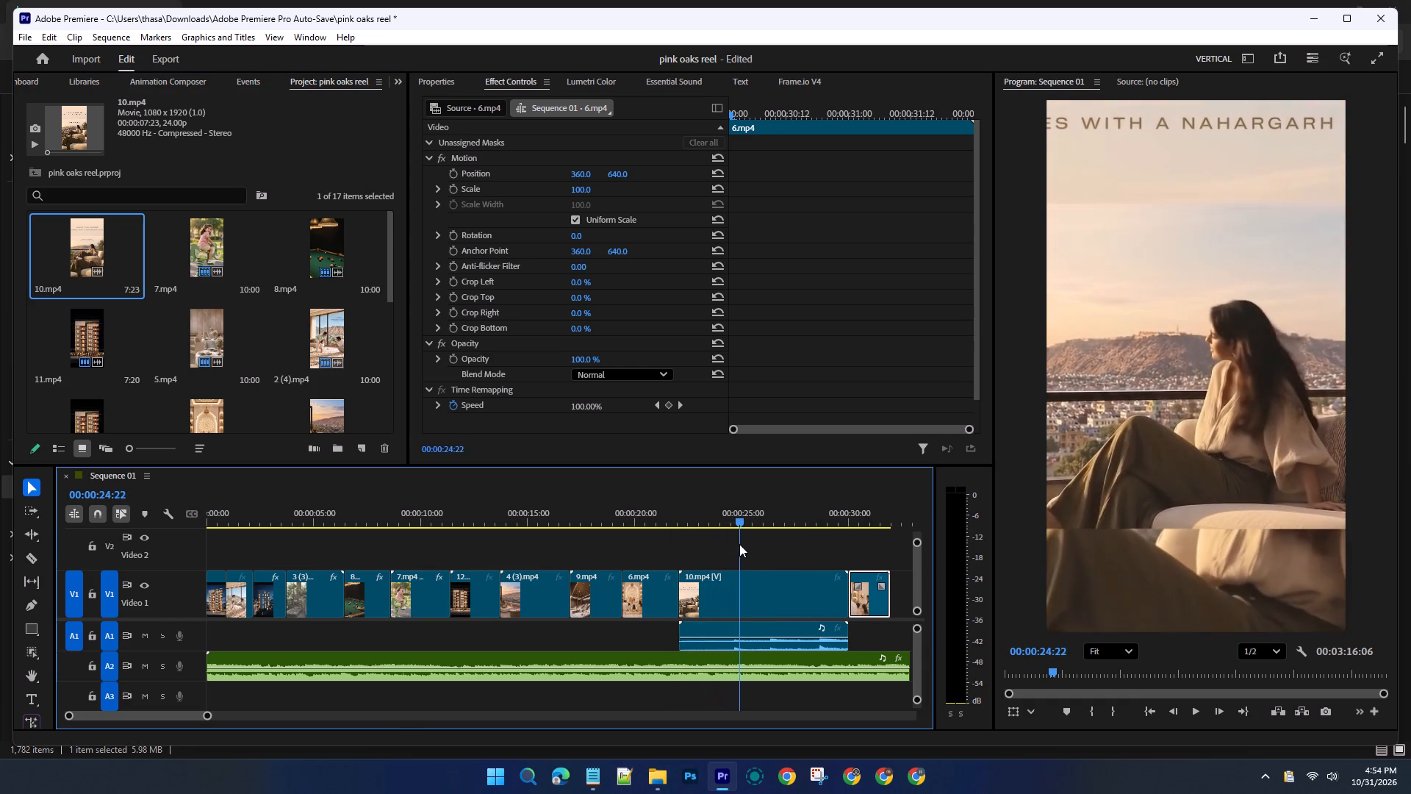
left_click_drag(739, 544, 751, 548)
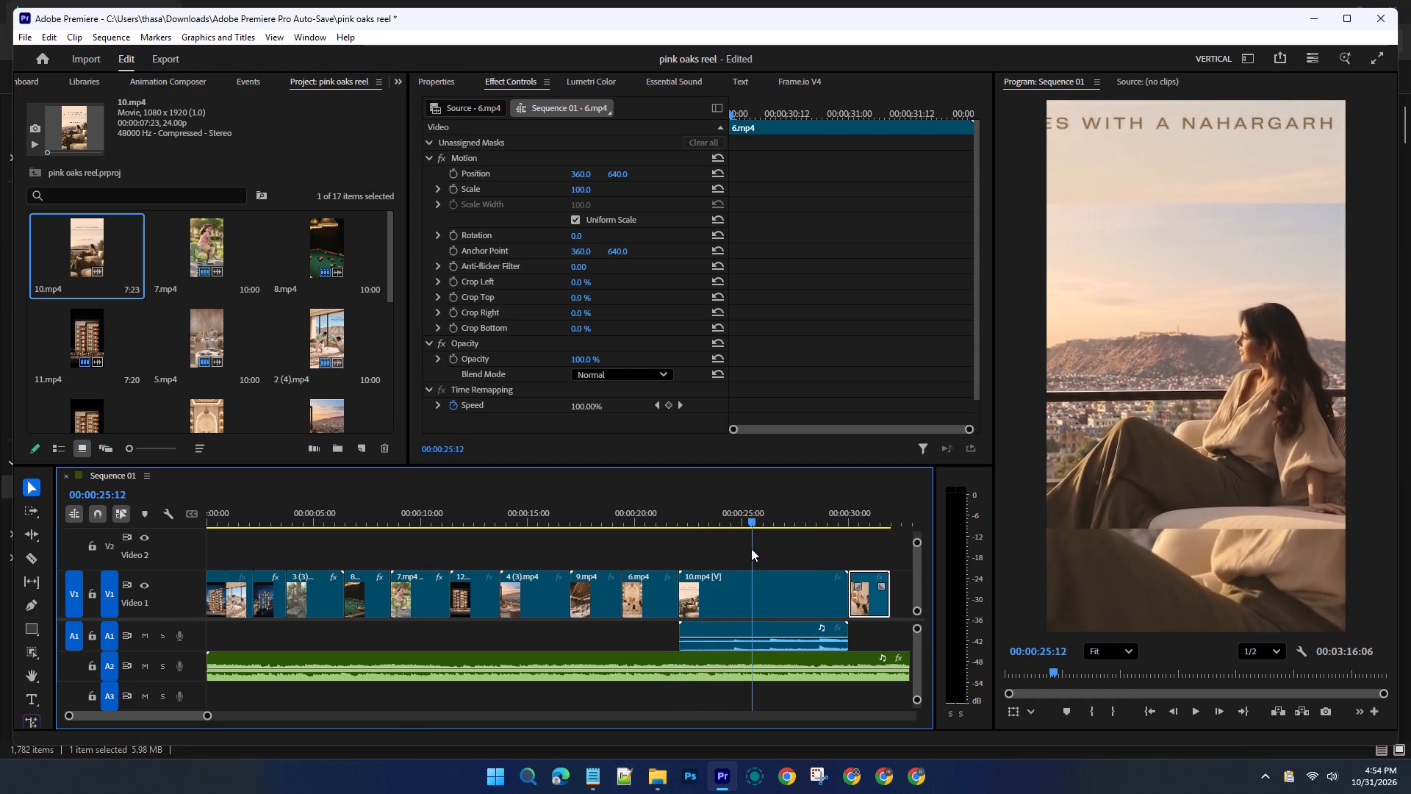
left_click_drag(751, 548, 756, 550)
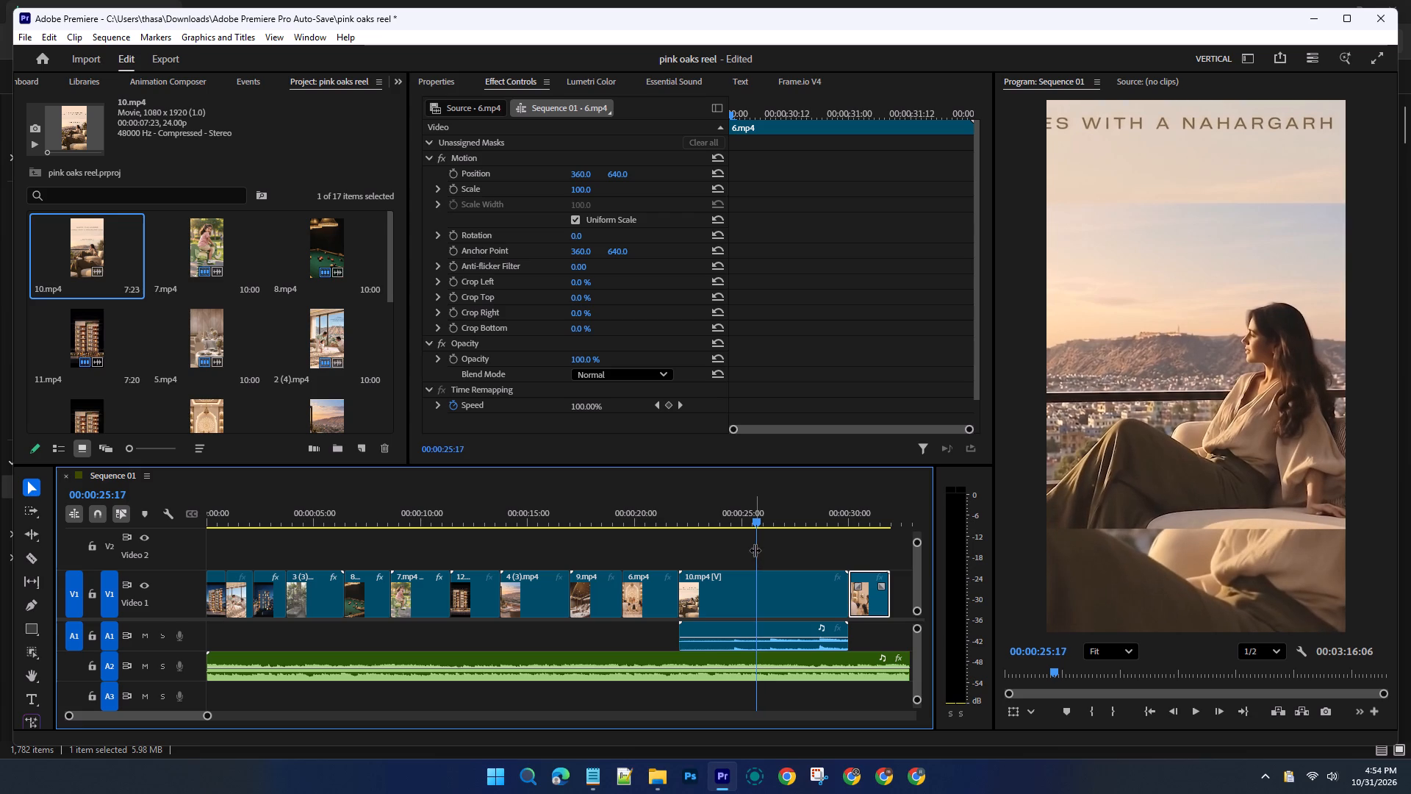
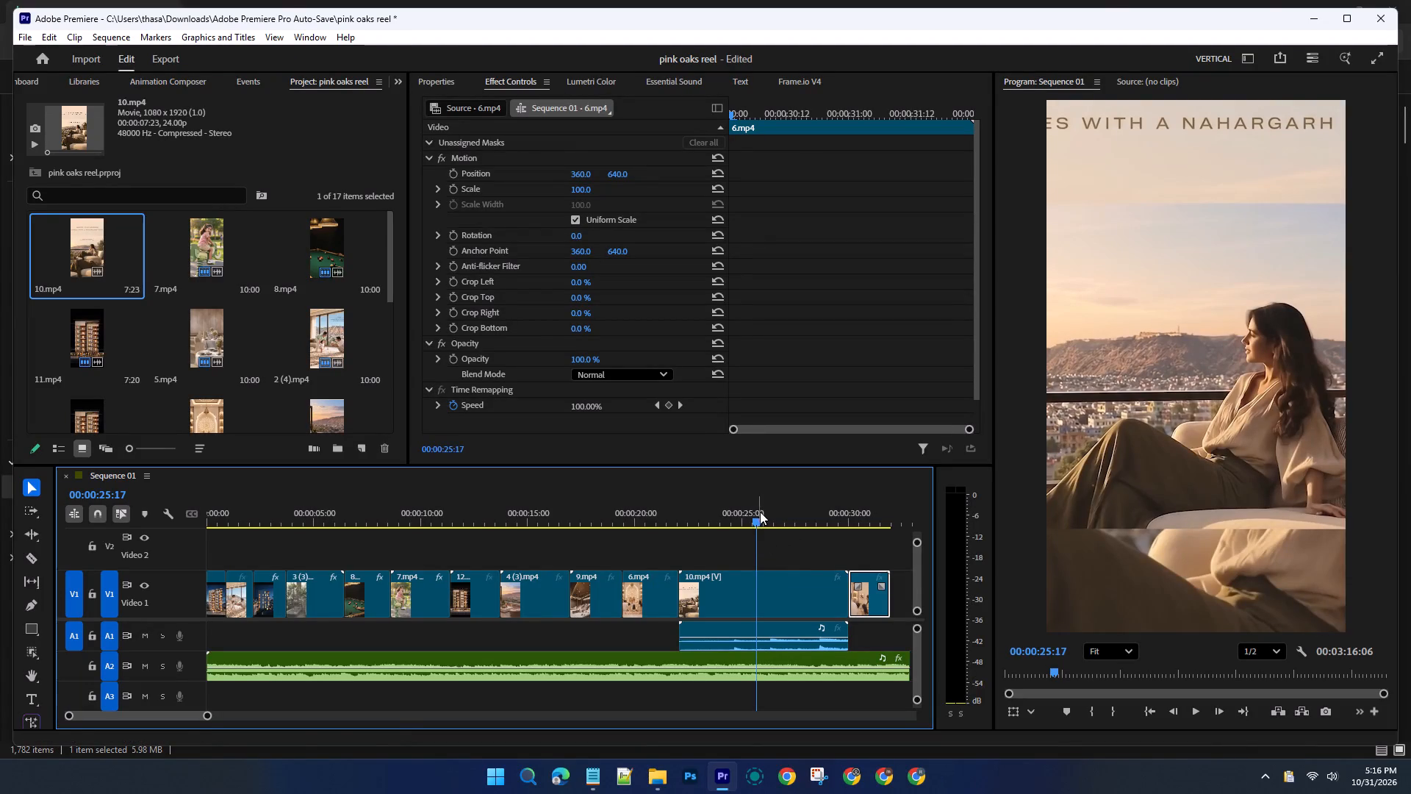
Play the sequence from 00:00:18:06 through 10.mp4 and scrub back and forth over 10.mp4 on V1 to examine its footage.
left_click_drag(754, 526, 595, 502)
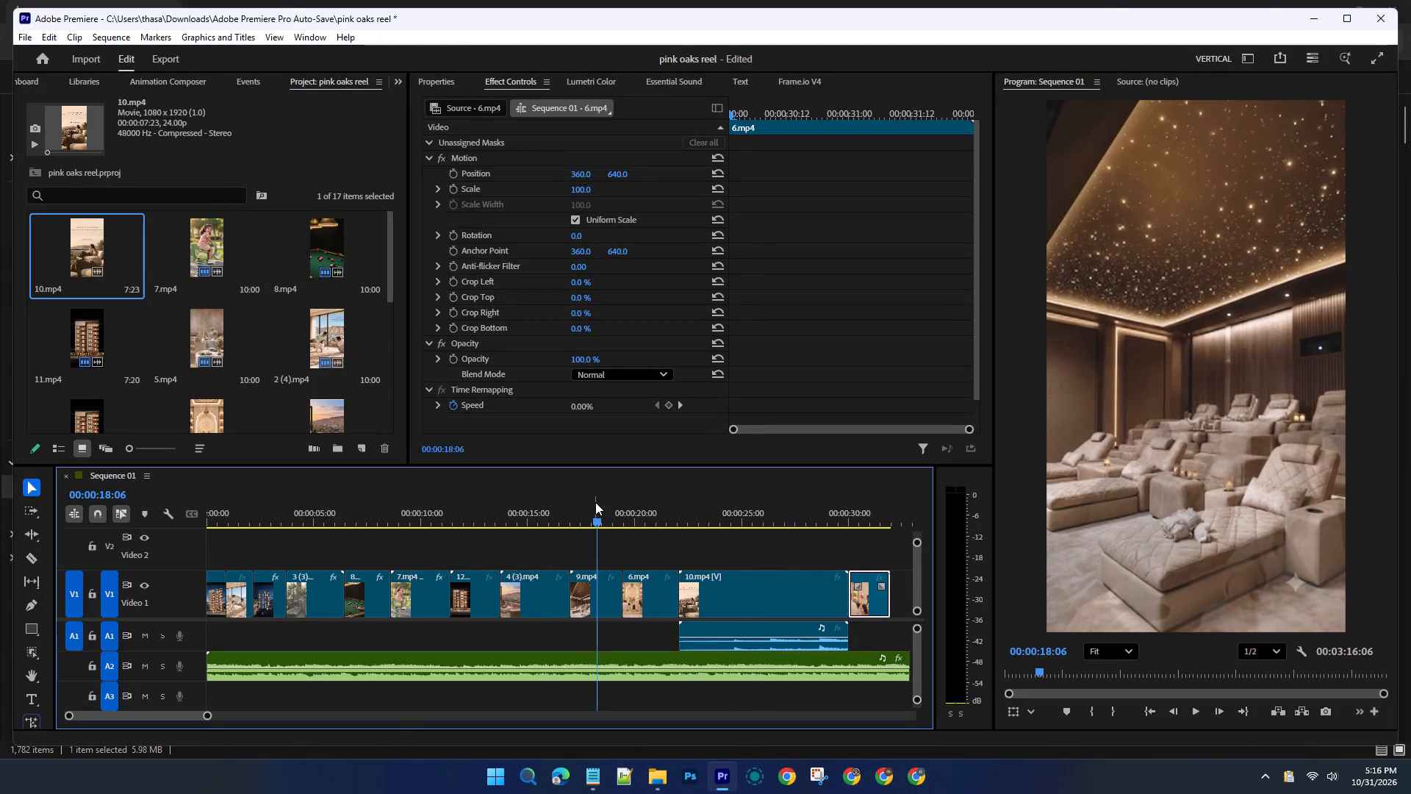
key("space")
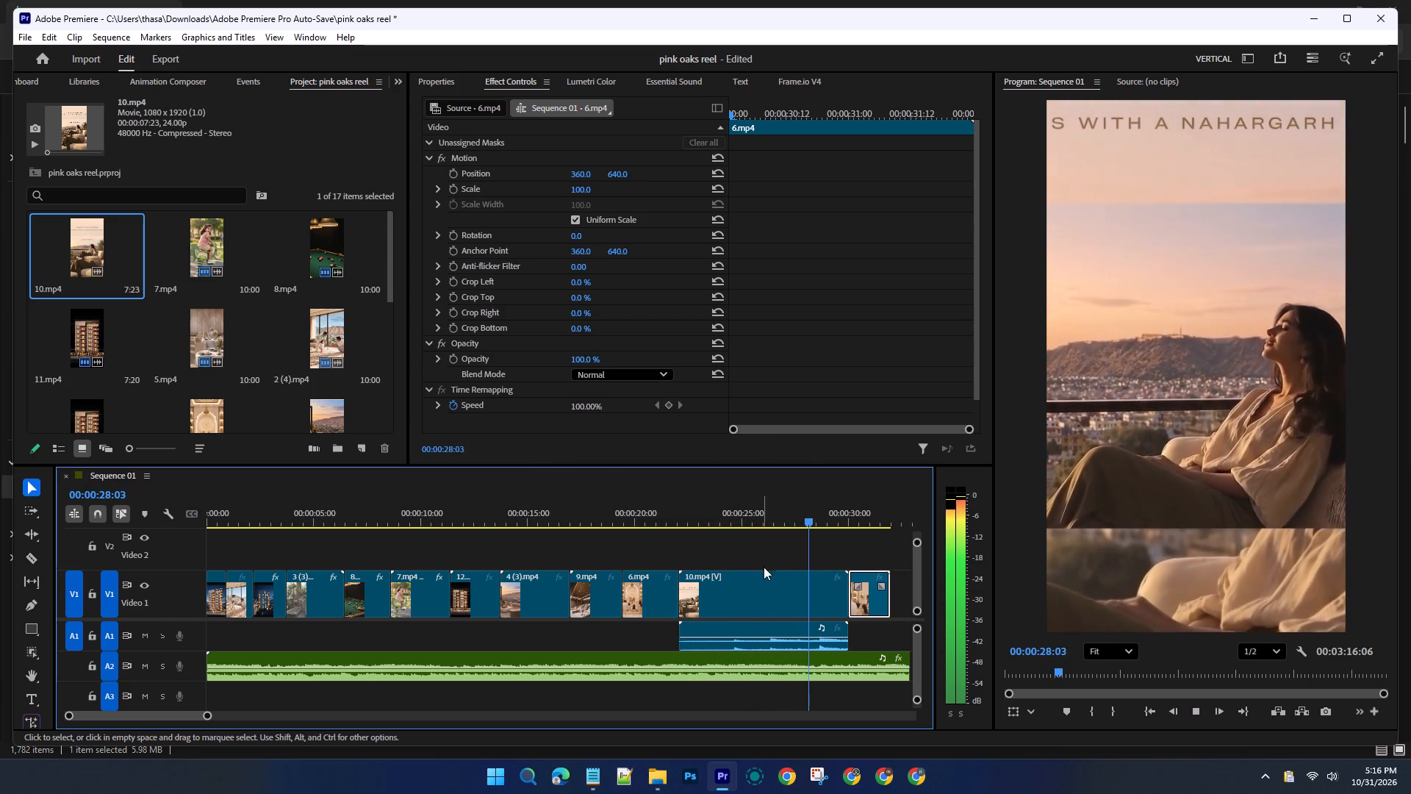
left_click(1189, 708)
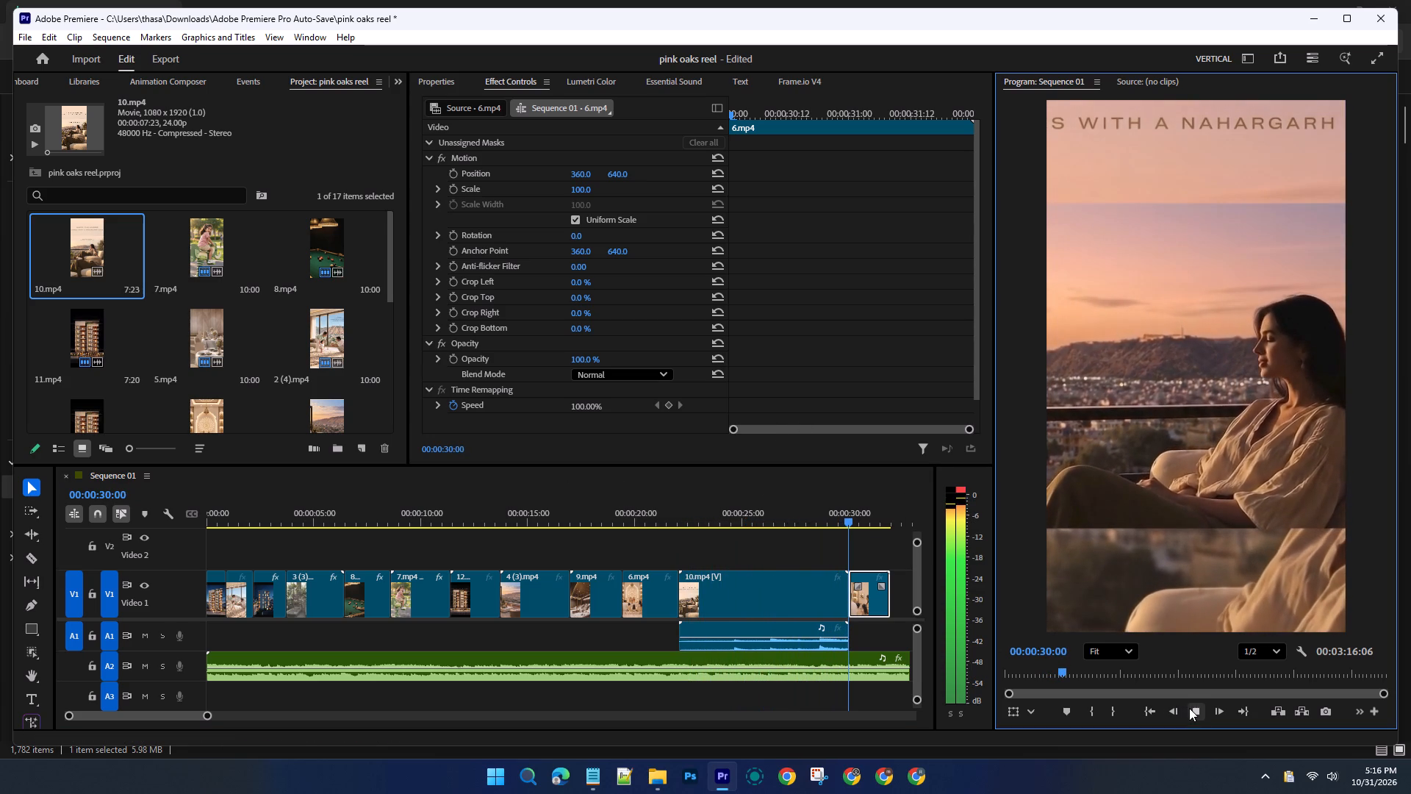
left_click_drag(848, 520, 816, 522)
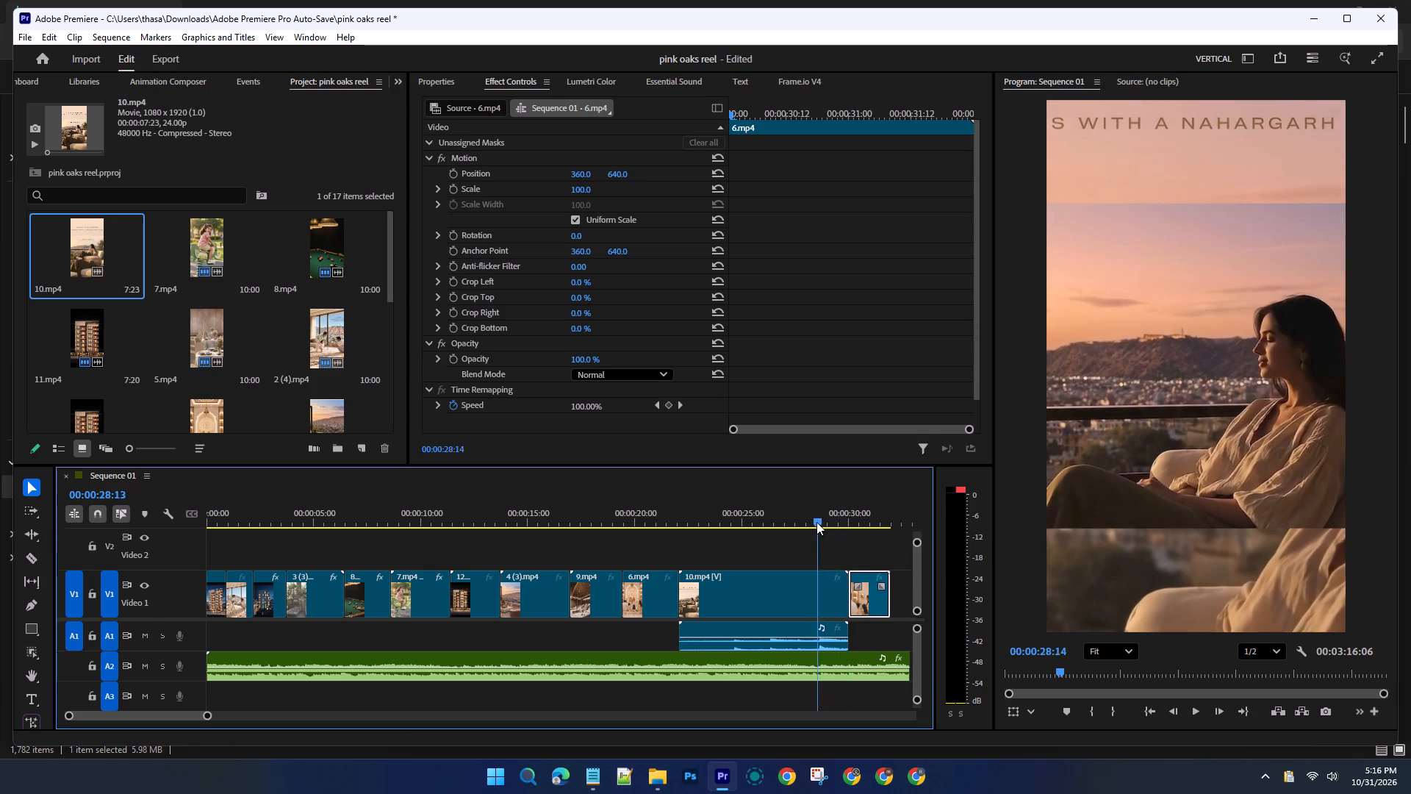
left_click_drag(816, 522, 697, 552)
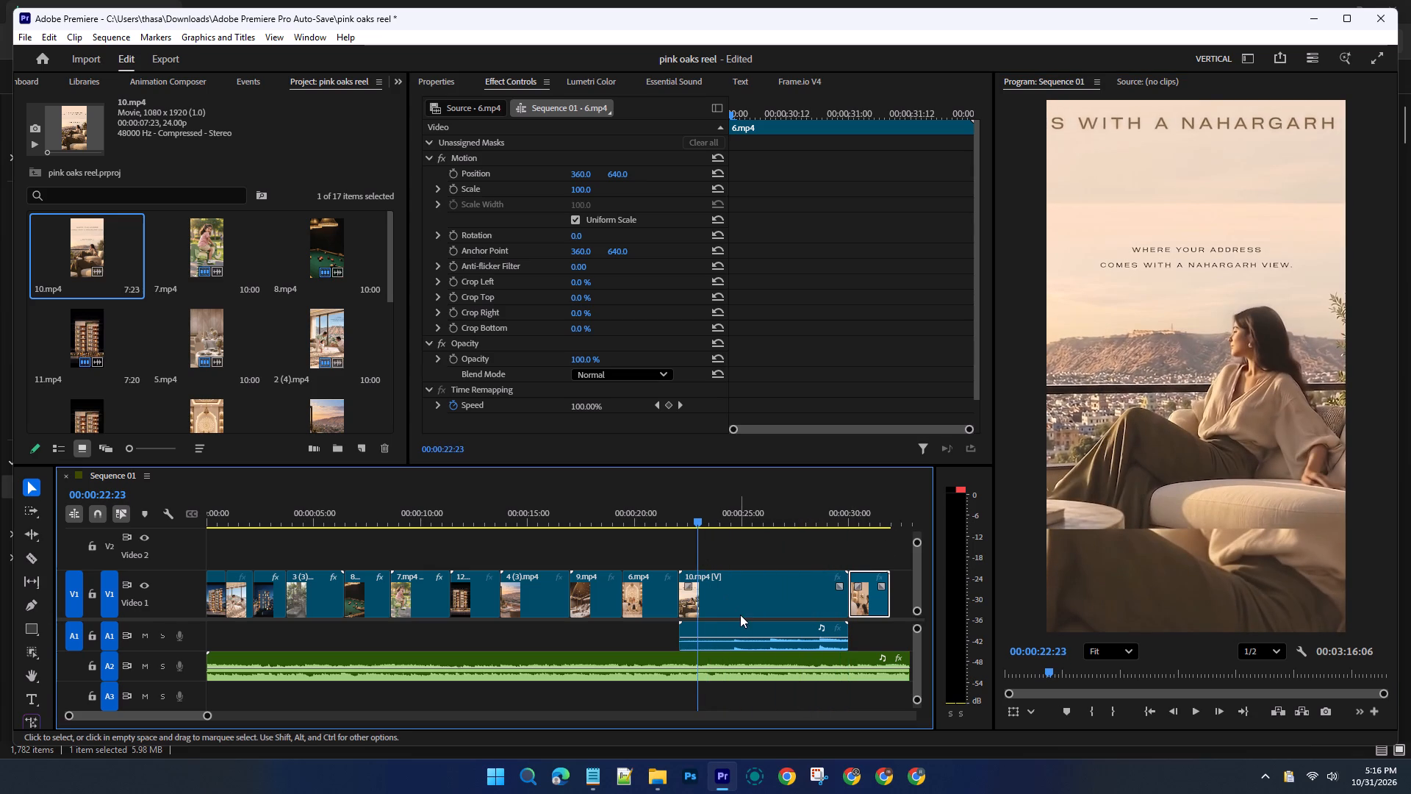
left_click(741, 610)
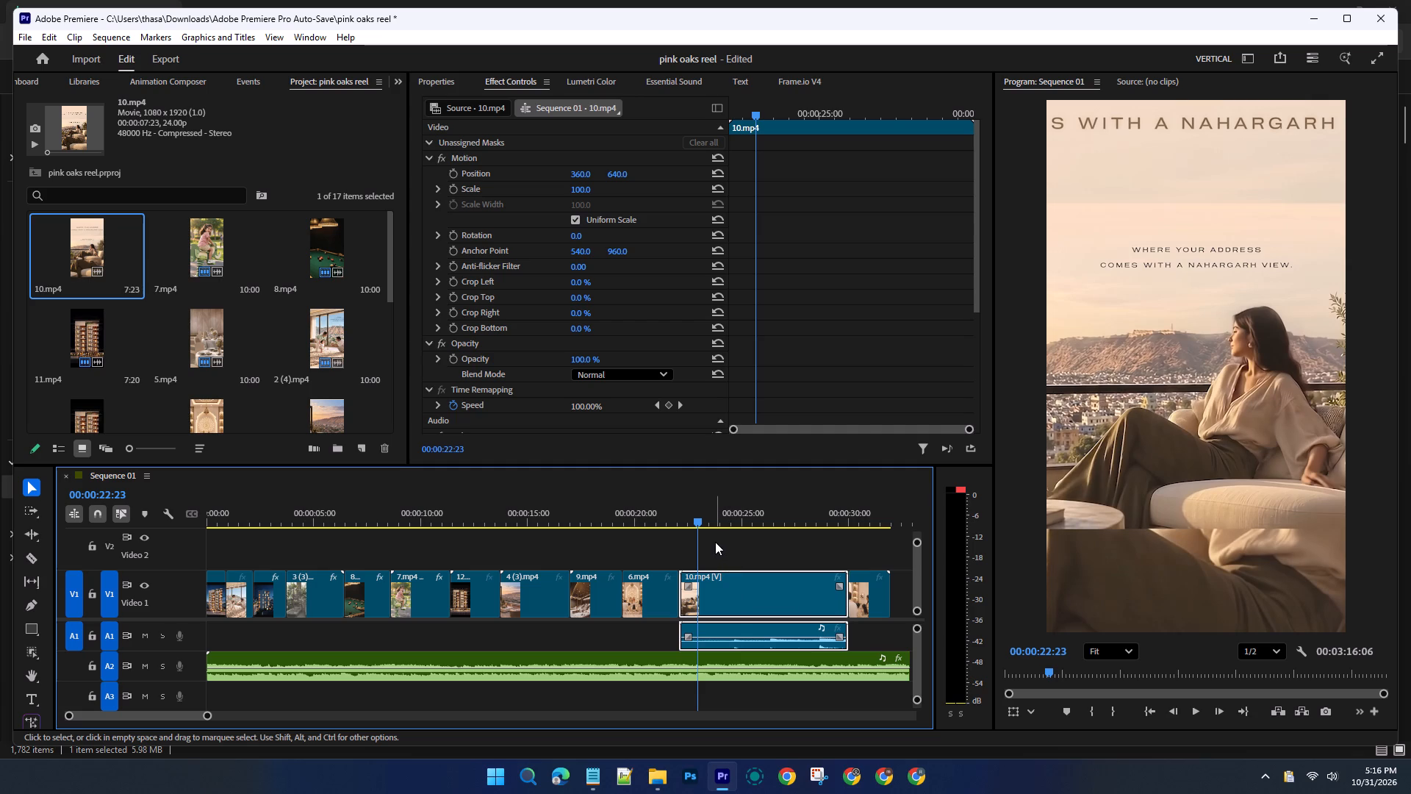
left_click_drag(697, 521, 805, 551)
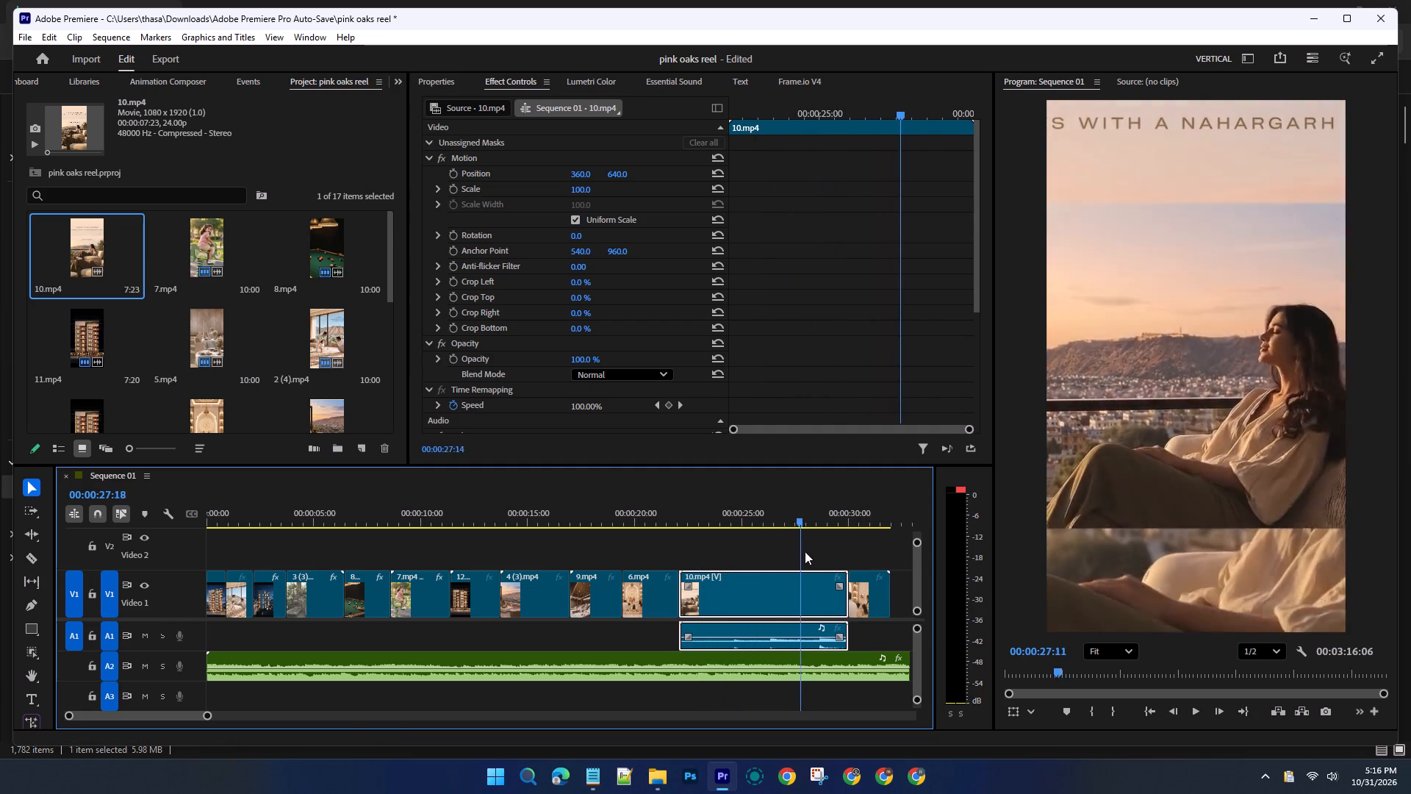
left_click_drag(805, 551, 804, 554)
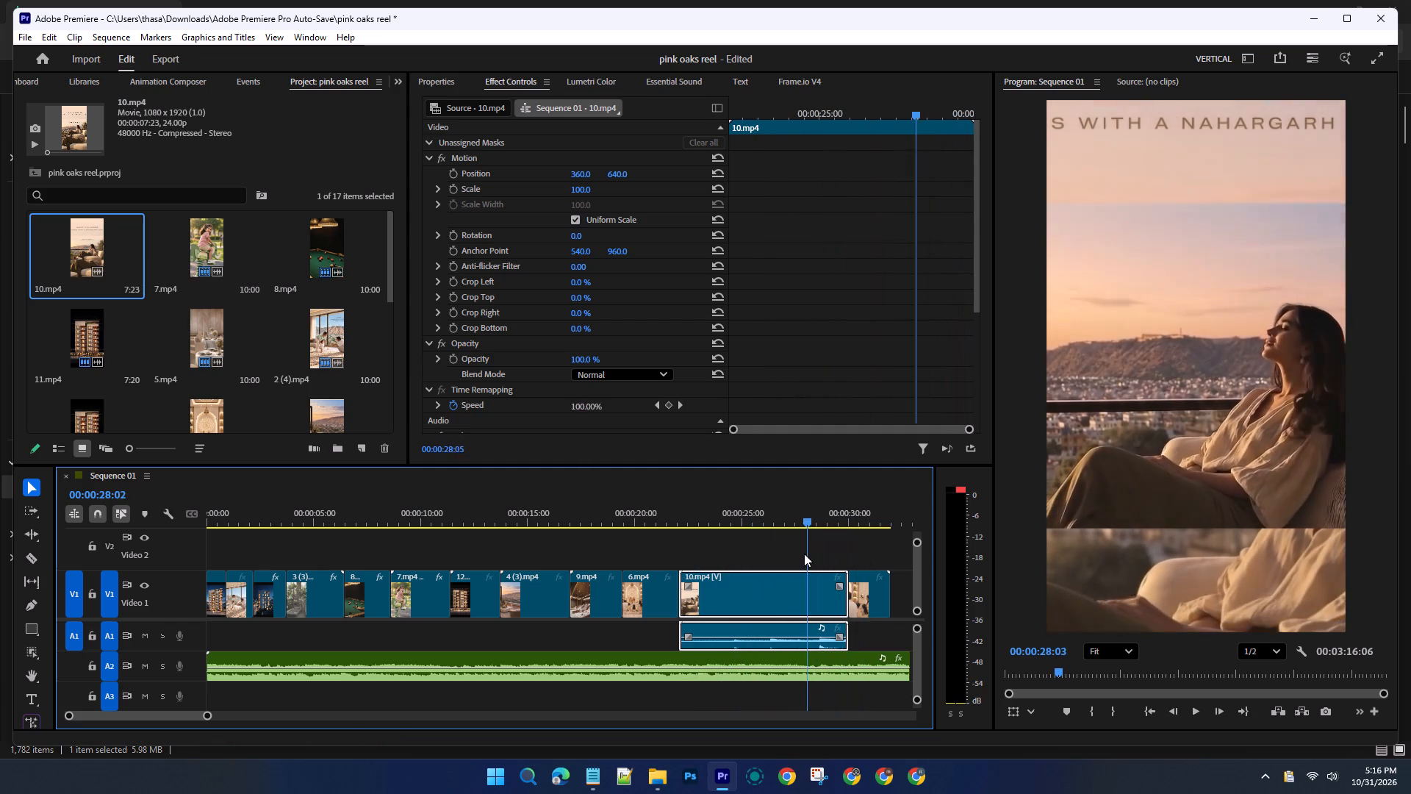
left_click_drag(804, 554, 721, 561)
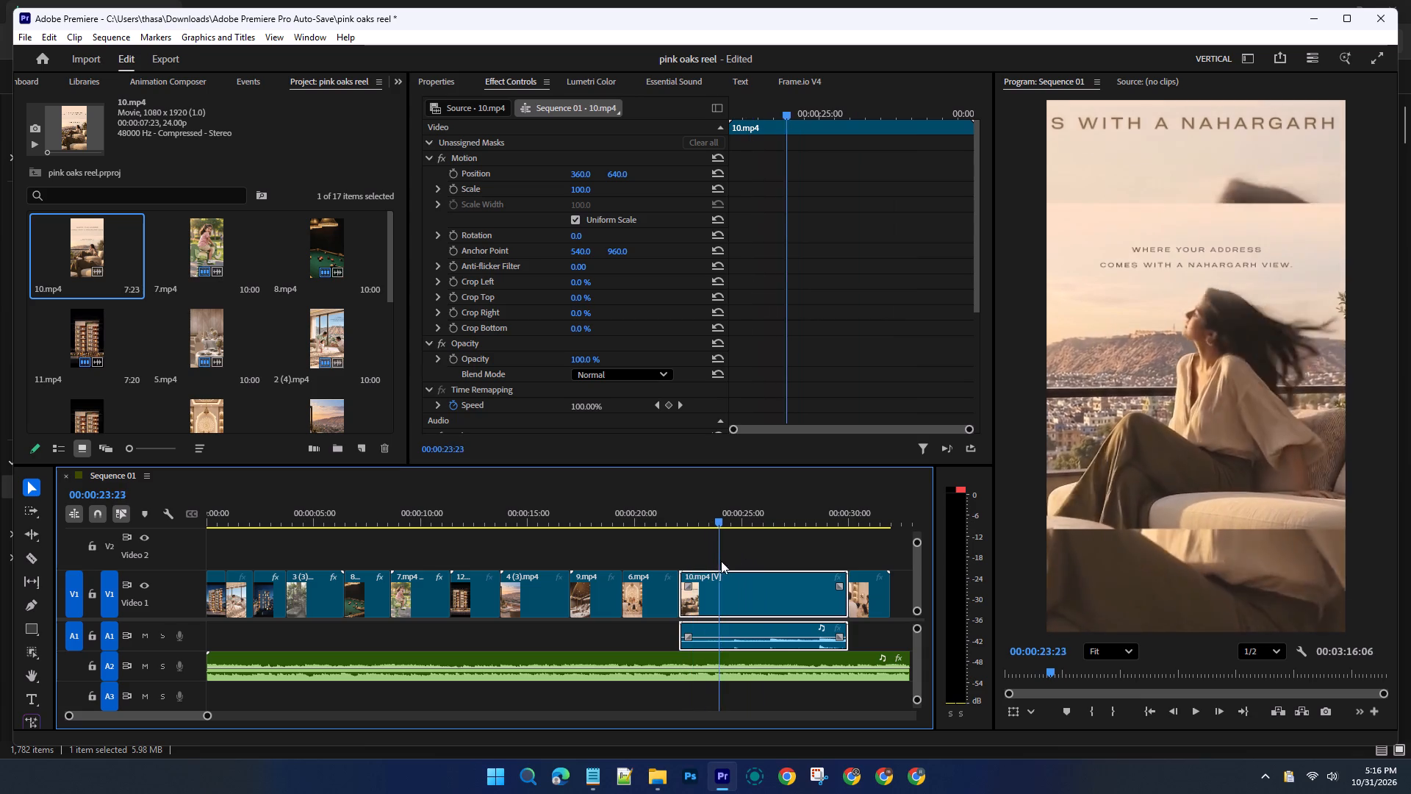
left_click_drag(721, 561, 717, 563)
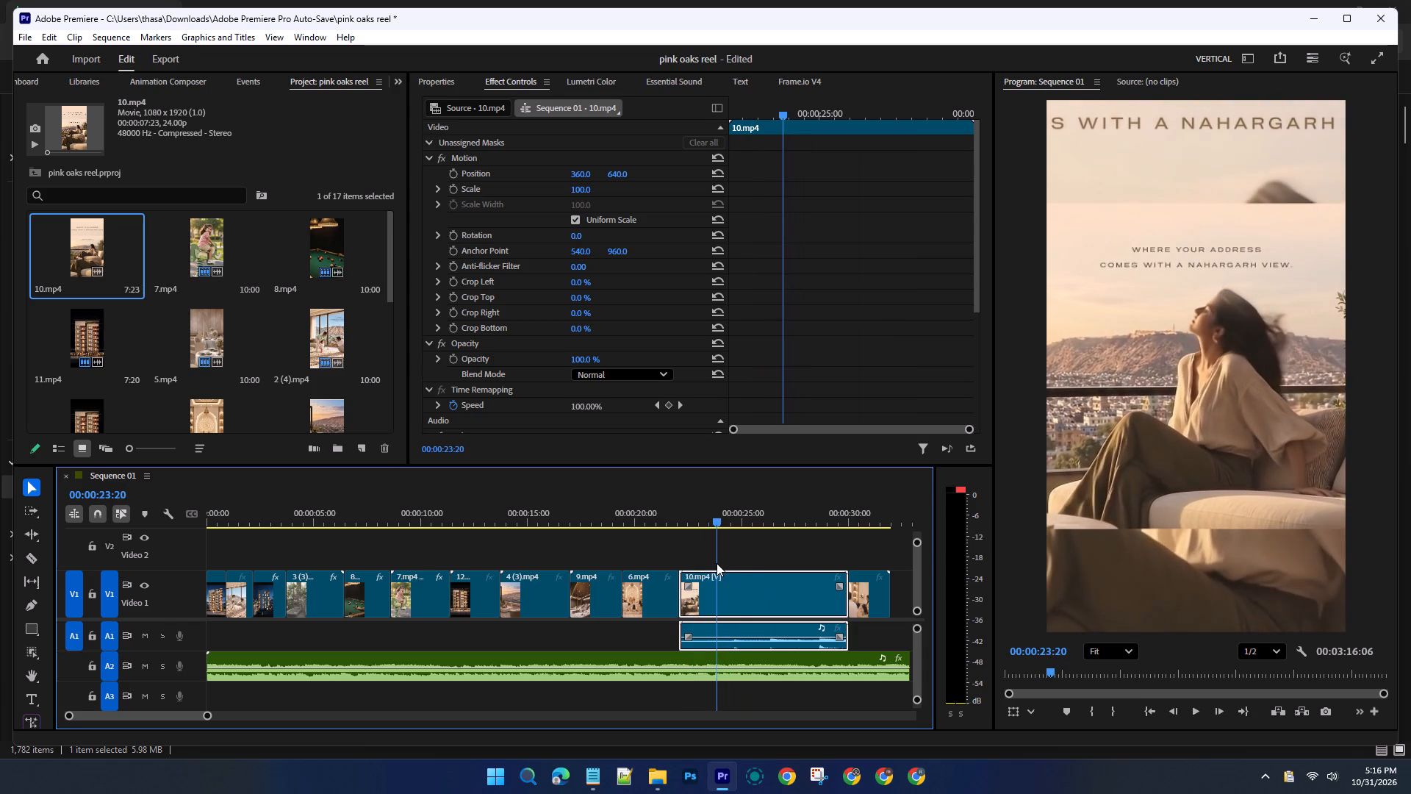
left_click_drag(717, 563, 705, 562)
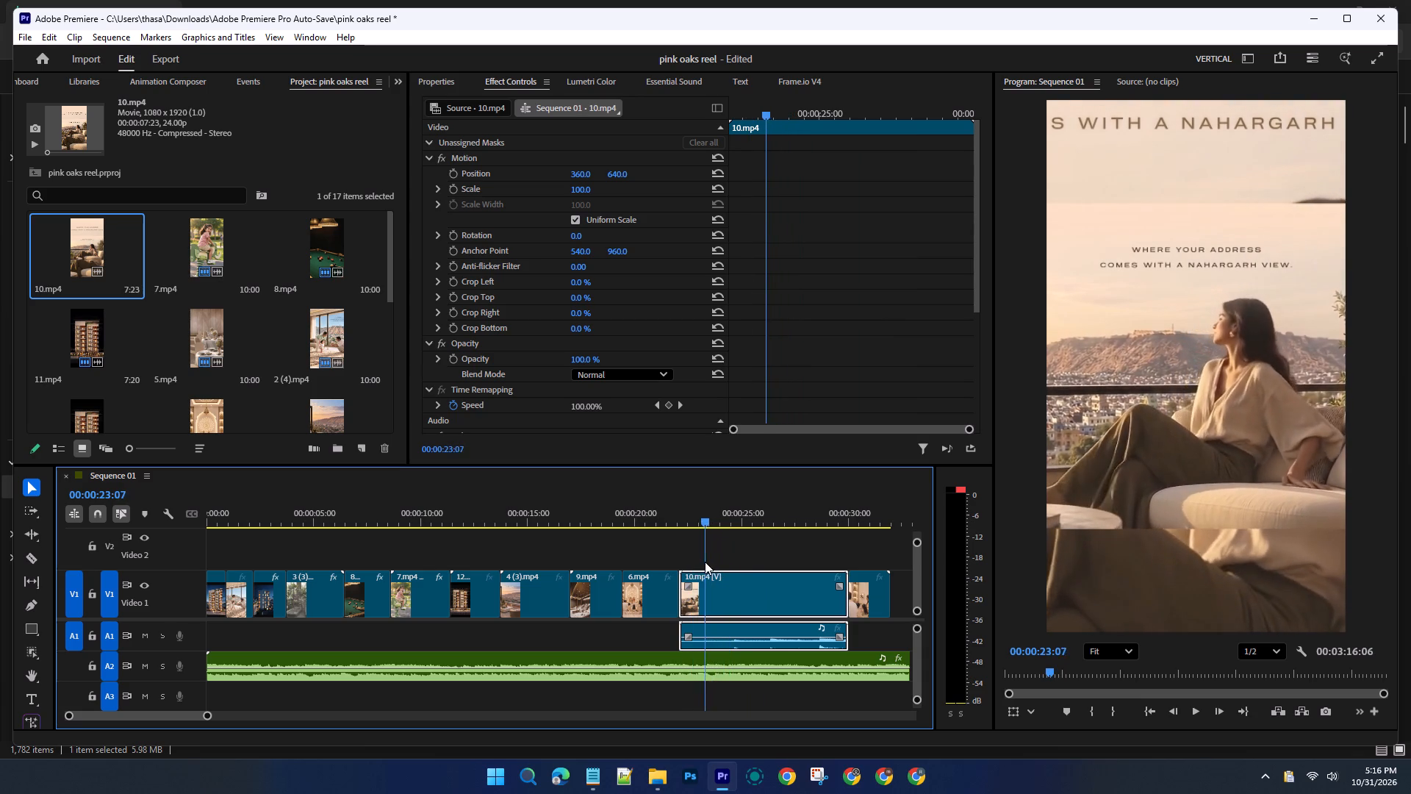
left_click_drag(705, 562, 723, 570)
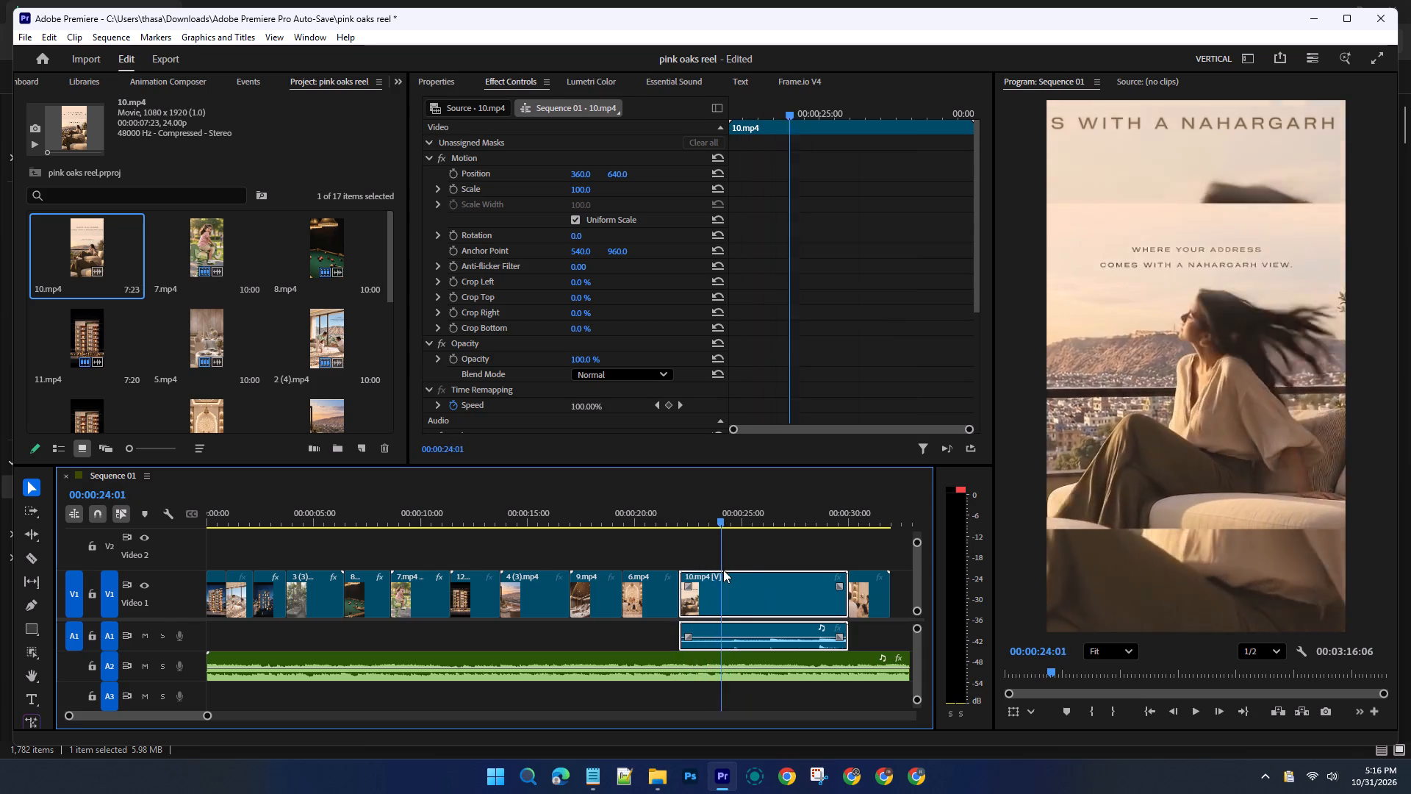
left_click_drag(723, 570, 775, 585)
Set the Scale of 10.mp4 on V1 to 113.
left_click(1121, 557)
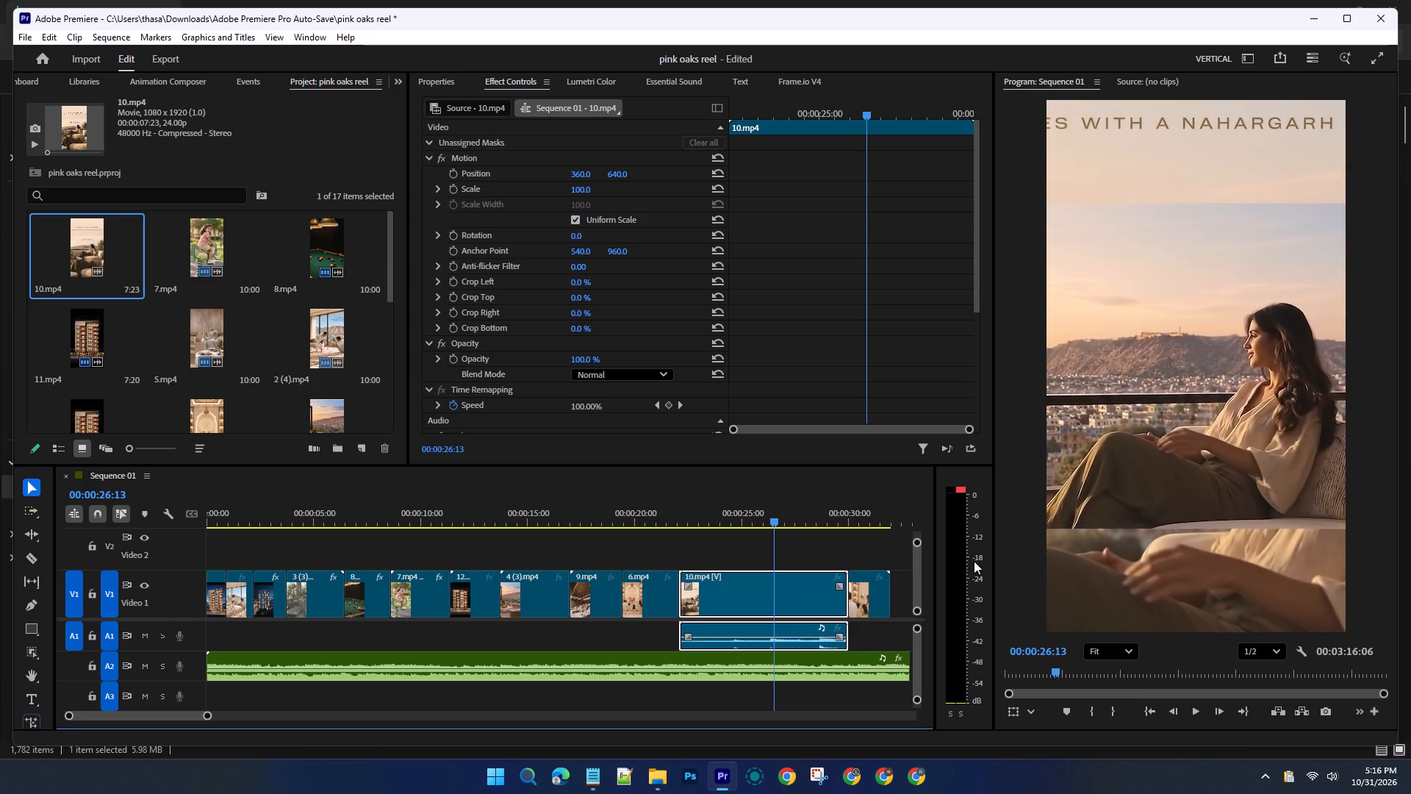
left_click(823, 584)
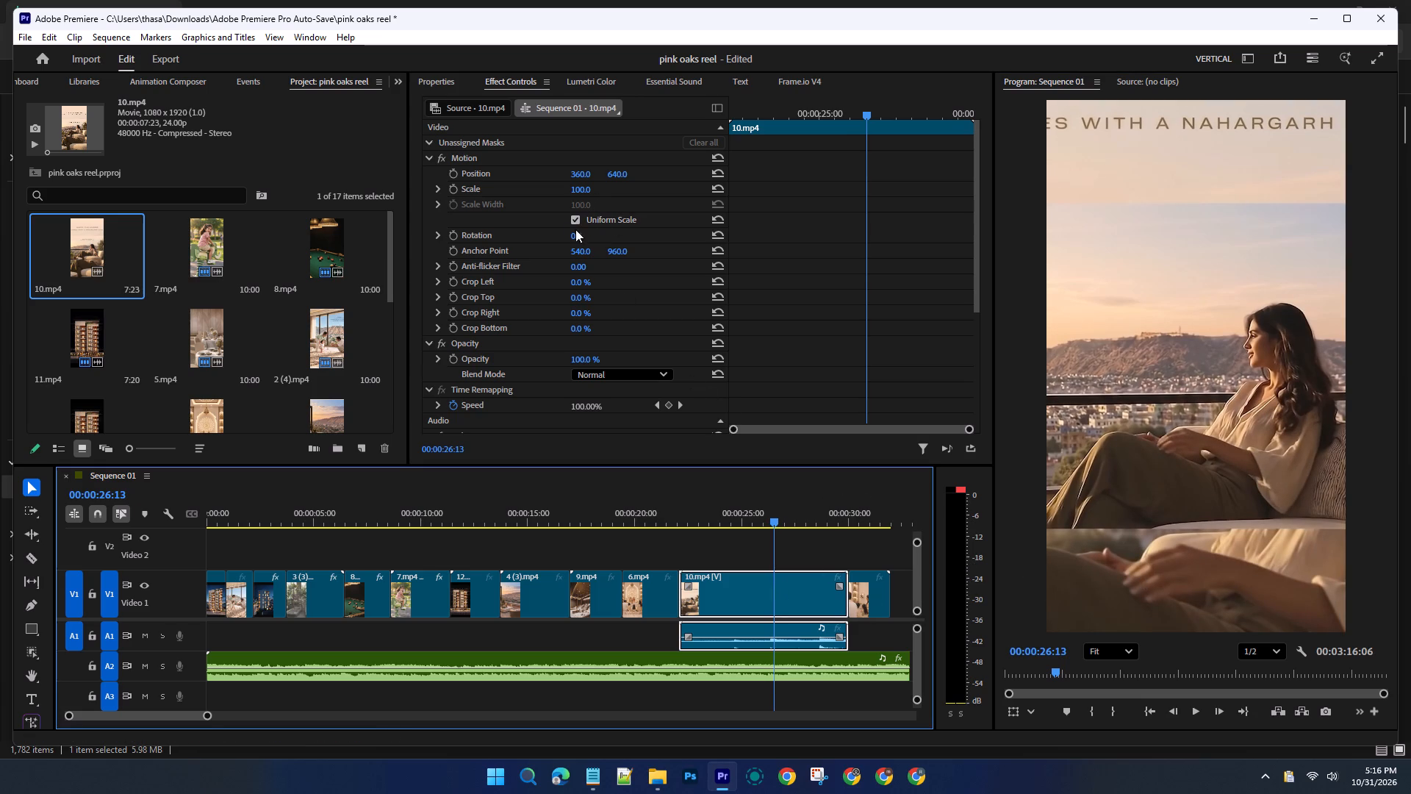
left_click_drag(580, 193, 584, 193)
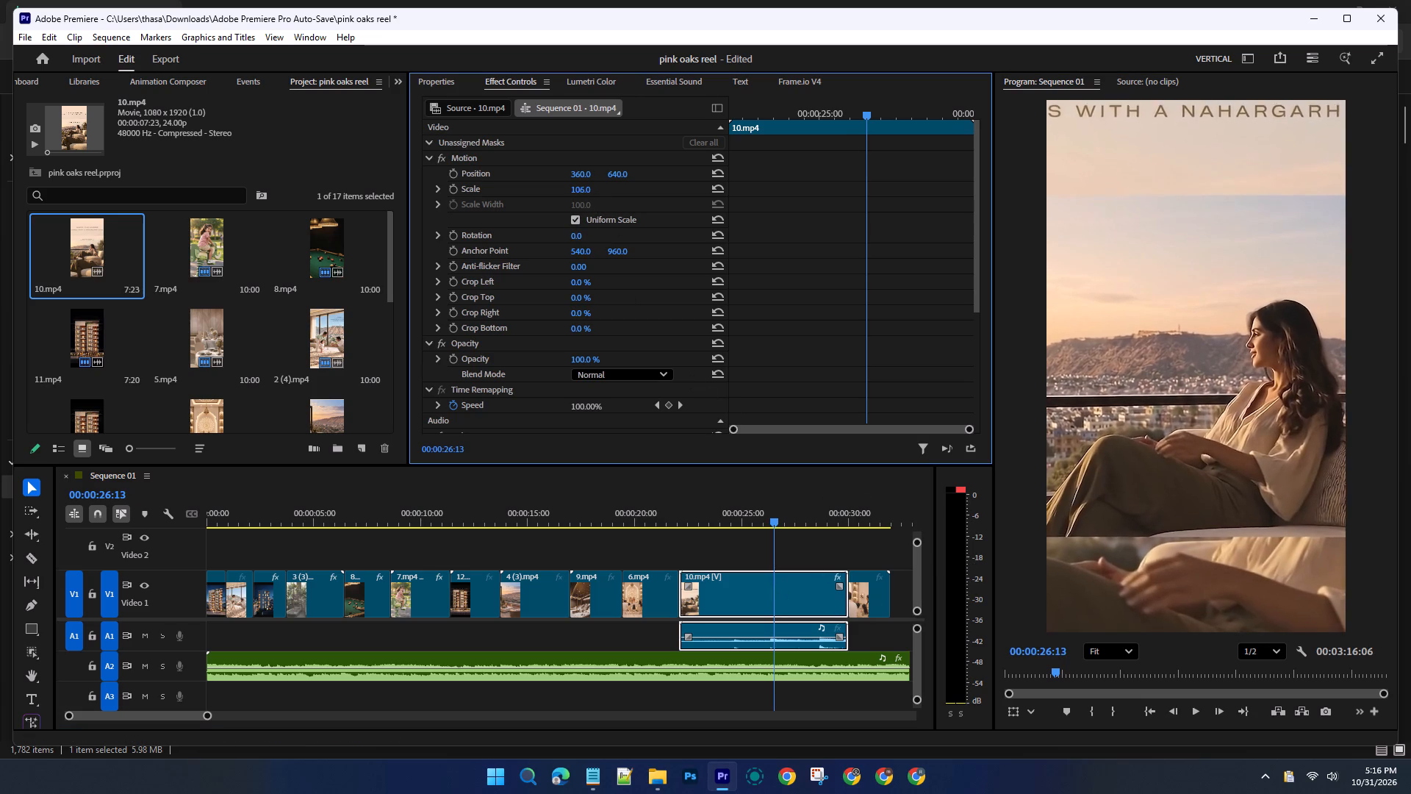
left_click_drag(584, 193, 589, 193)
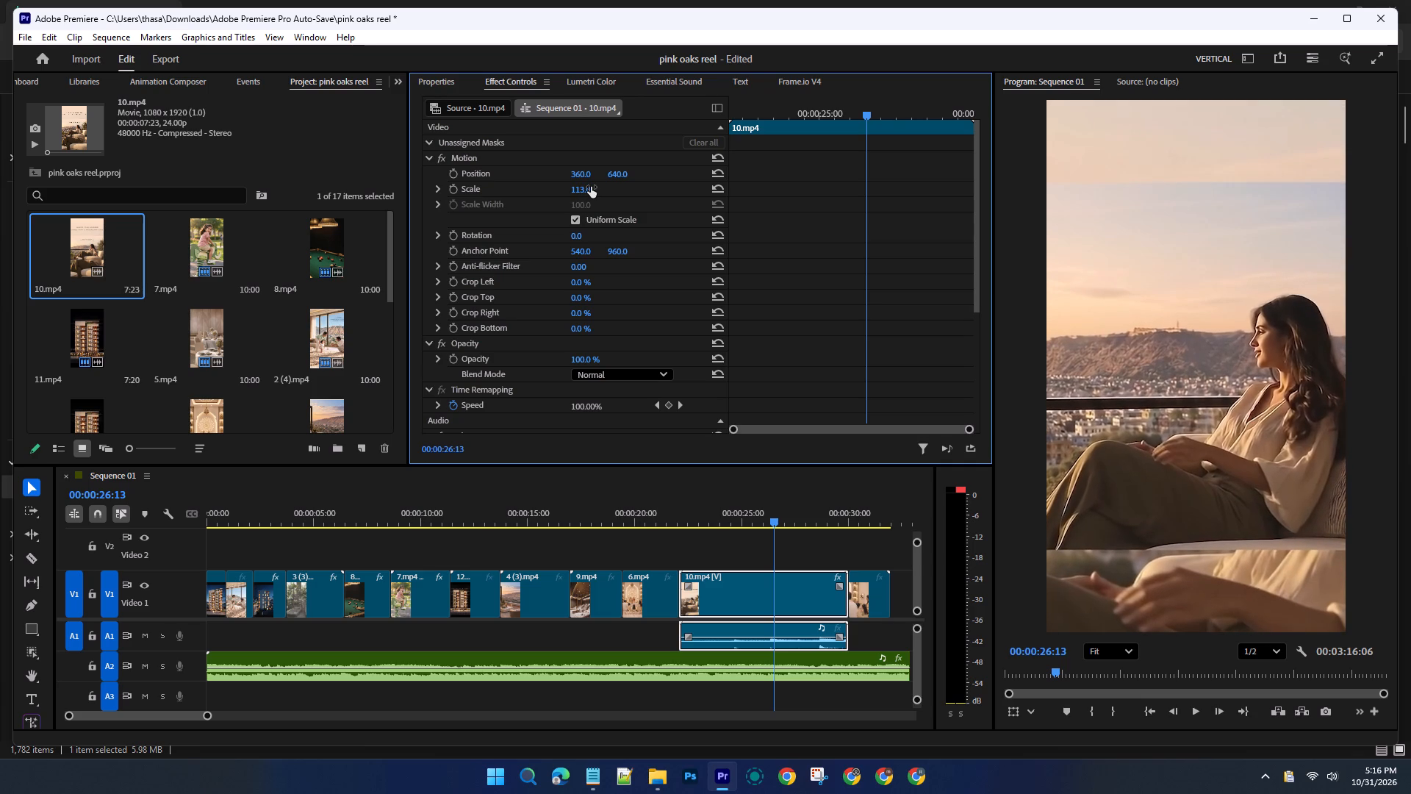
Place 5.mp4 from the project bin on V1 directly after the last 6.mp4 clip, at about 00:00:32:00.
key("space")
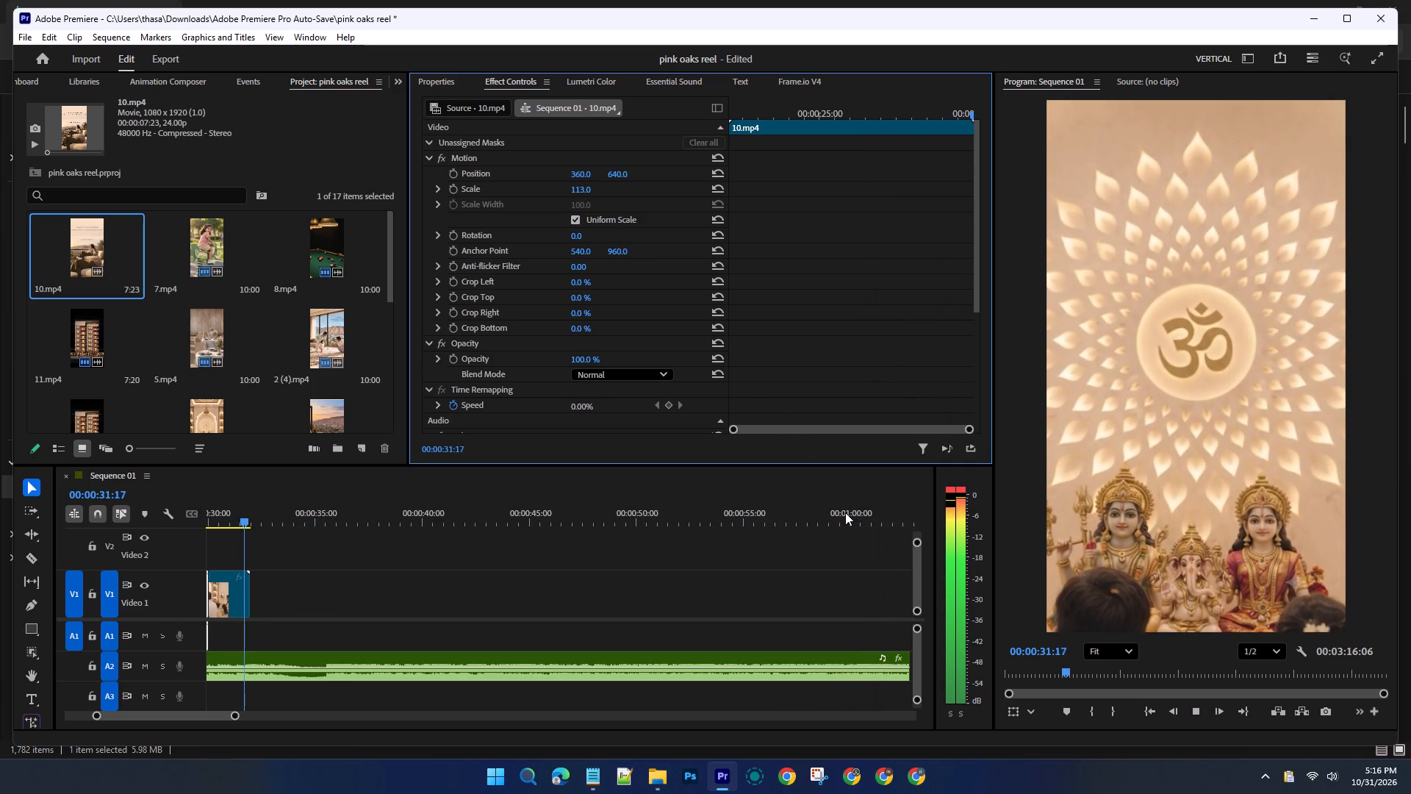
key("space")
scroll(281, 319, "up", 1)
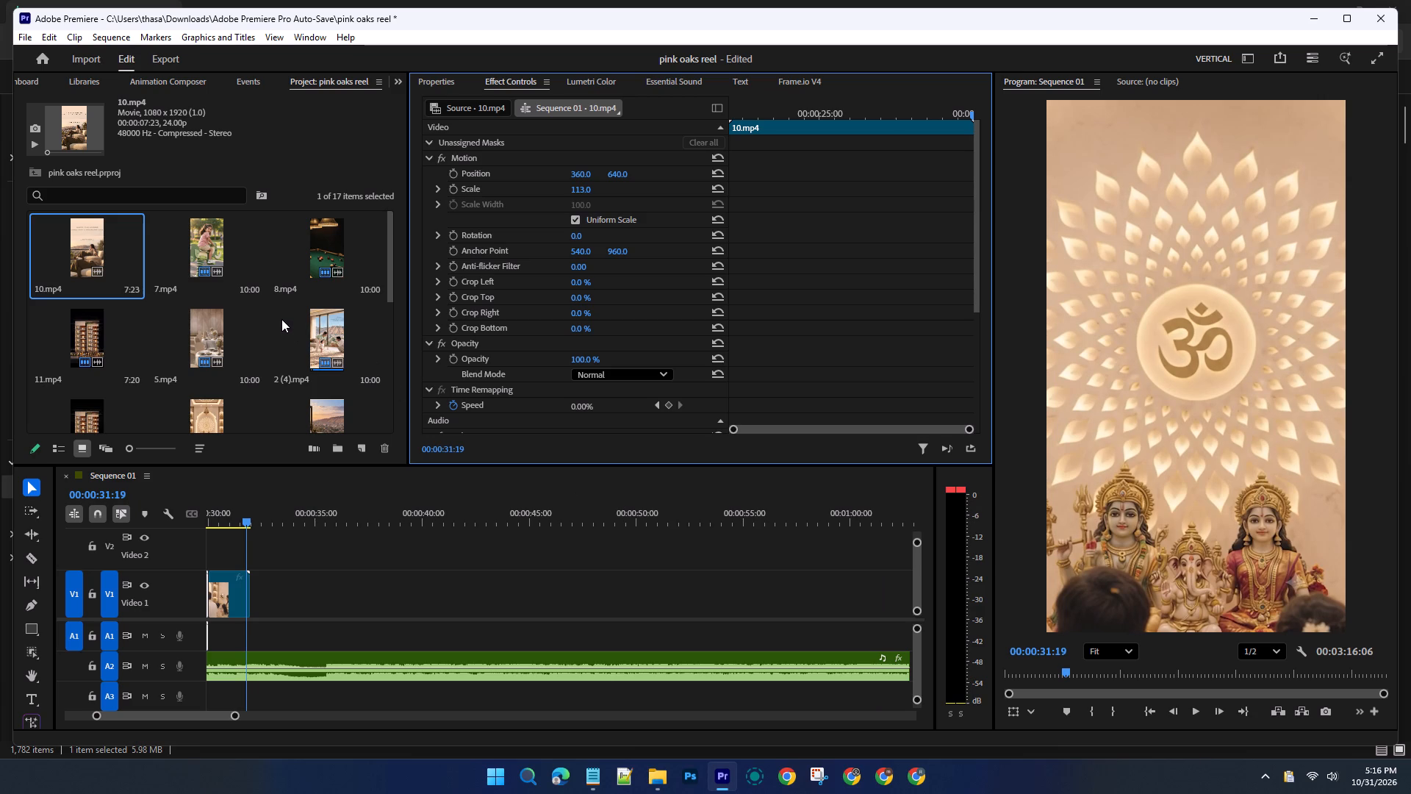
scroll(281, 319, "up", 1)
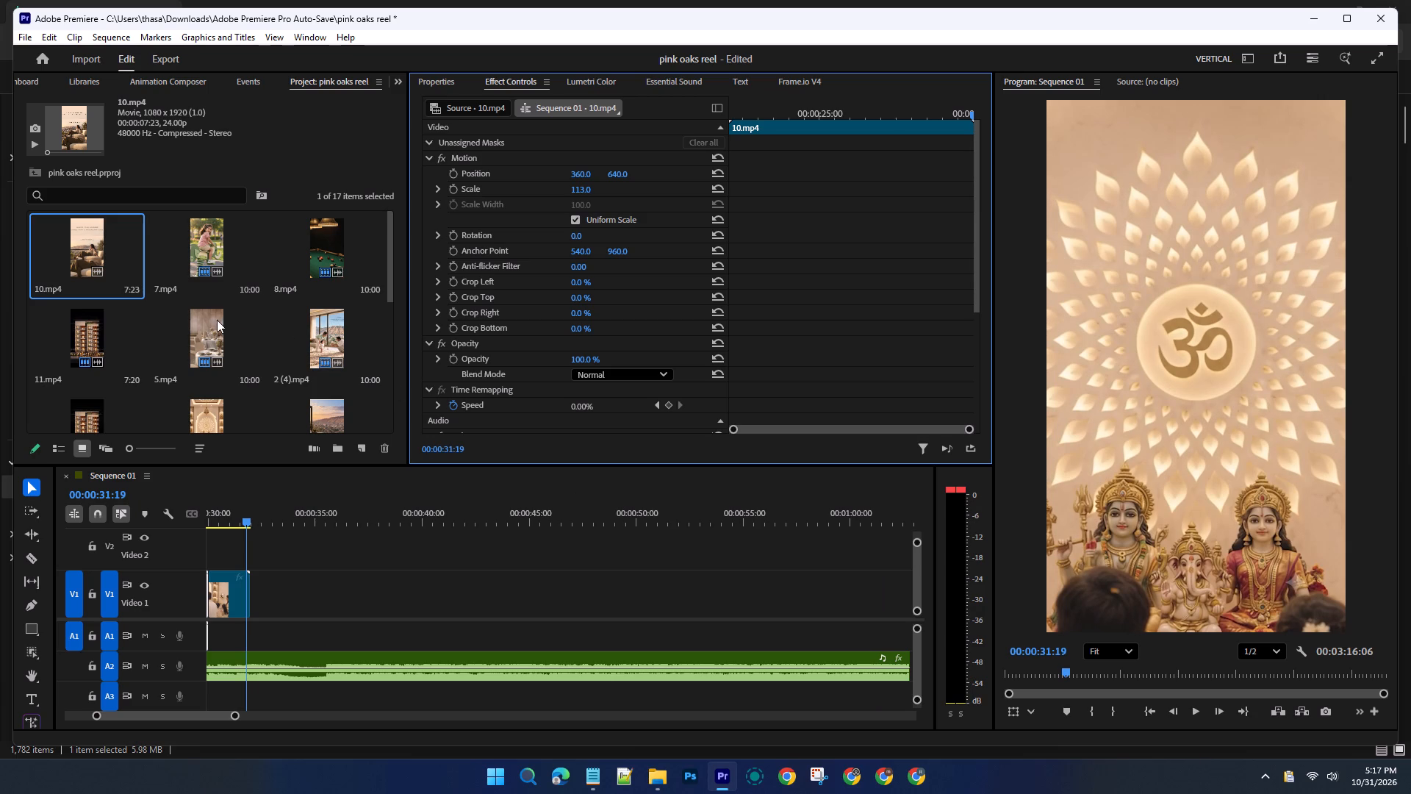
left_click(208, 321)
left_click_drag(210, 331, 290, 571)
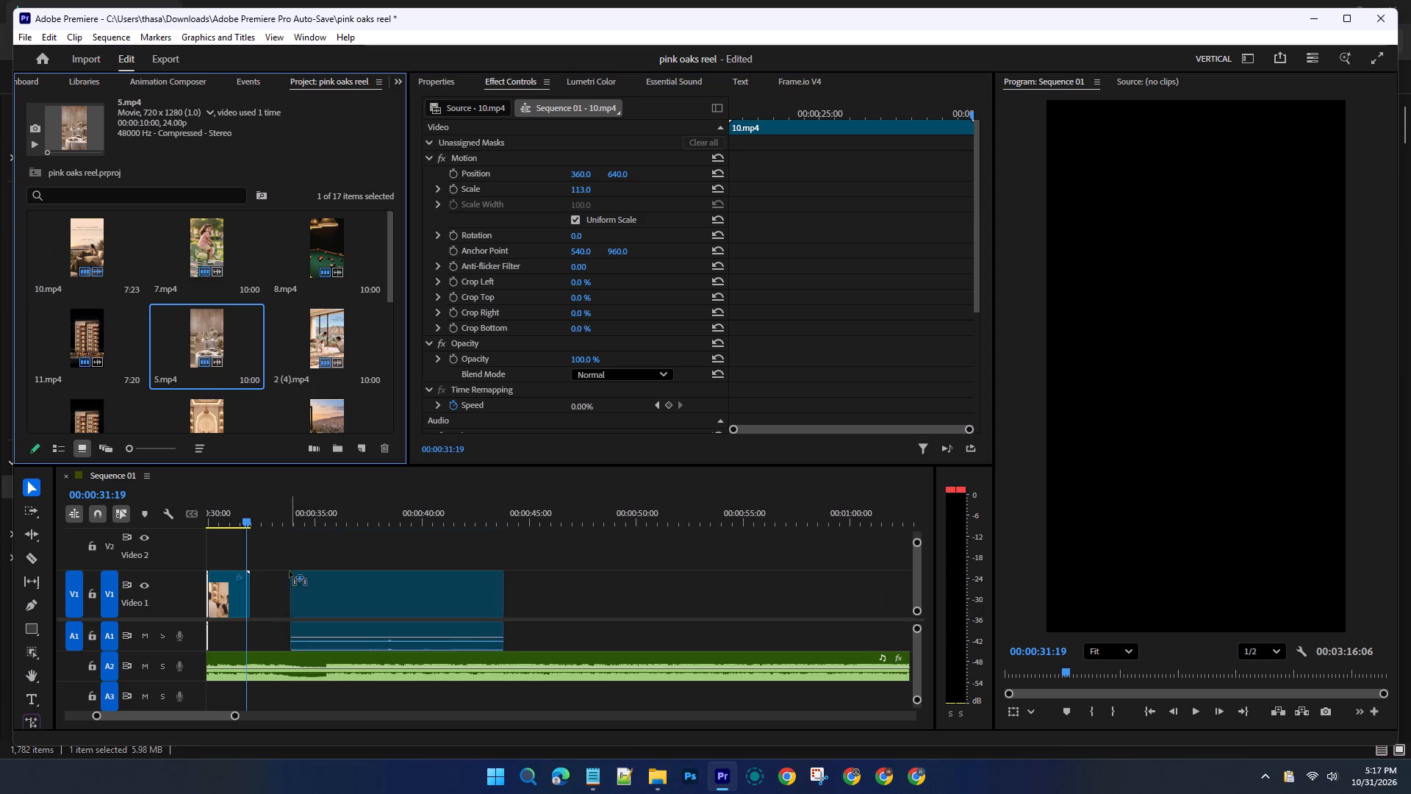
left_click_drag(290, 571, 252, 585)
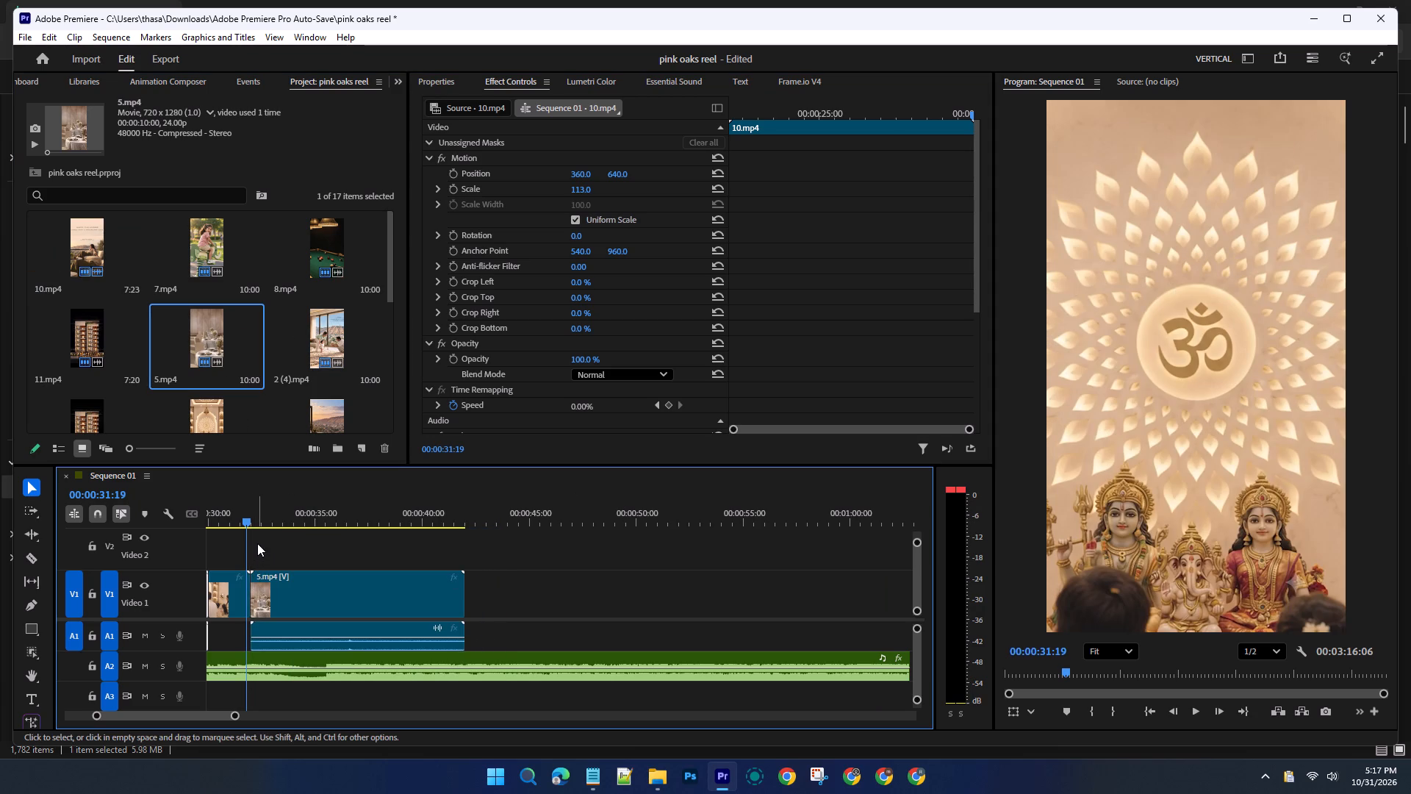
Review the added 5.mp4 against the music around 00:00:35:12 and return to the start of the sequence.
key("space")
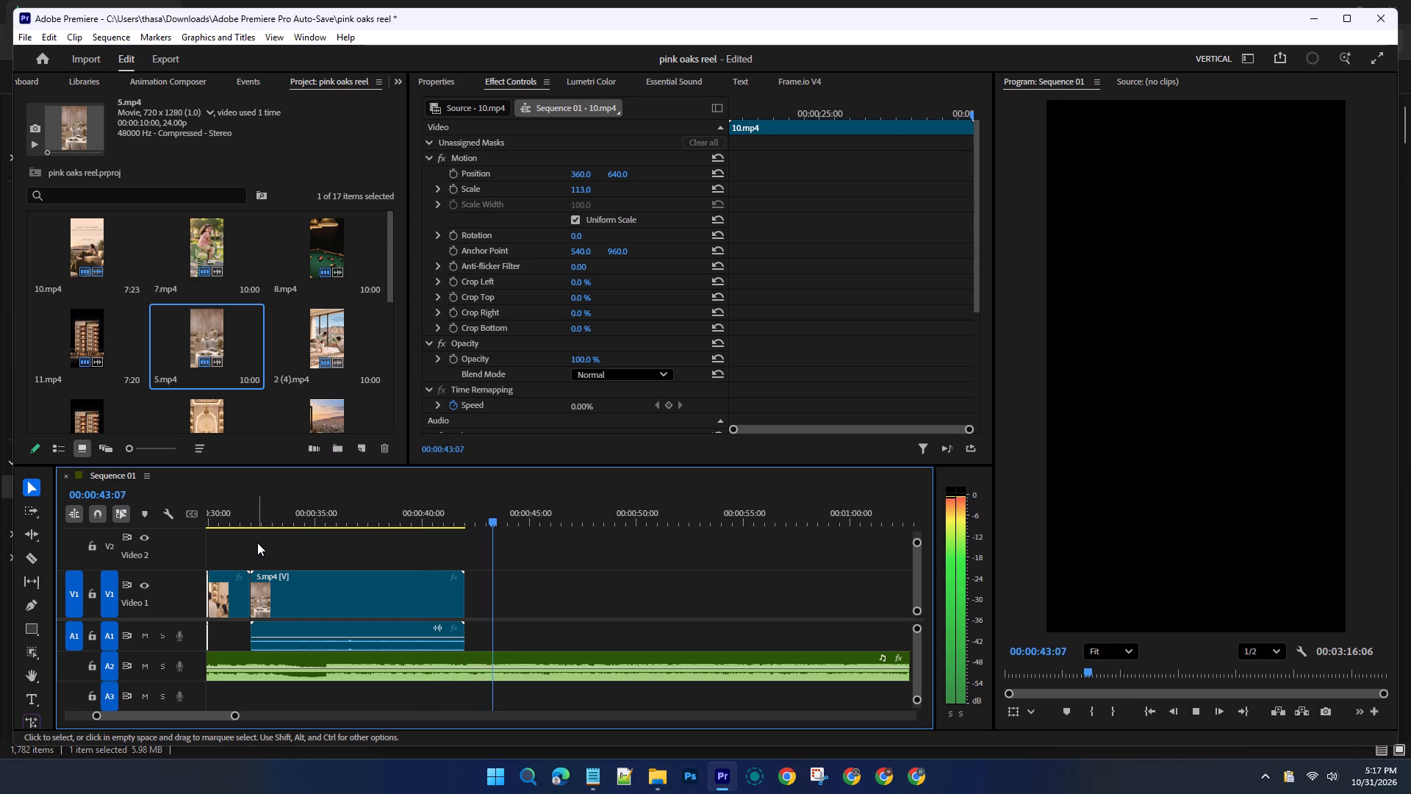
left_click_drag(533, 521, 521, 521)
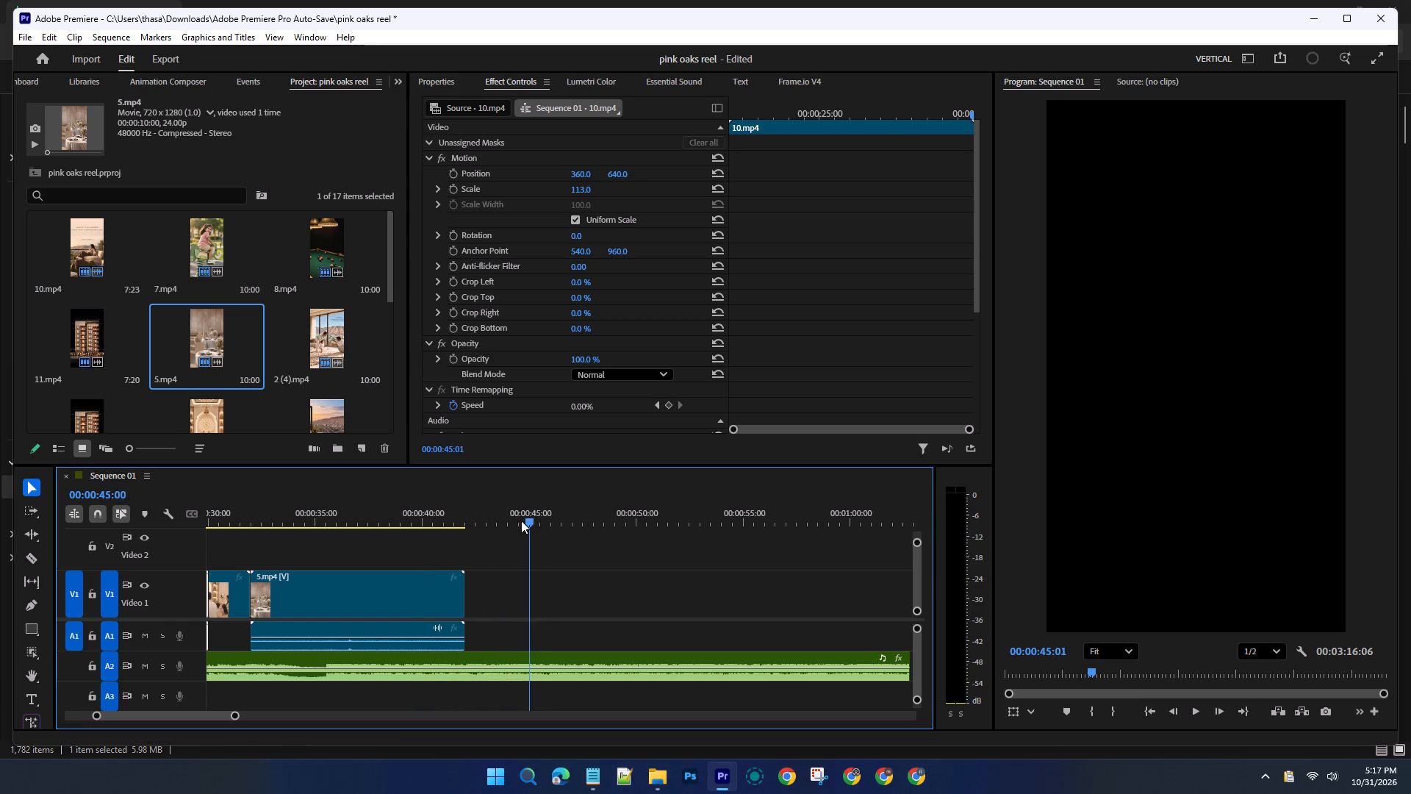
left_click_drag(521, 521, 326, 532)
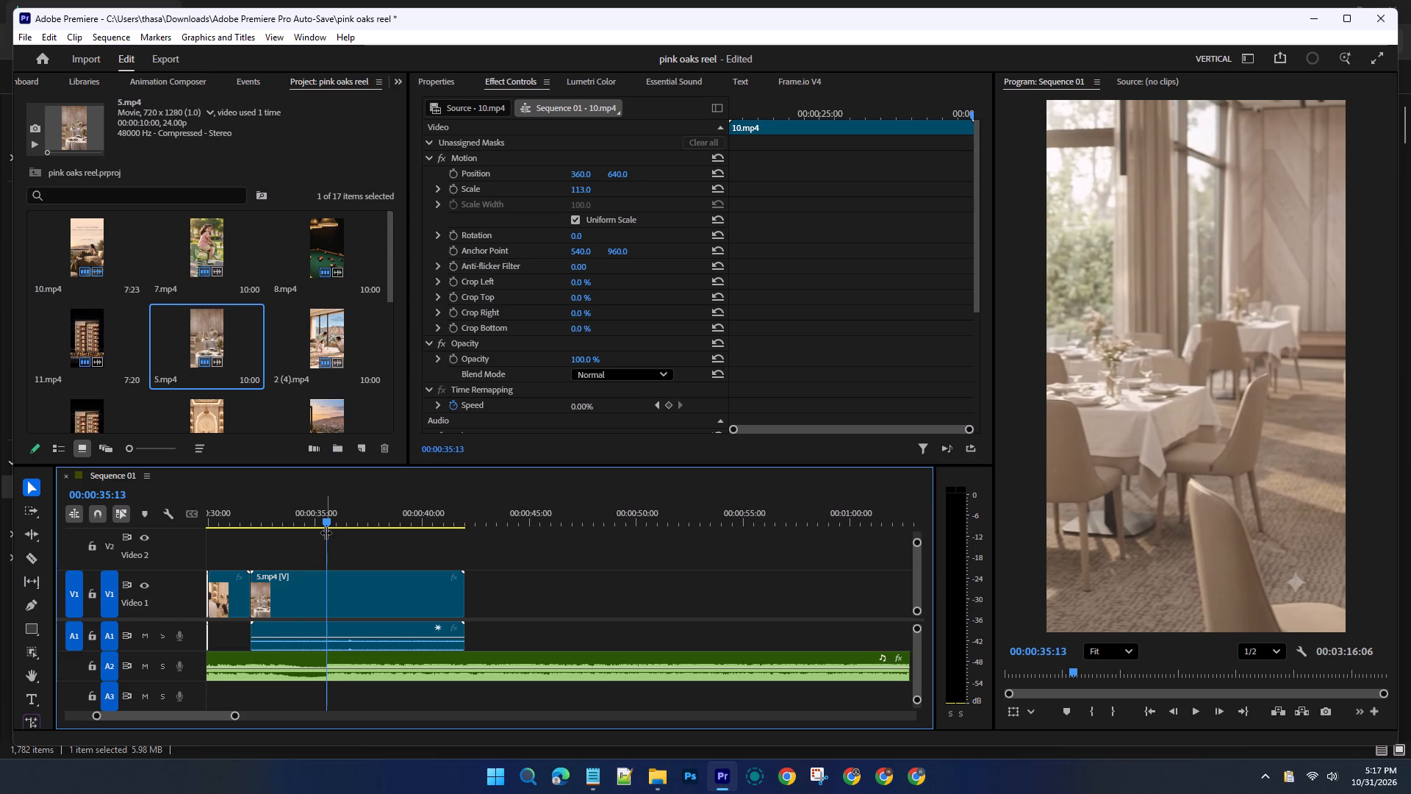
left_click(326, 532)
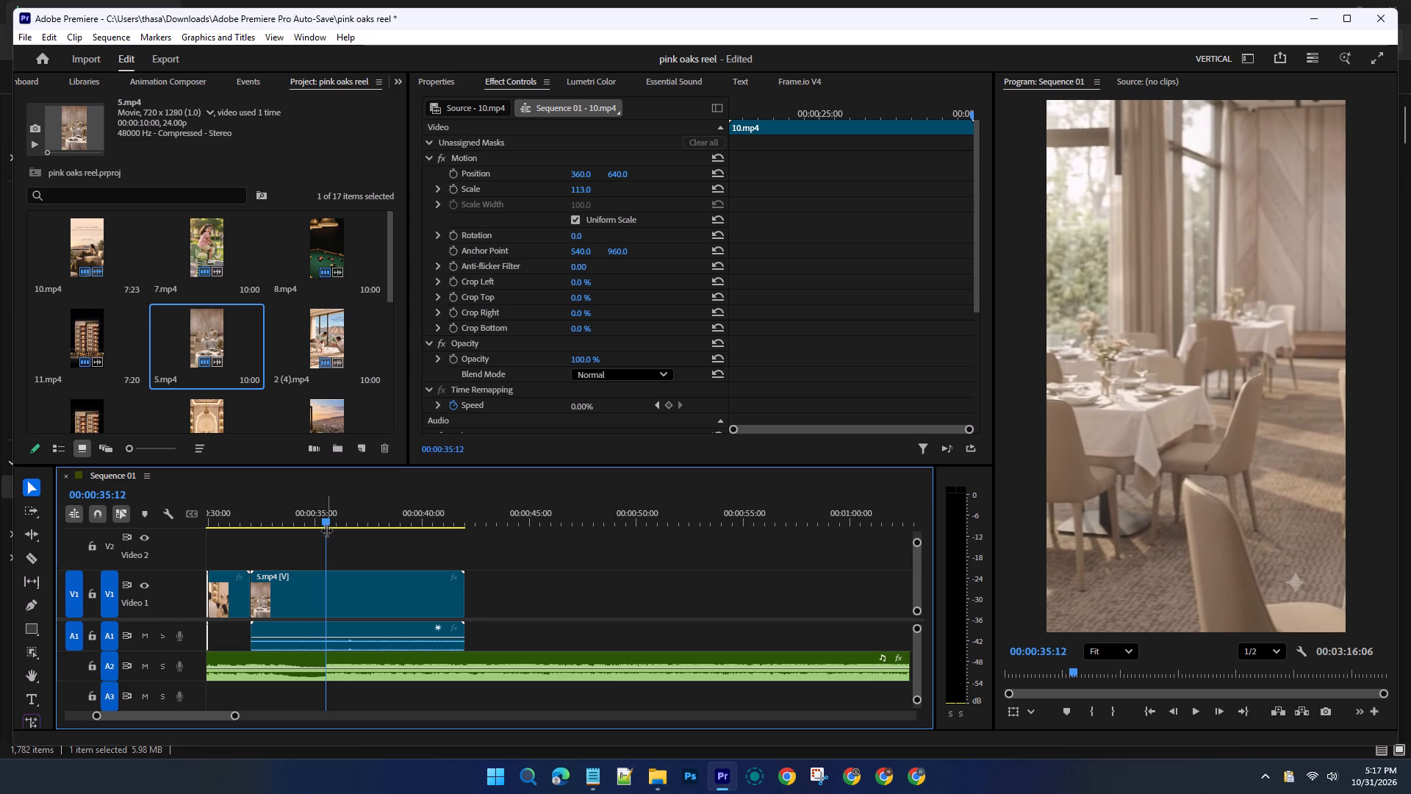
left_click_drag(325, 521, 50, 543)
key("space")
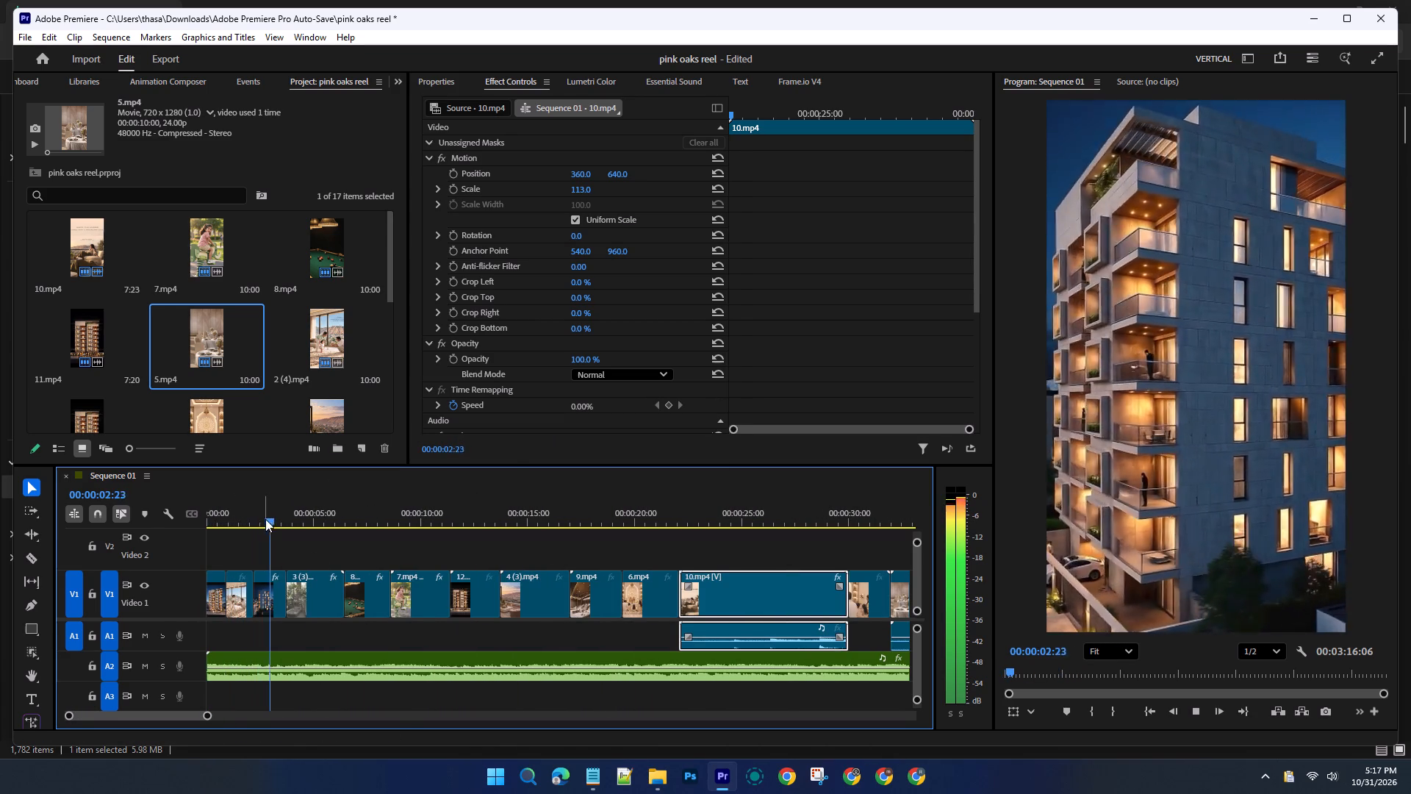
left_click_drag(265, 519, 160, 526)
Save the project.
key("ctrl+s")
key("ctrl+s")
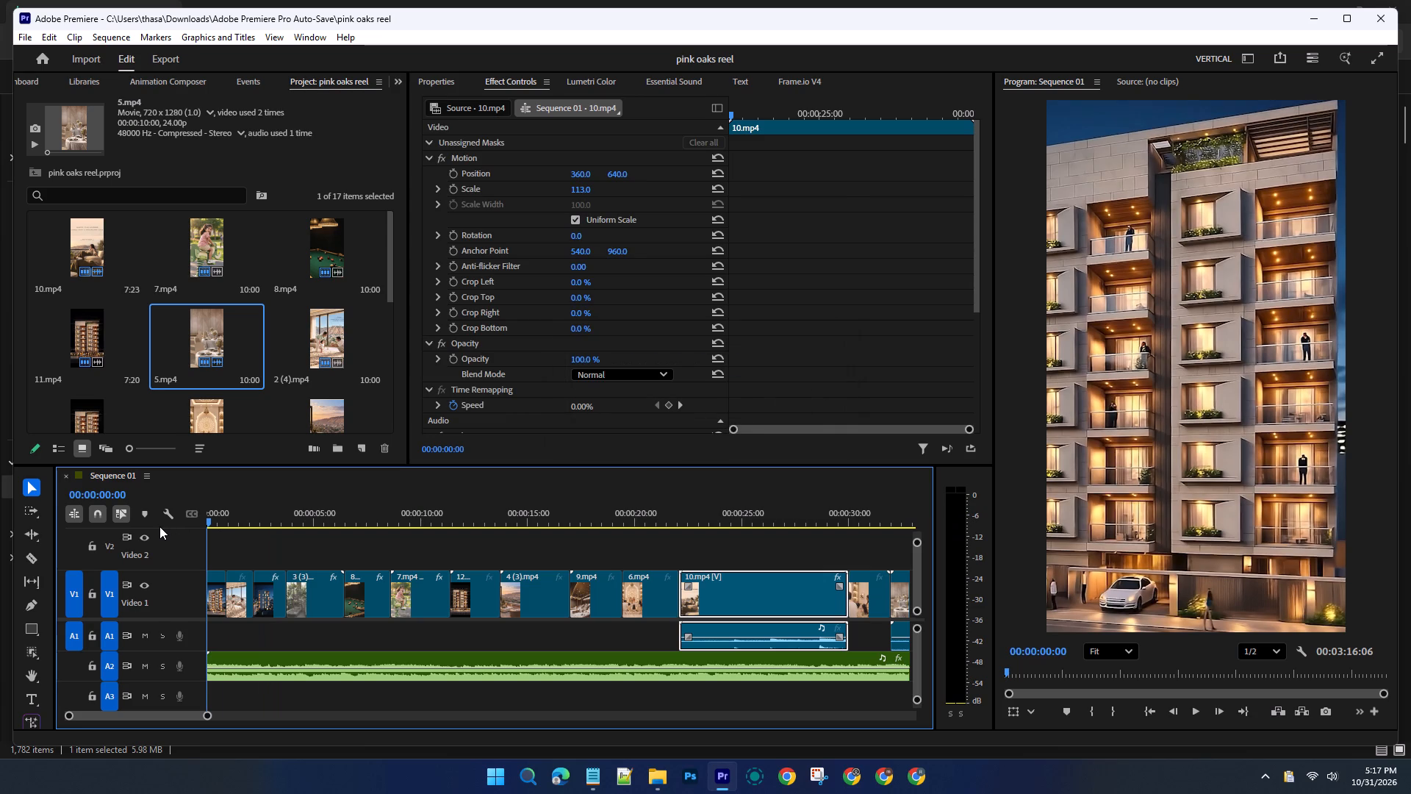
Examine the opening clips between 00:00:00:00 and 00:00:01:22 and play the sequence again from the start.
key("space")
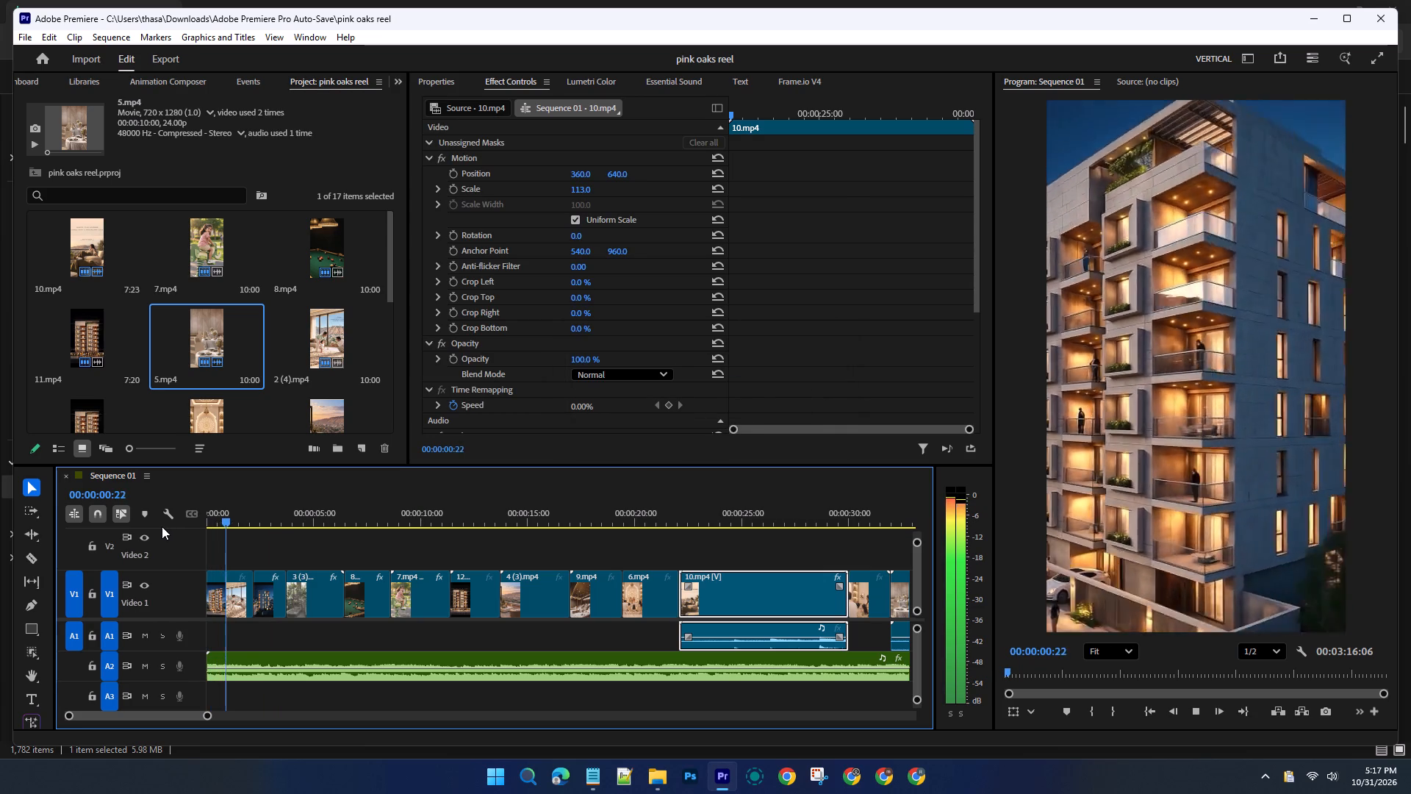
key("space")
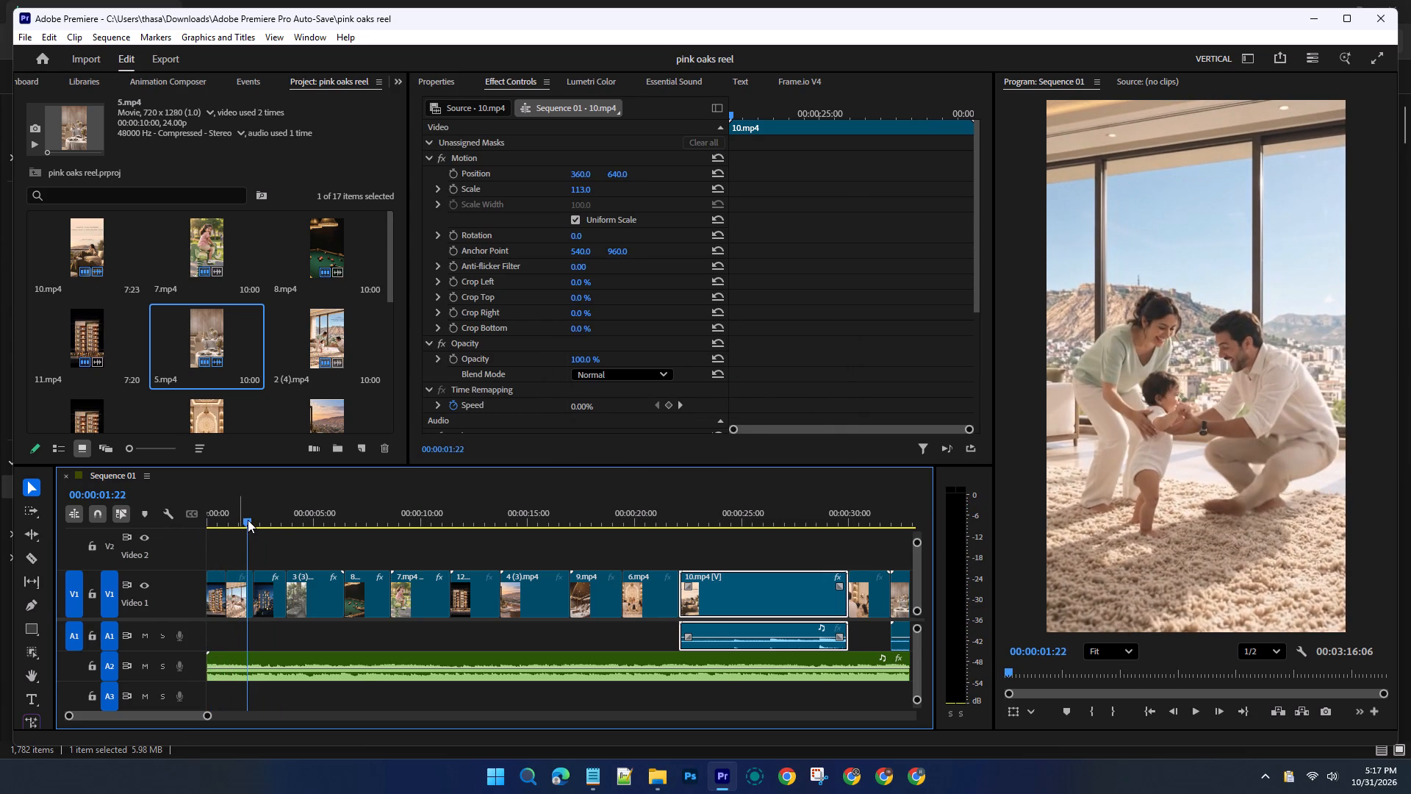
left_click_drag(246, 519, 211, 521)
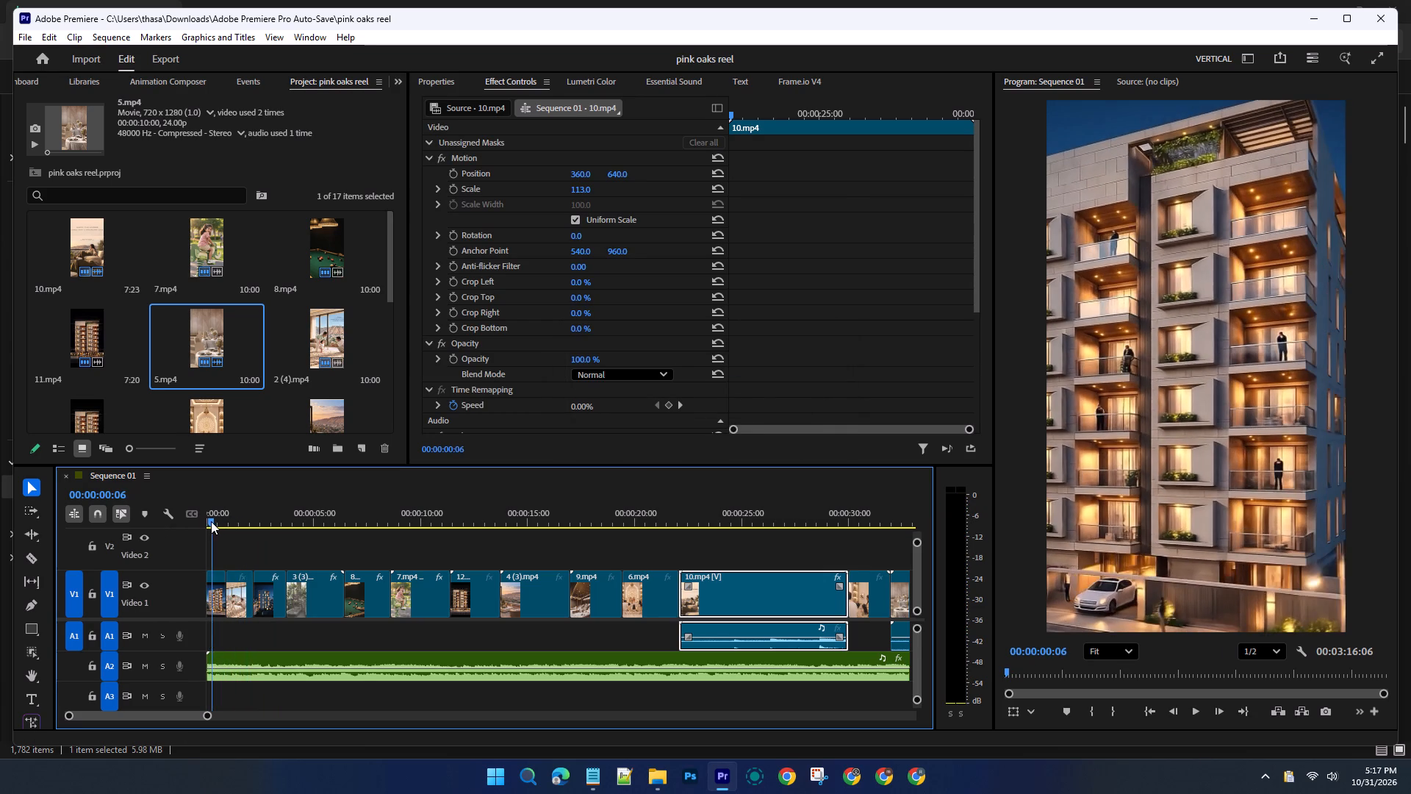
left_click_drag(211, 521, 232, 528)
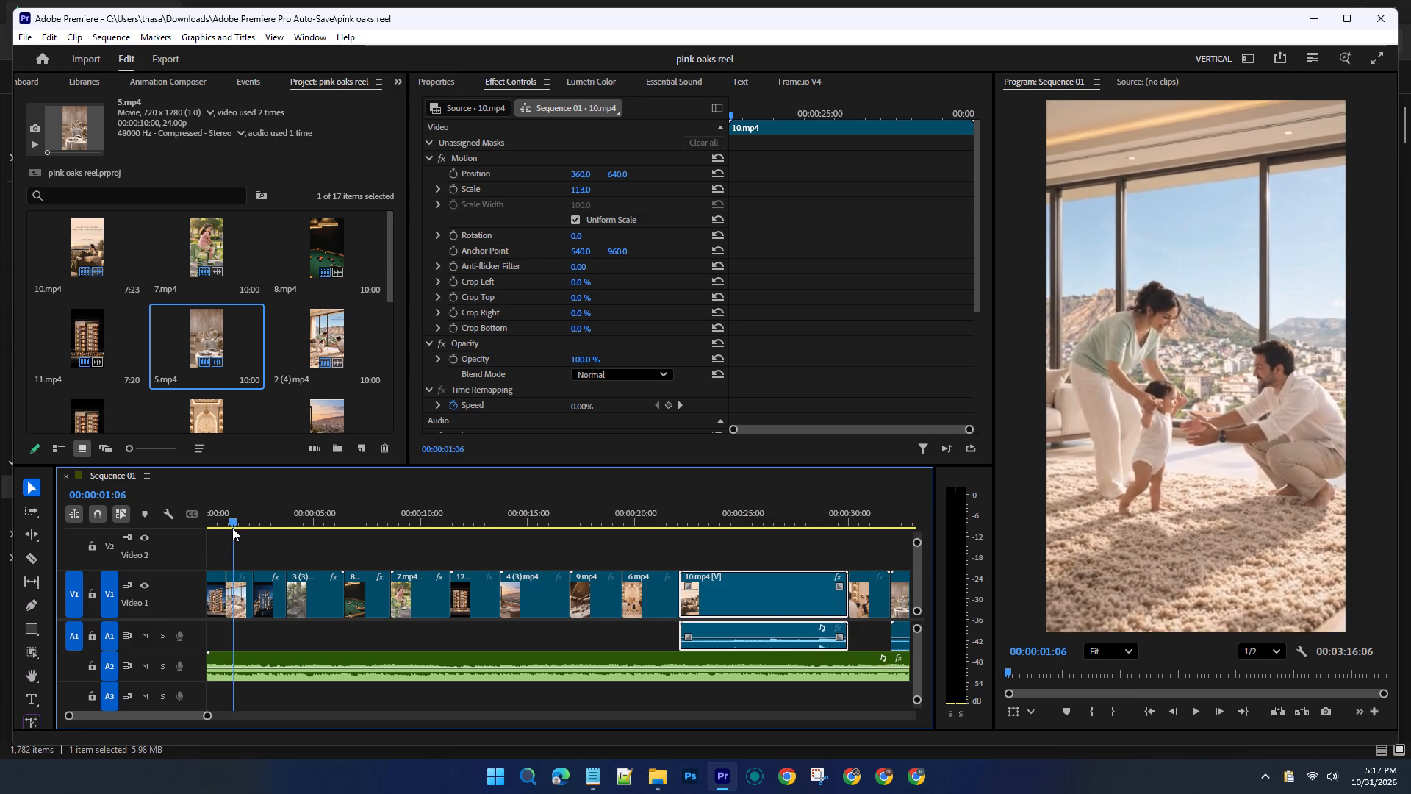
left_click_drag(232, 528, 220, 525)
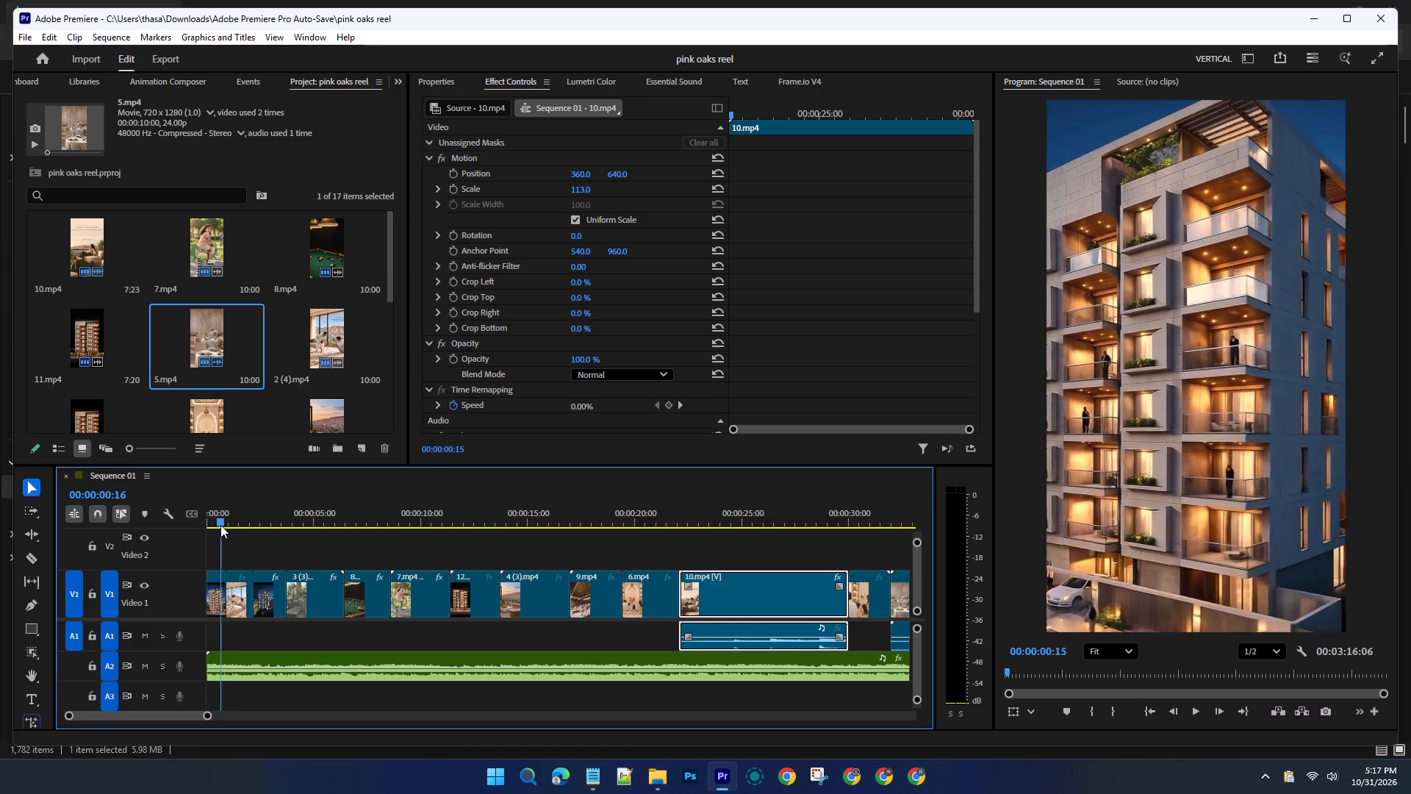
left_click_drag(220, 525, 187, 509)
key("space")
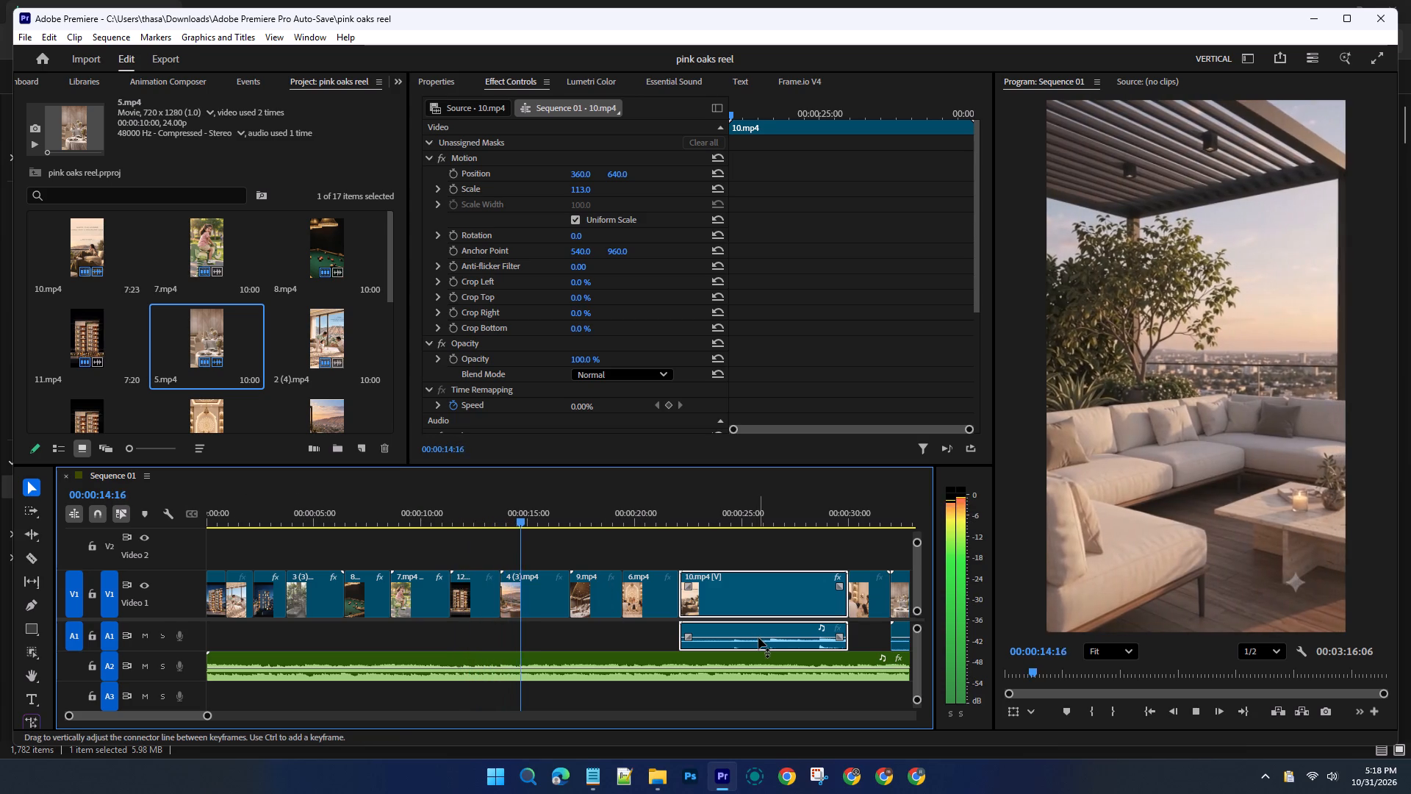
Lower the audio level of 10.mp4 on A1 all the way down.
left_click_drag(758, 637, 758, 654)
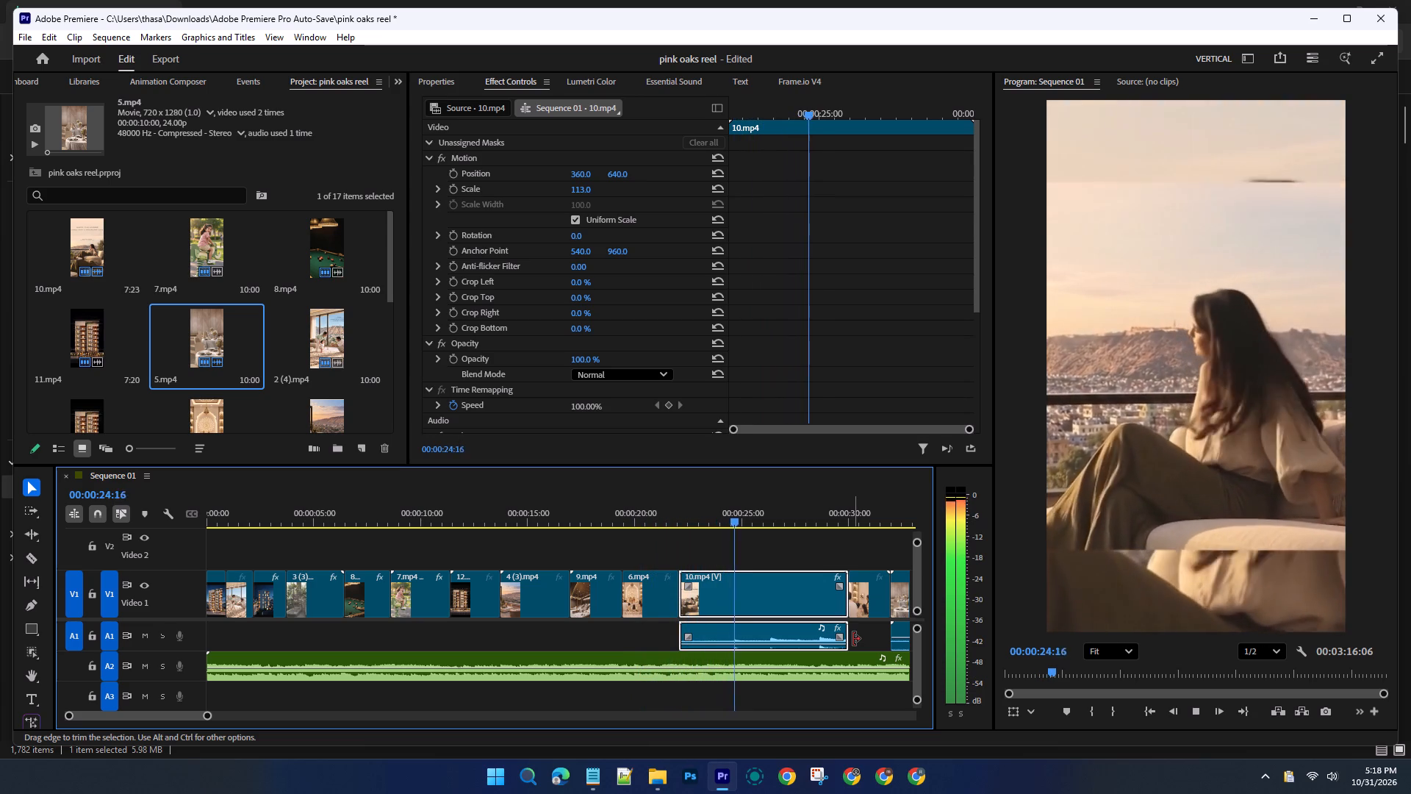
key("space")
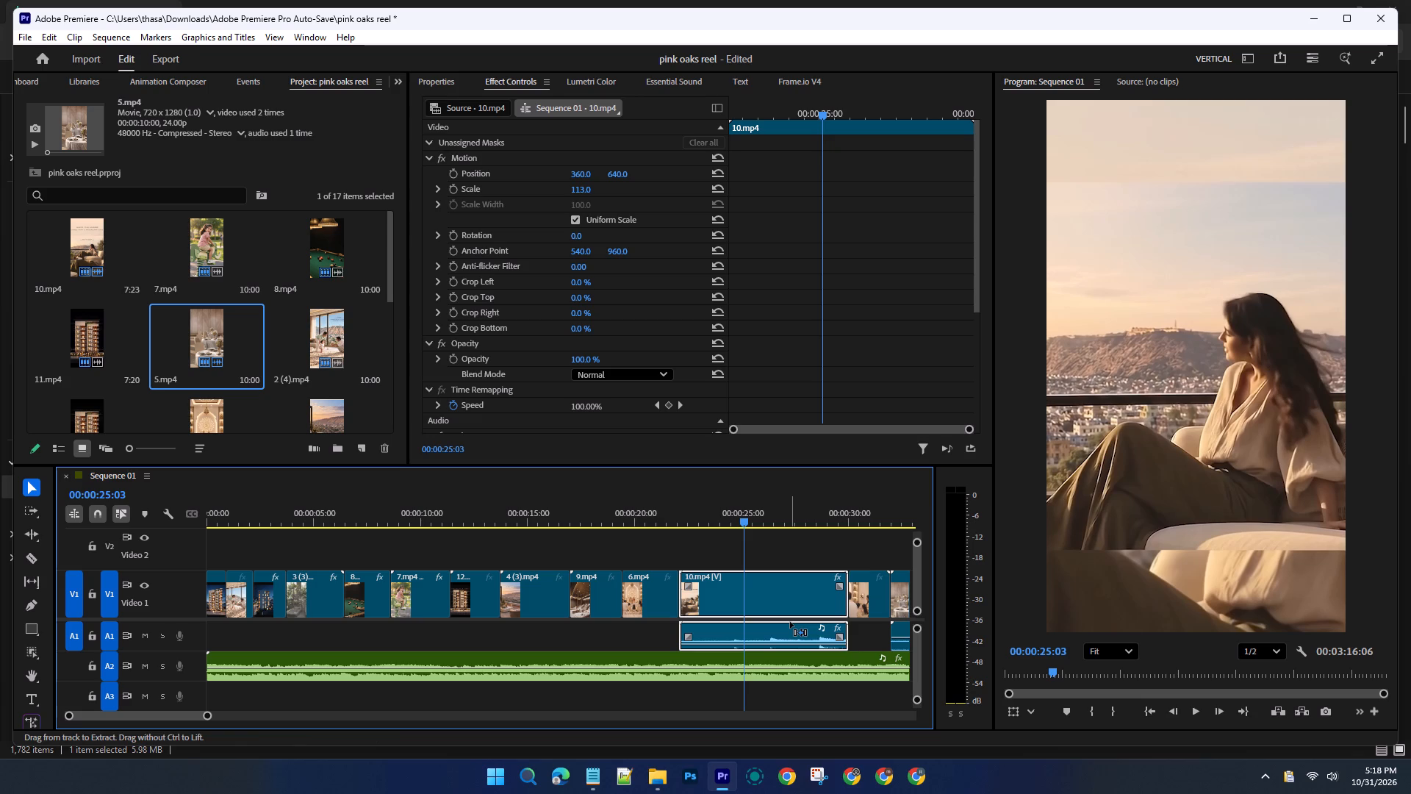
Split 10.mp4 on V1 and A1 at 00:00:25:03 and delete the part after the cut.
key("ctrl+c")
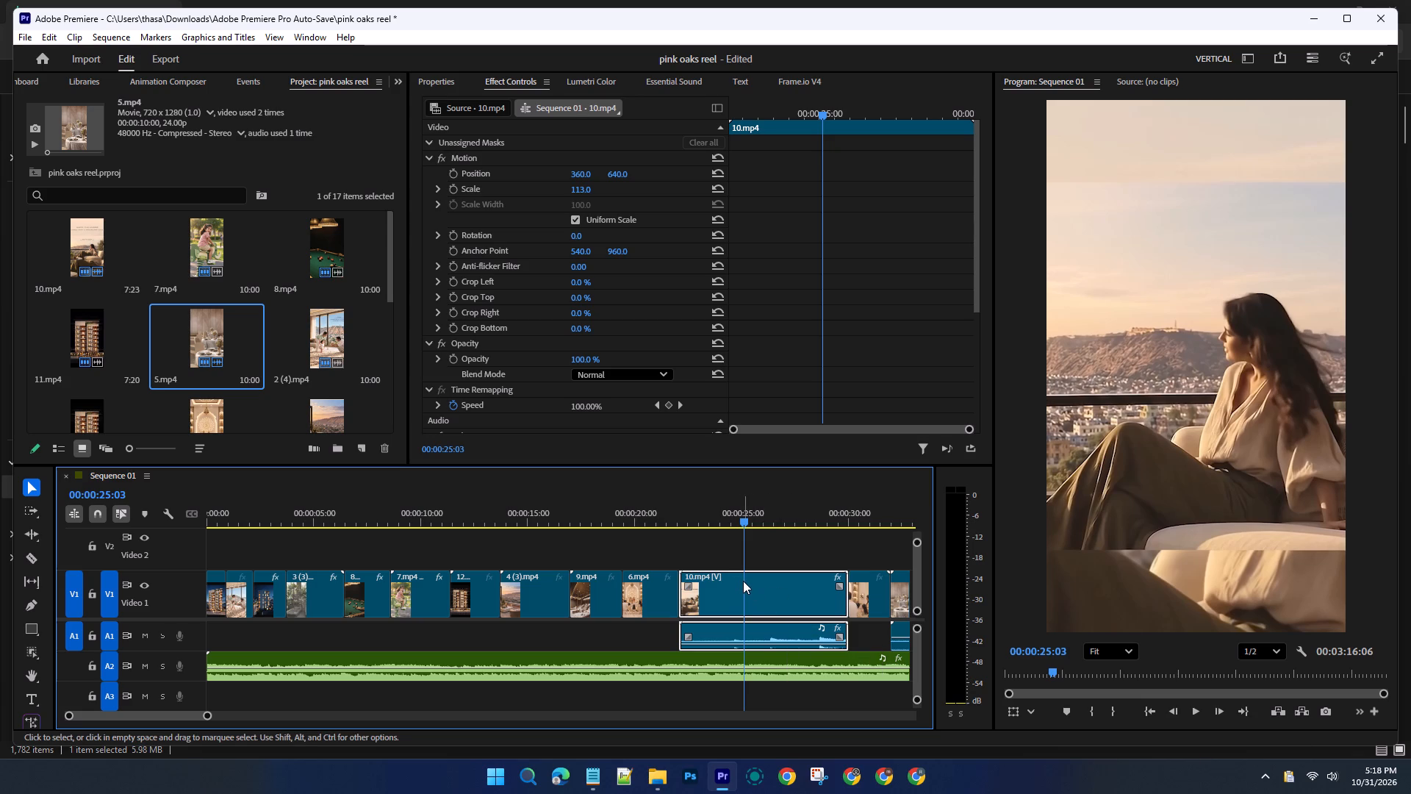
key("c")
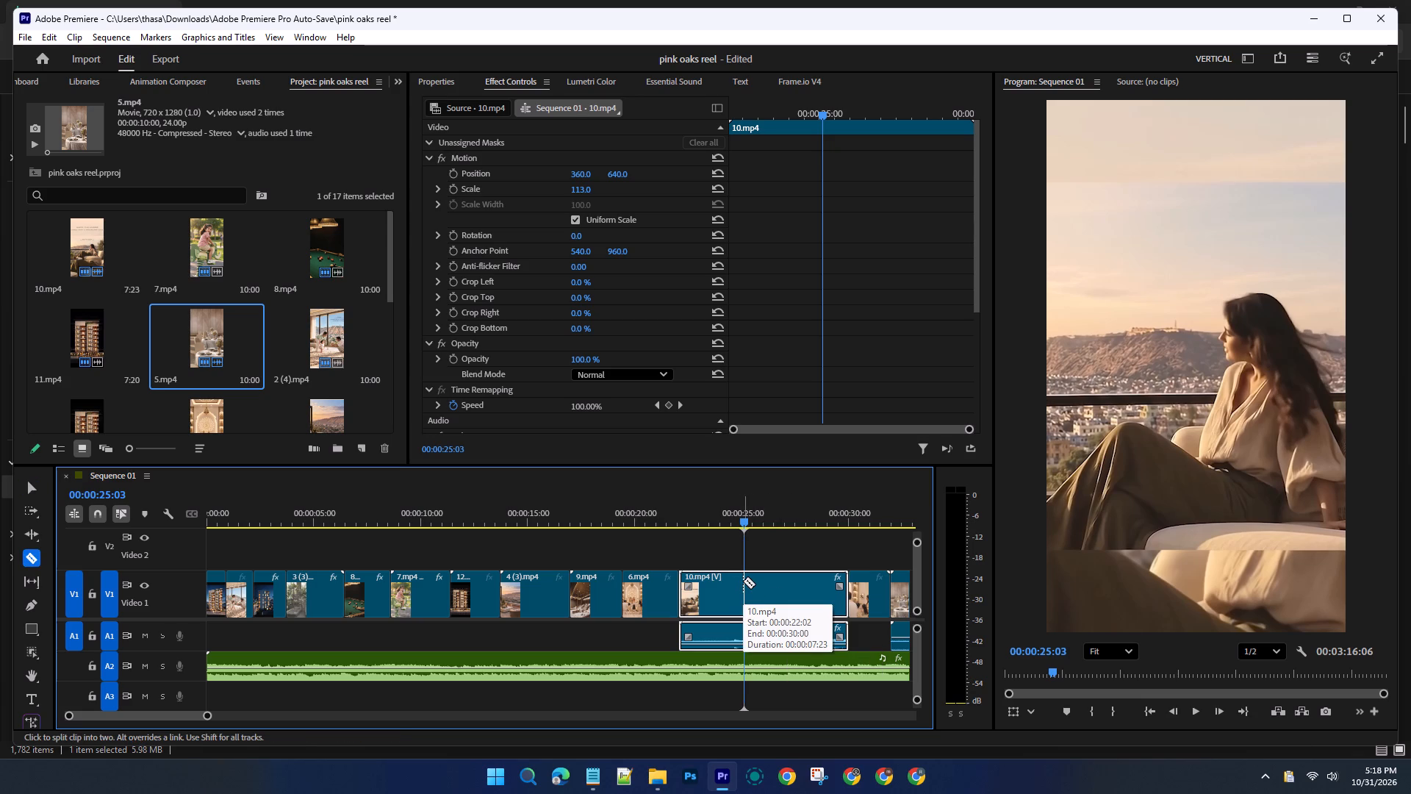
left_click(744, 581)
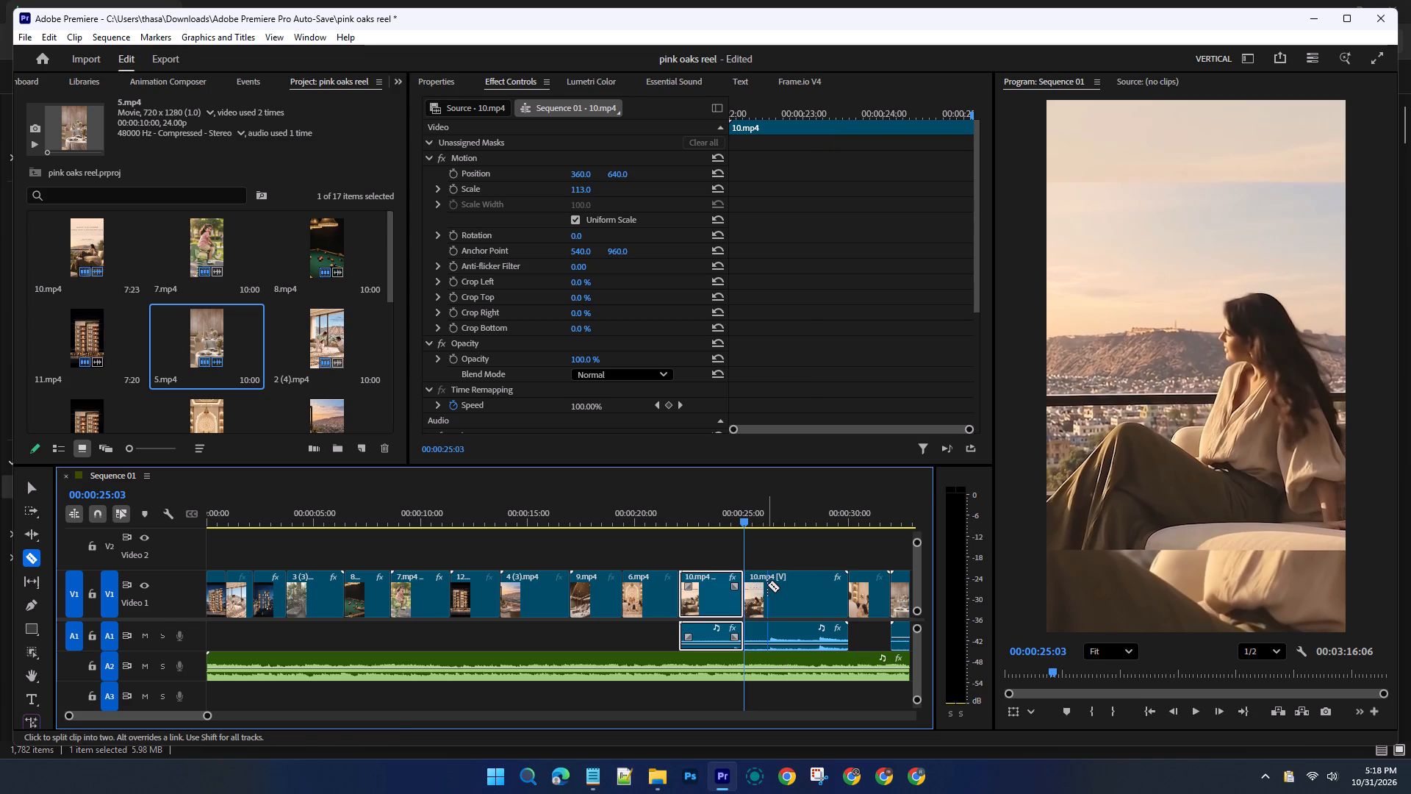
key("v")
left_click(769, 587)
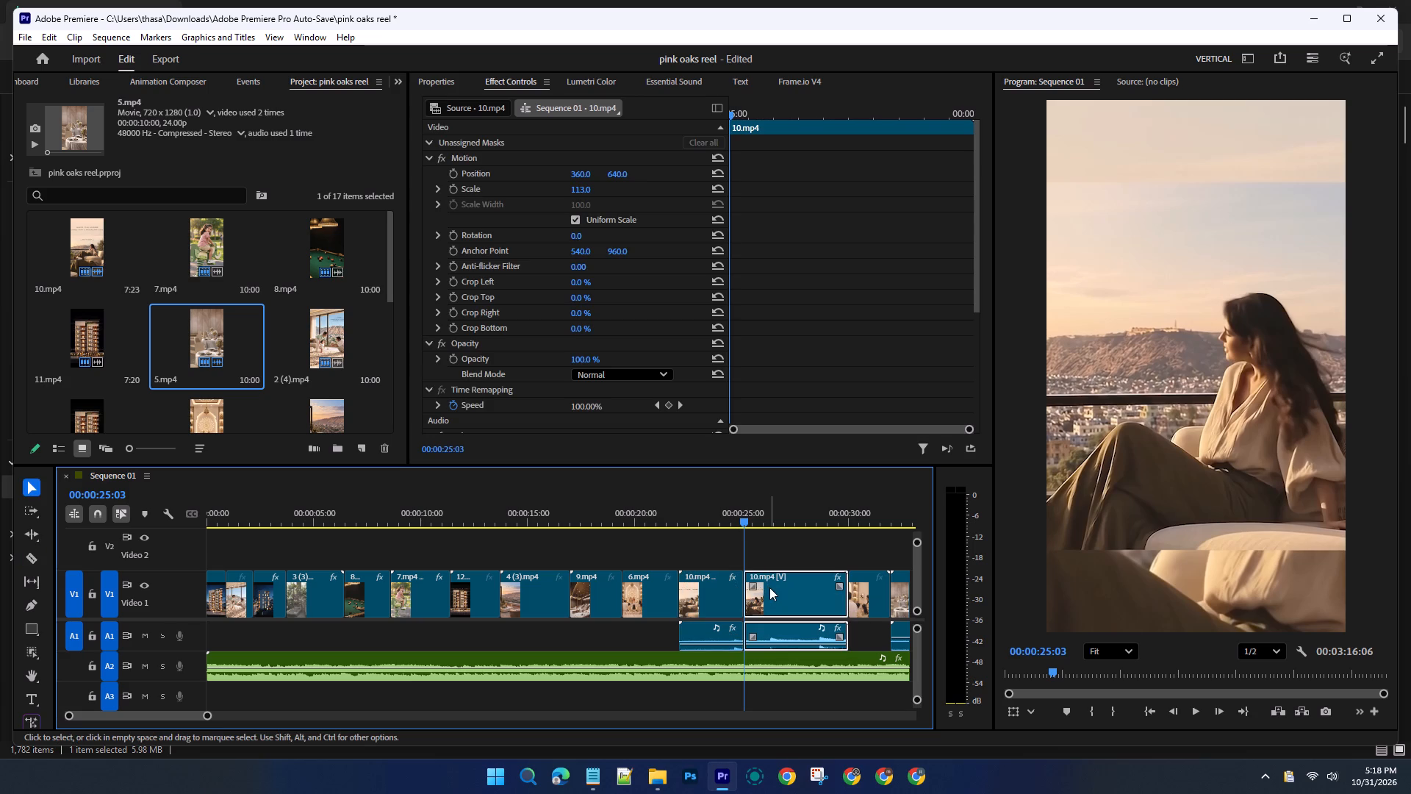
key("Delete")
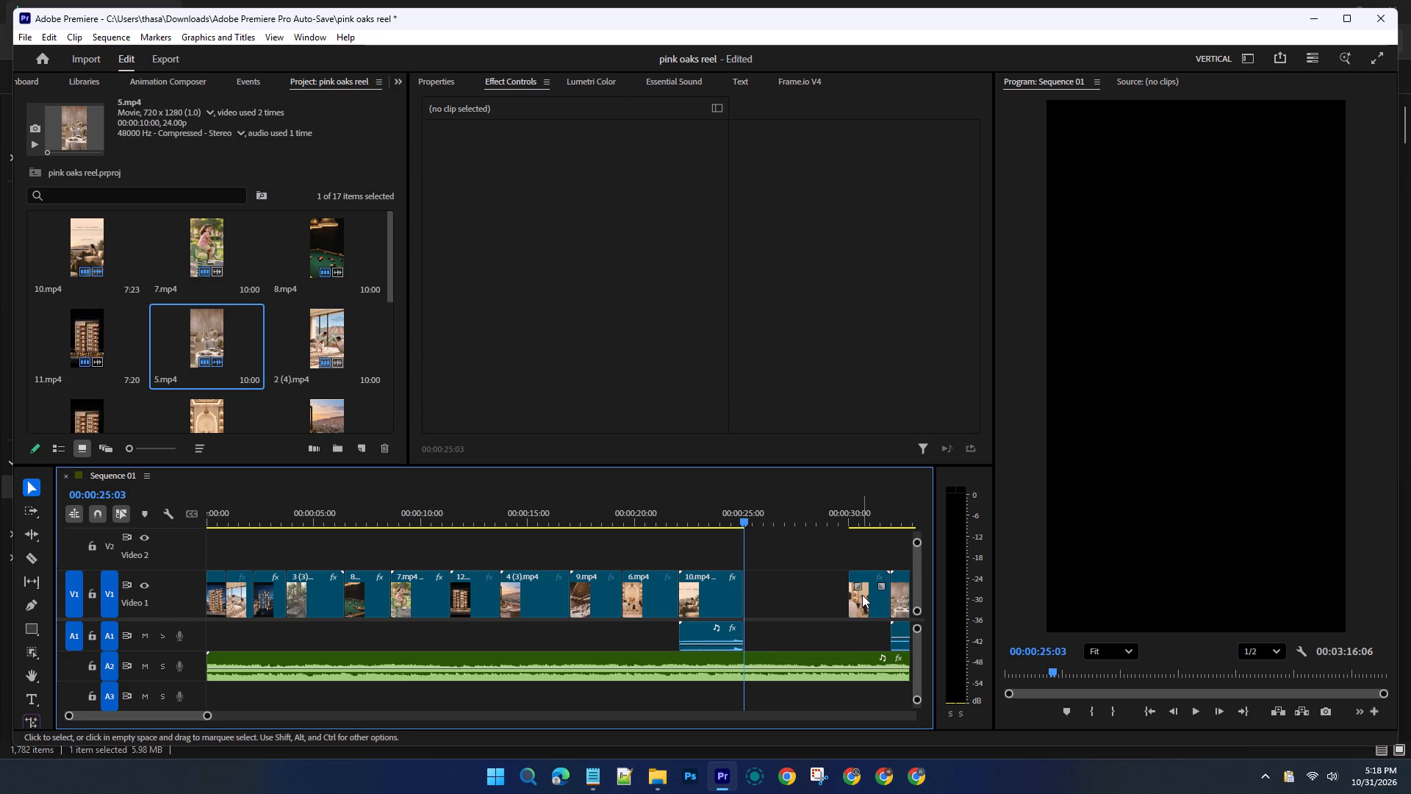
Move the following 6.mp4 and 5.mp4 clips earlier so they sit back to back right after the shortened 10.mp4.
left_click_drag(862, 595, 761, 593)
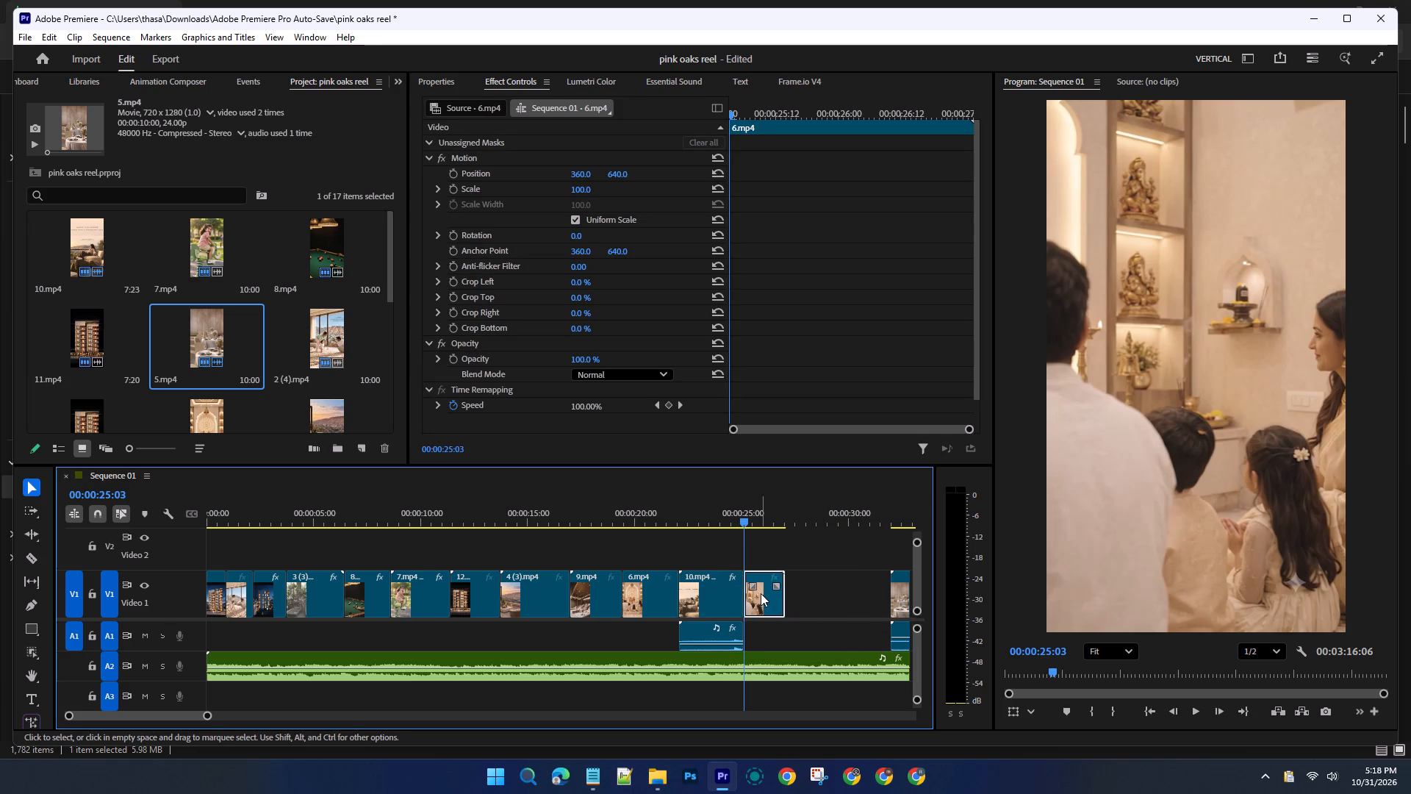
left_click_drag(902, 601, 823, 596)
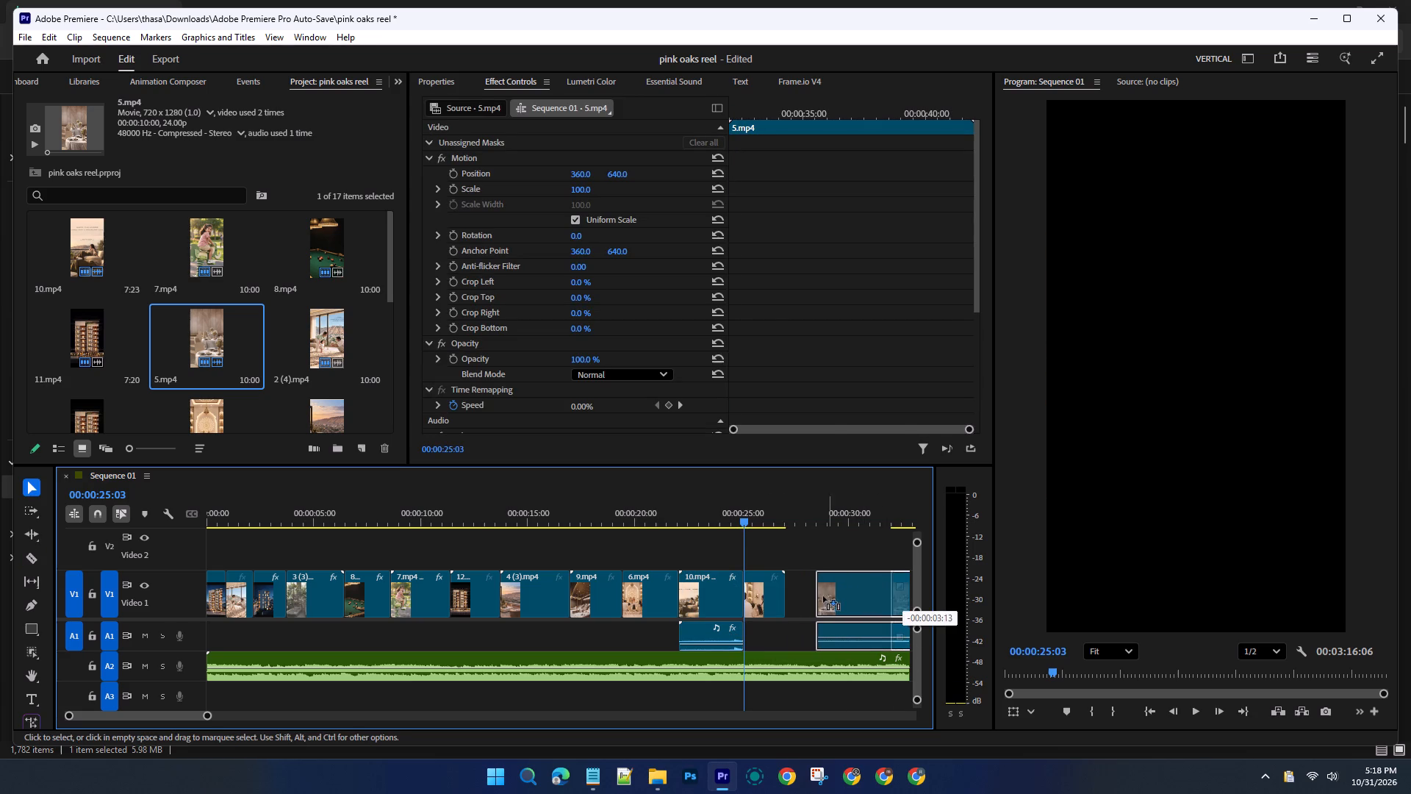
left_click_drag(823, 596, 801, 594)
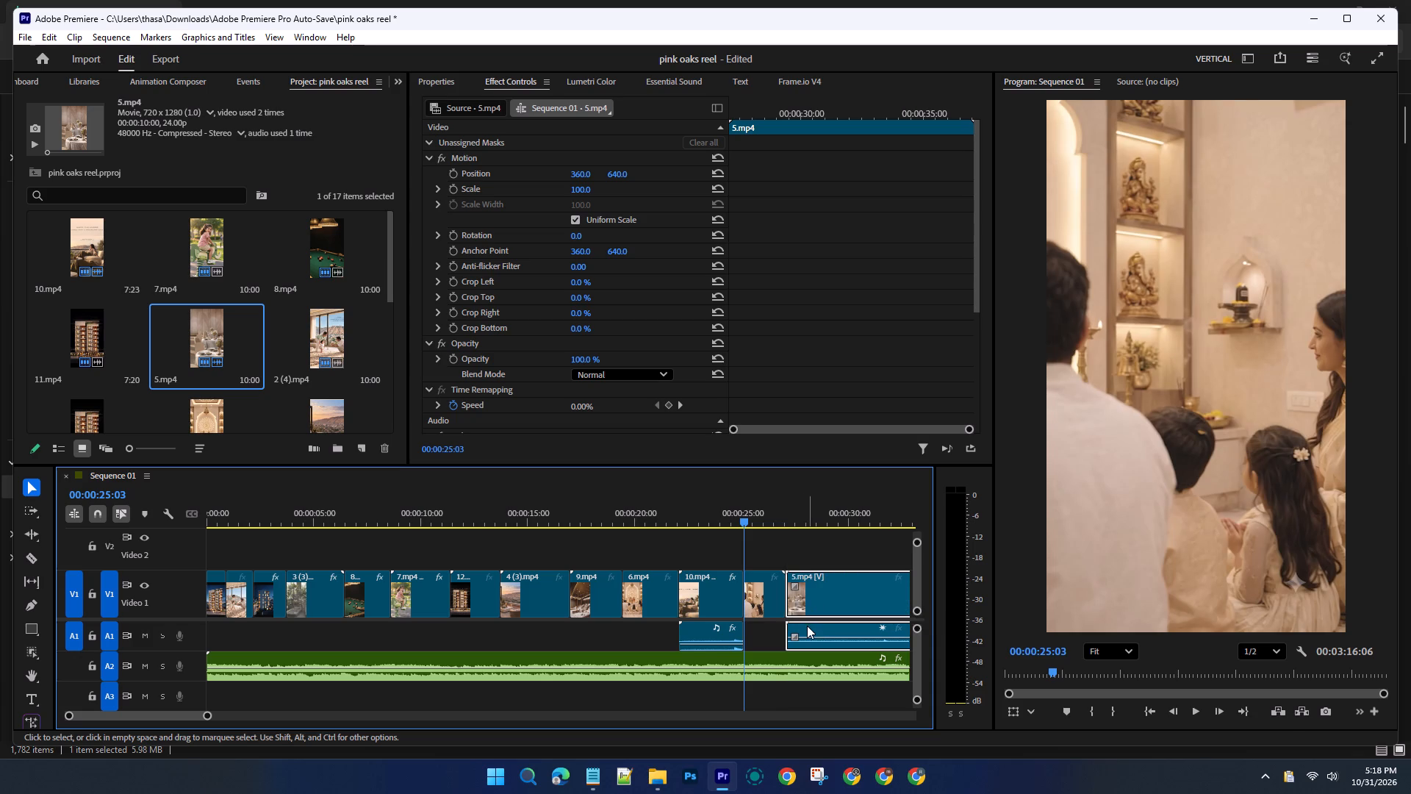
Cut 5.mp4 and the A2 music track at 00:00:35:11 and delete everything after the cut on both.
key("space")
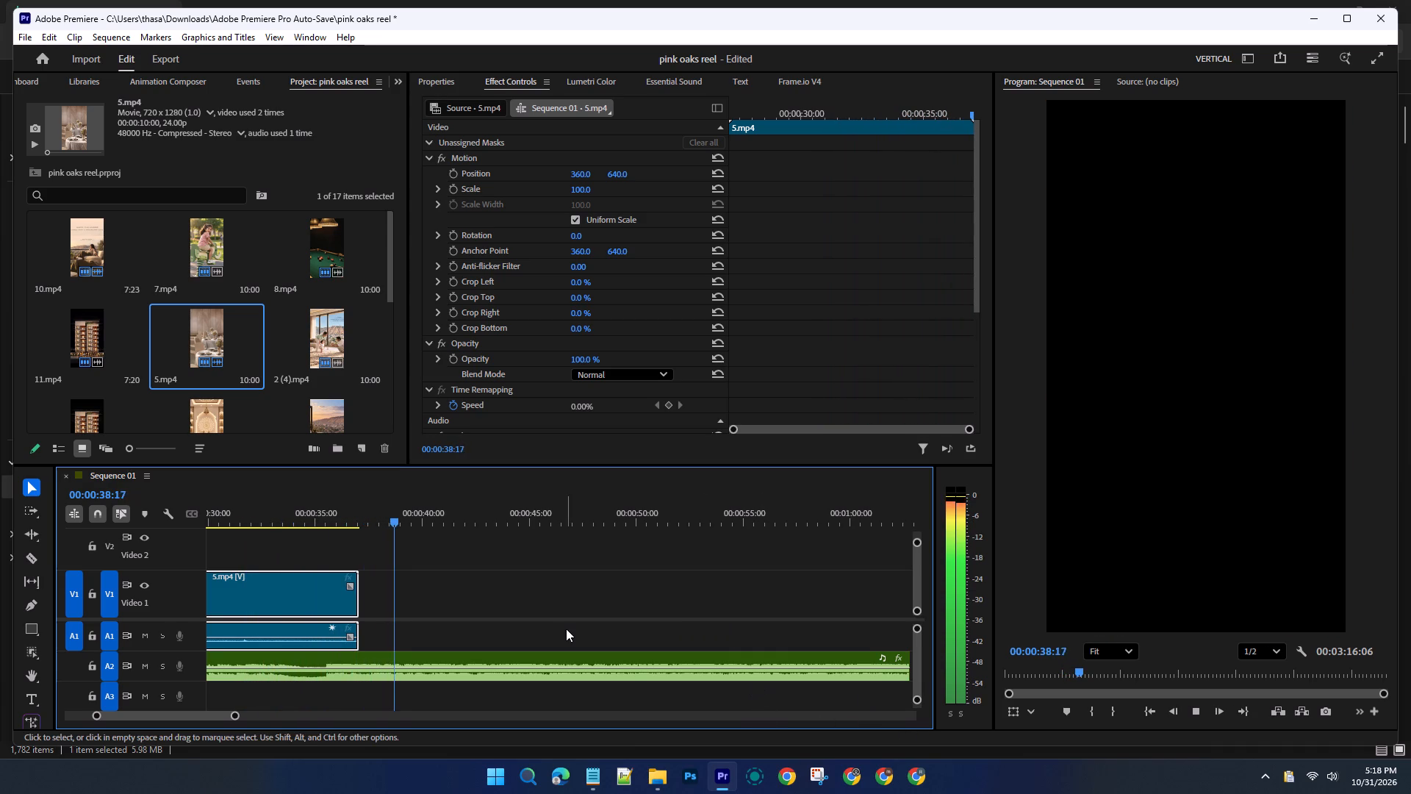
left_click_drag(424, 524, 361, 529)
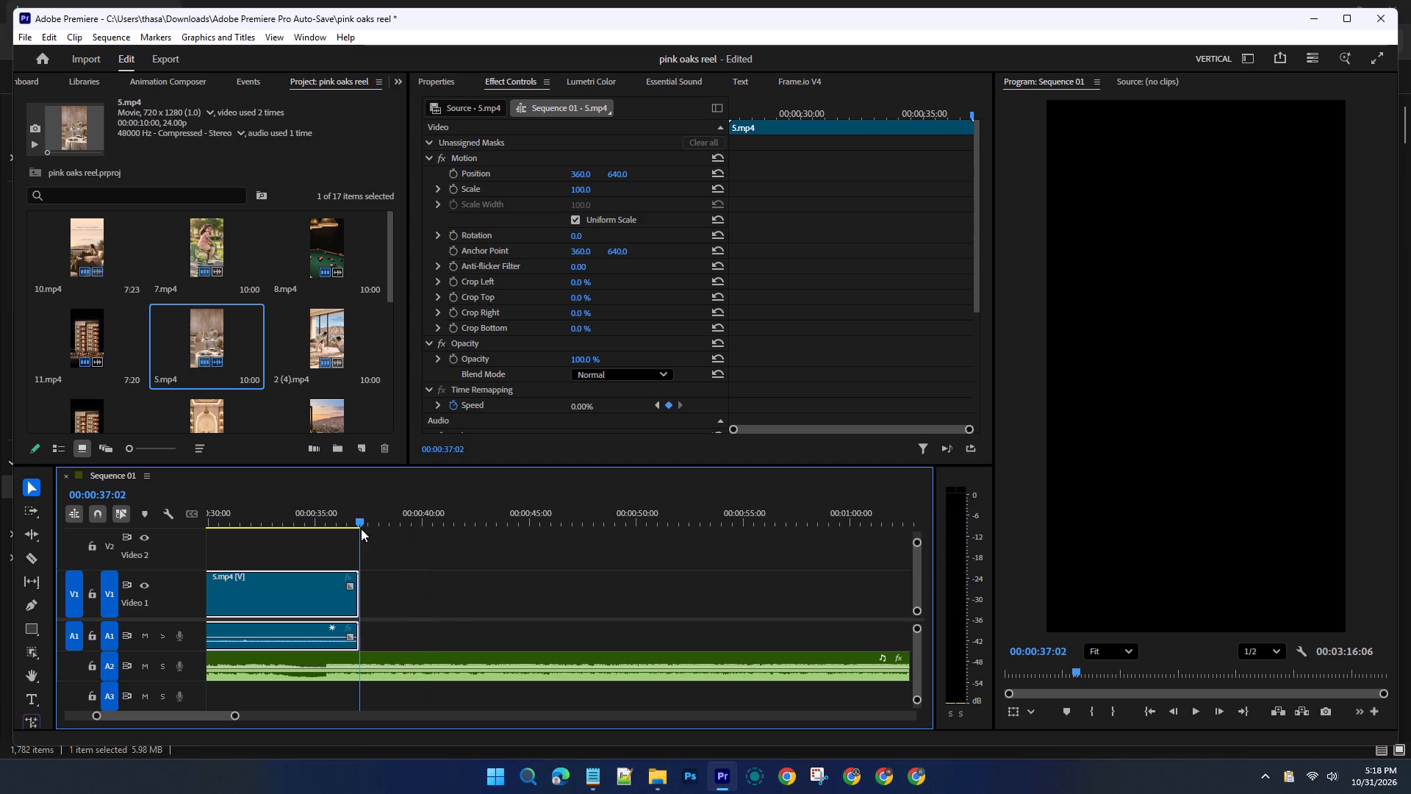
left_click_drag(361, 529, 327, 541)
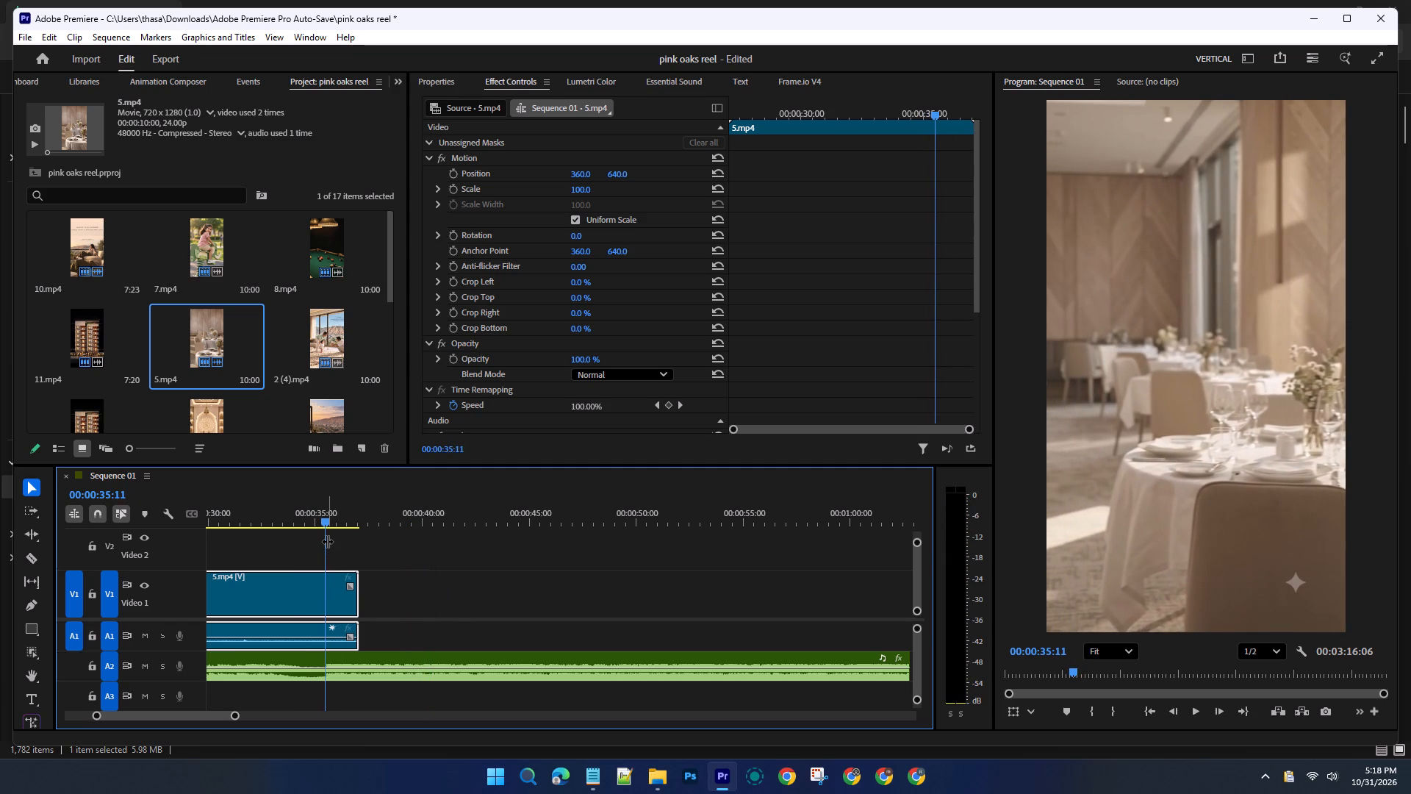
key("c")
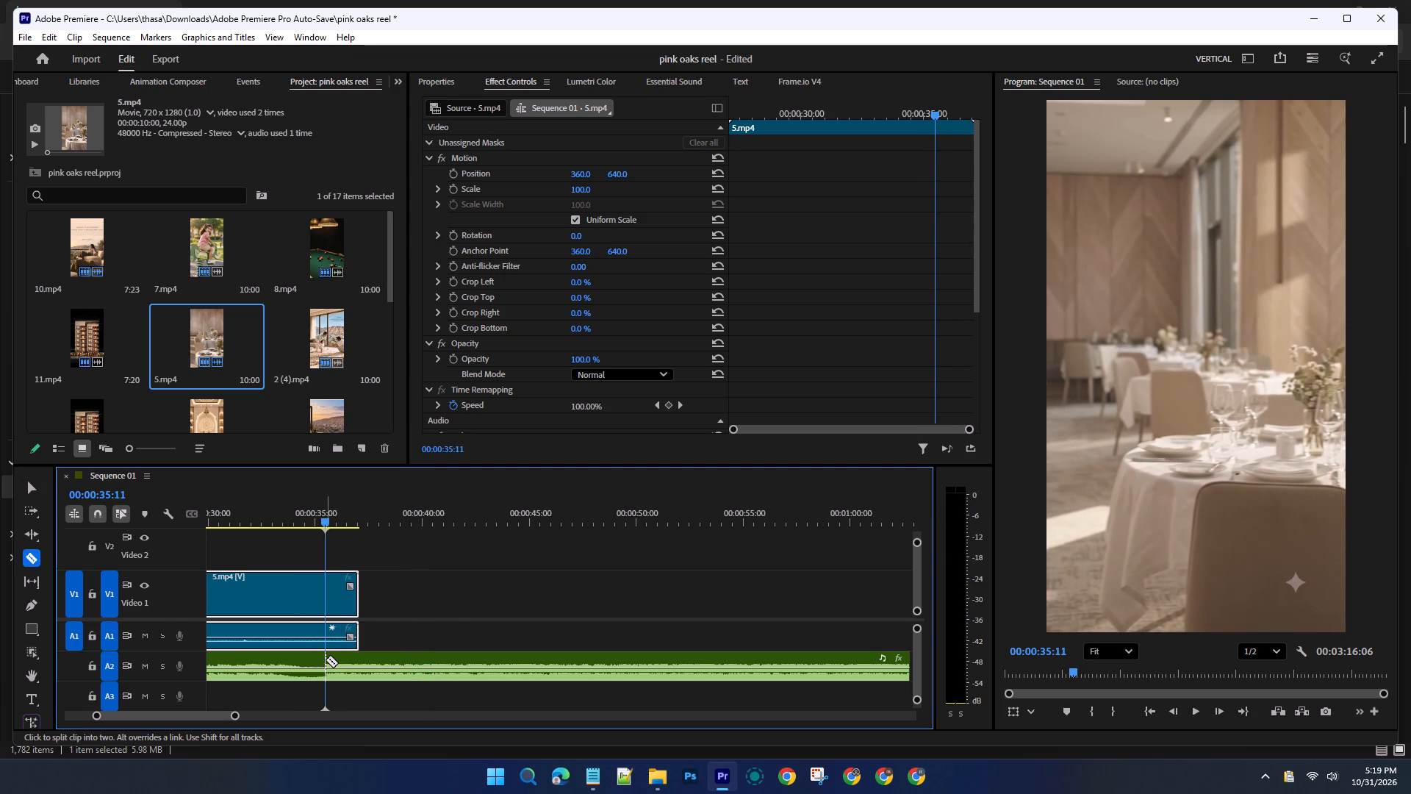
left_click(325, 660)
left_click(326, 628)
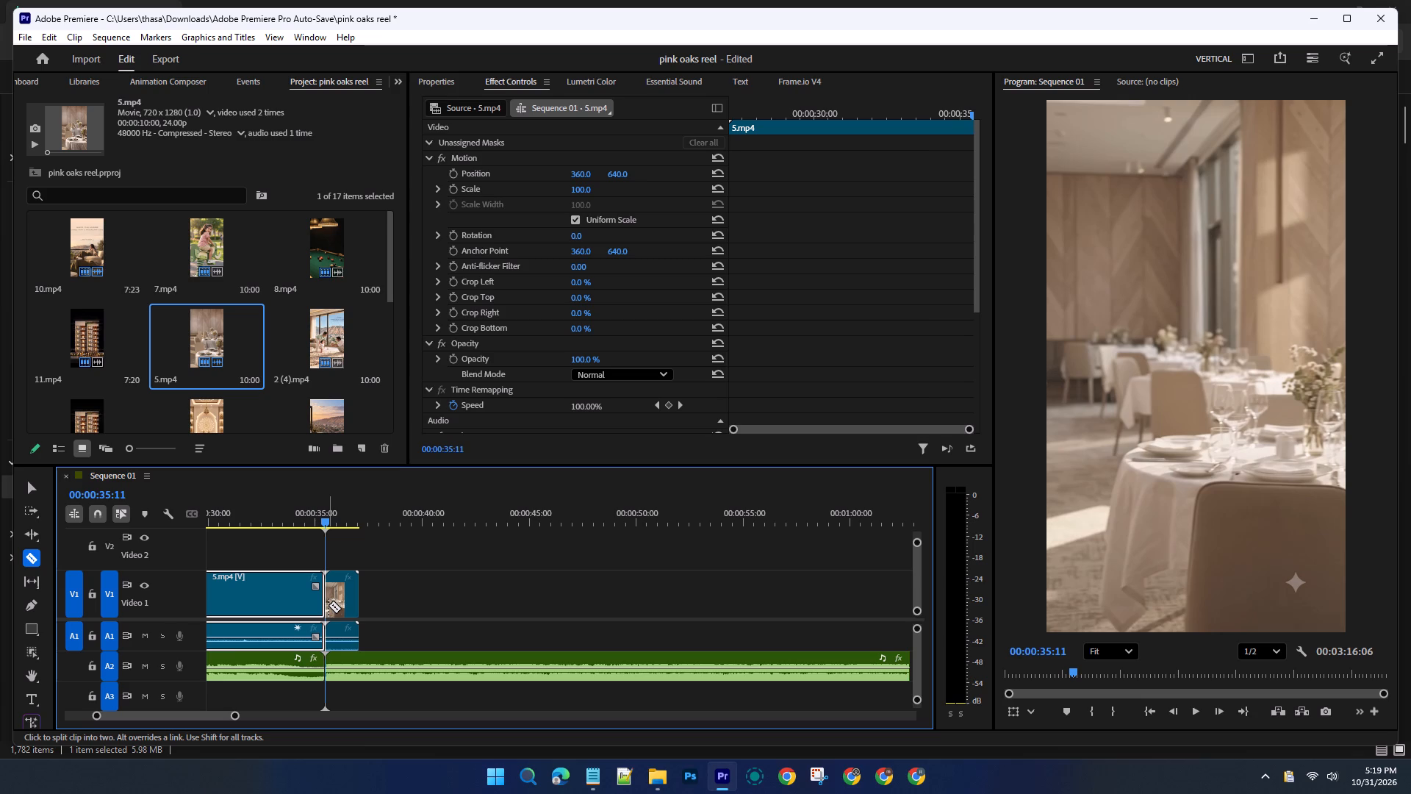
key("v")
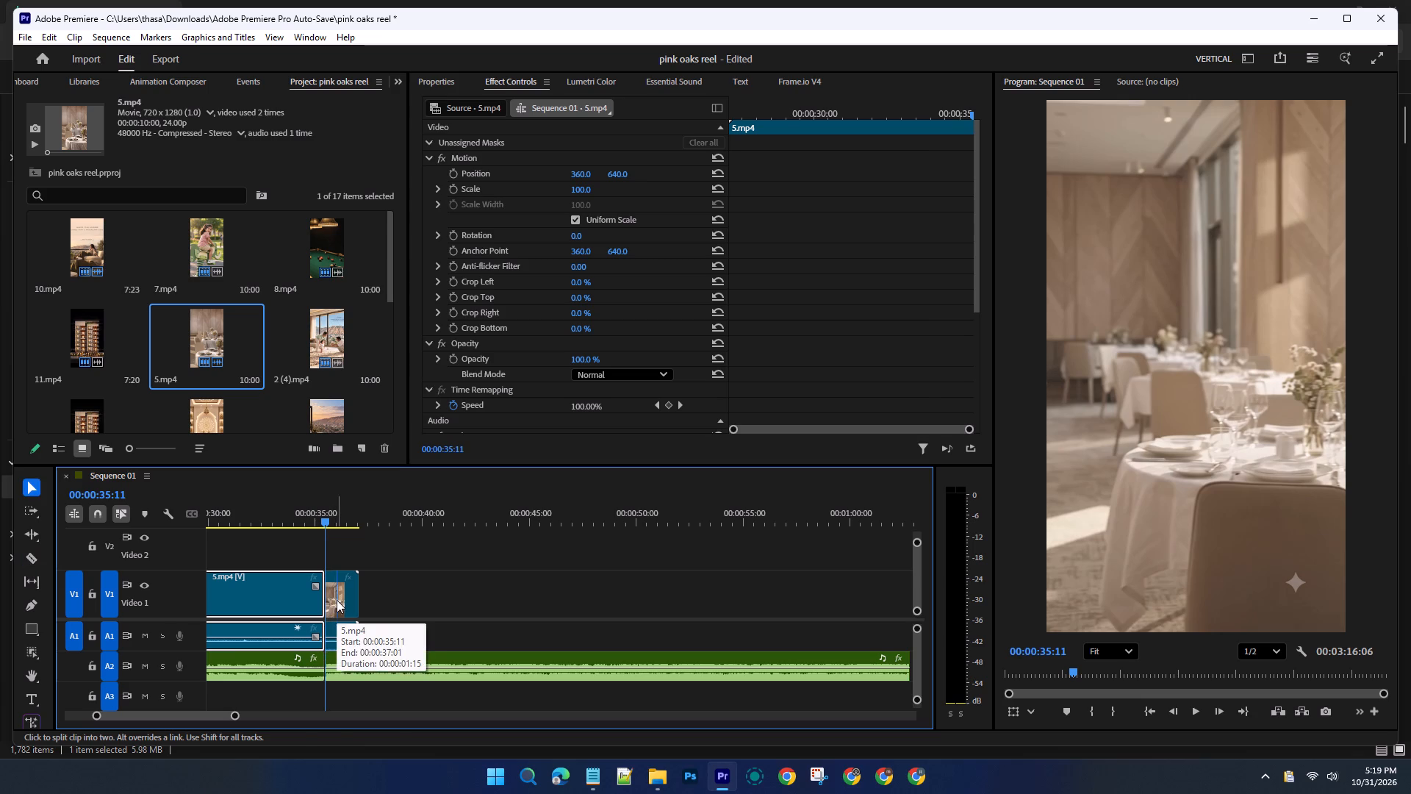
left_click(337, 600)
key("Delete")
left_click(341, 654)
key("Delete")
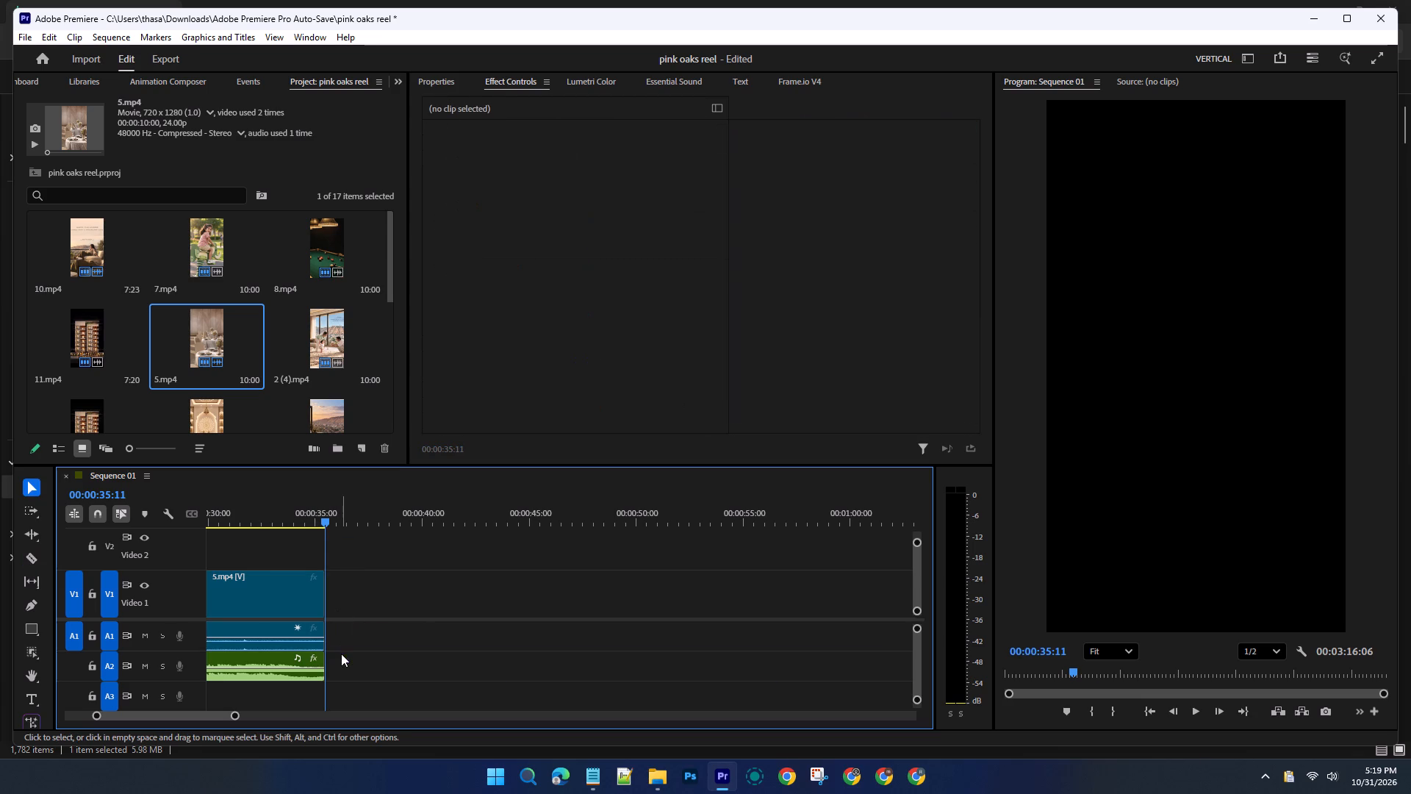
Play the sequence from the start through the opening clips to about 00:00:05:04.
left_click_drag(326, 522, 70, 565)
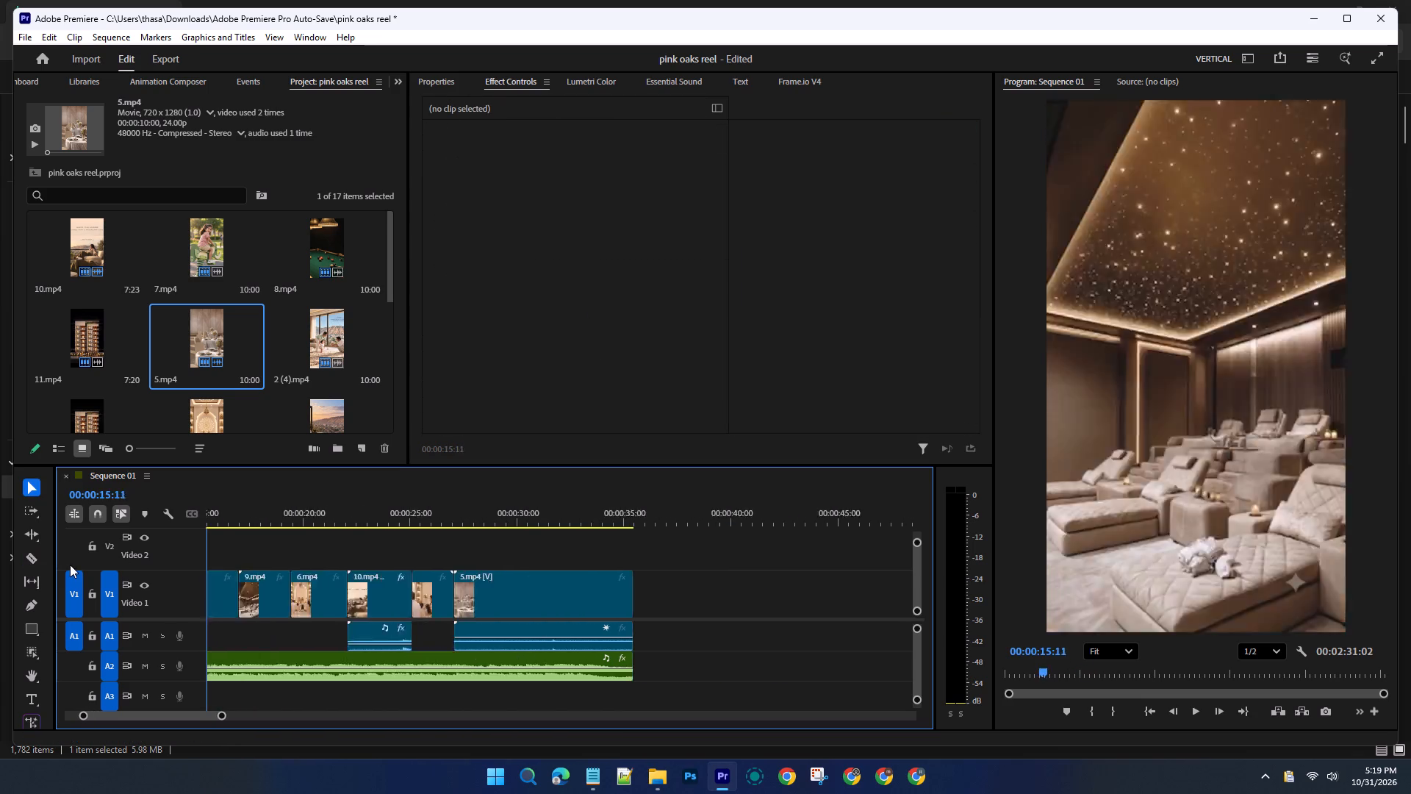
left_click_drag(70, 565, 37, 573)
key("space")
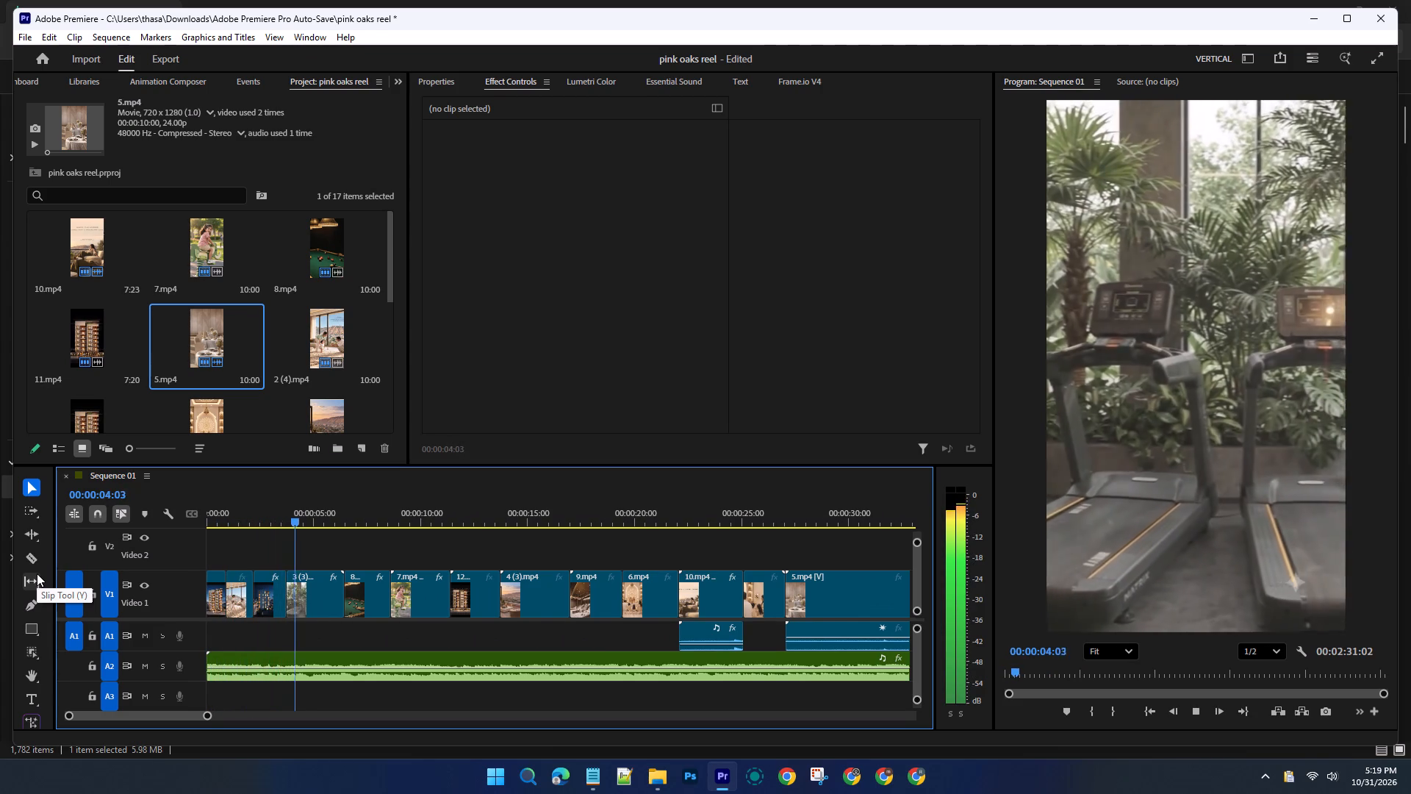
key("space")
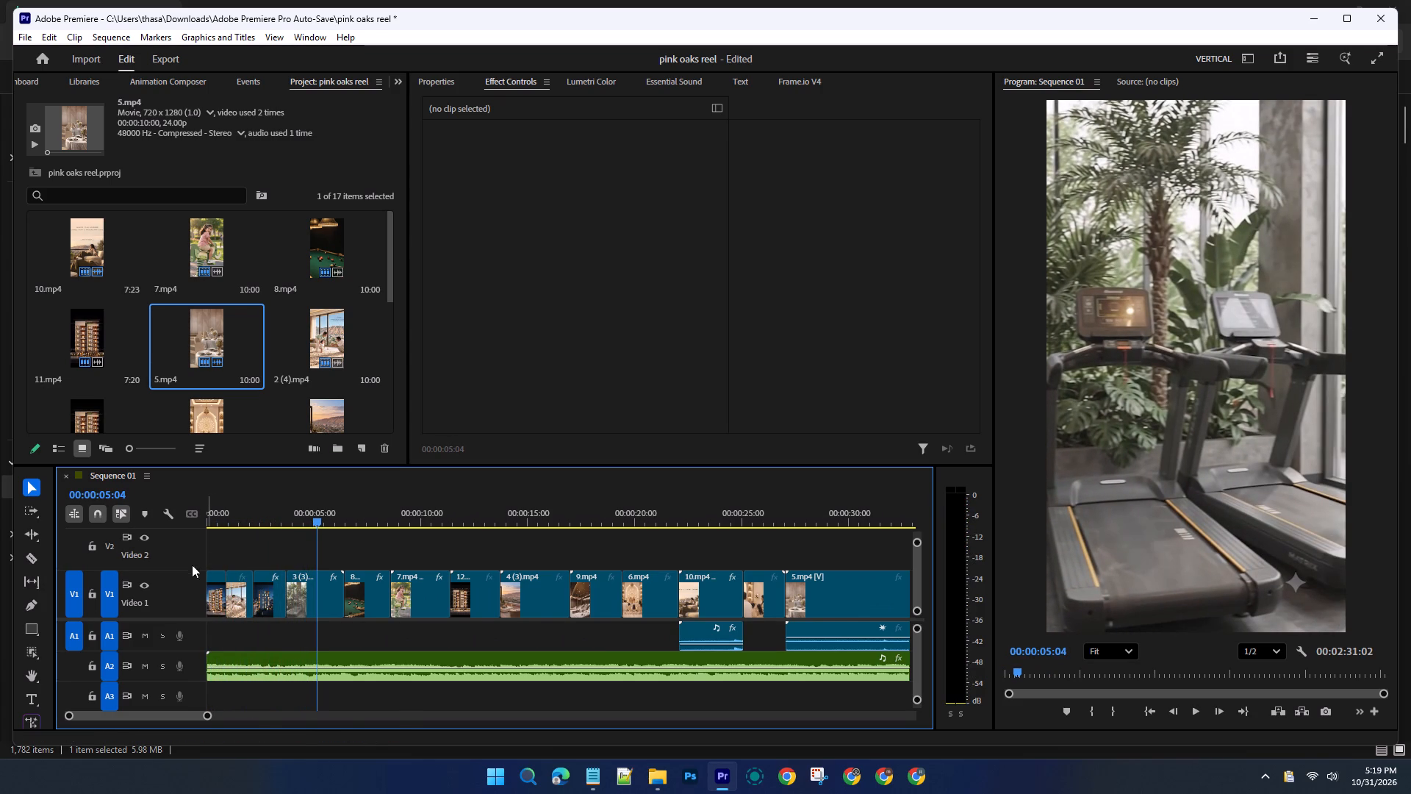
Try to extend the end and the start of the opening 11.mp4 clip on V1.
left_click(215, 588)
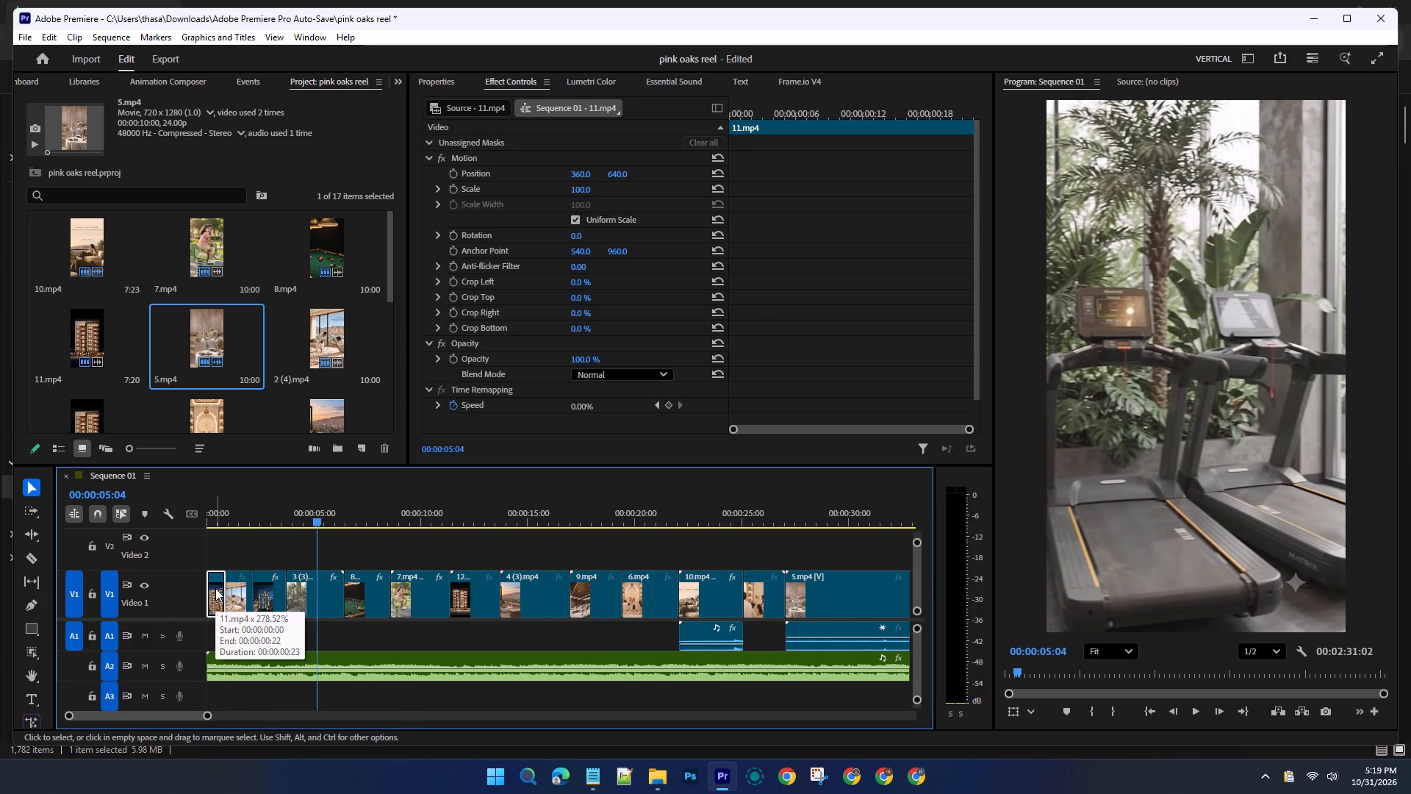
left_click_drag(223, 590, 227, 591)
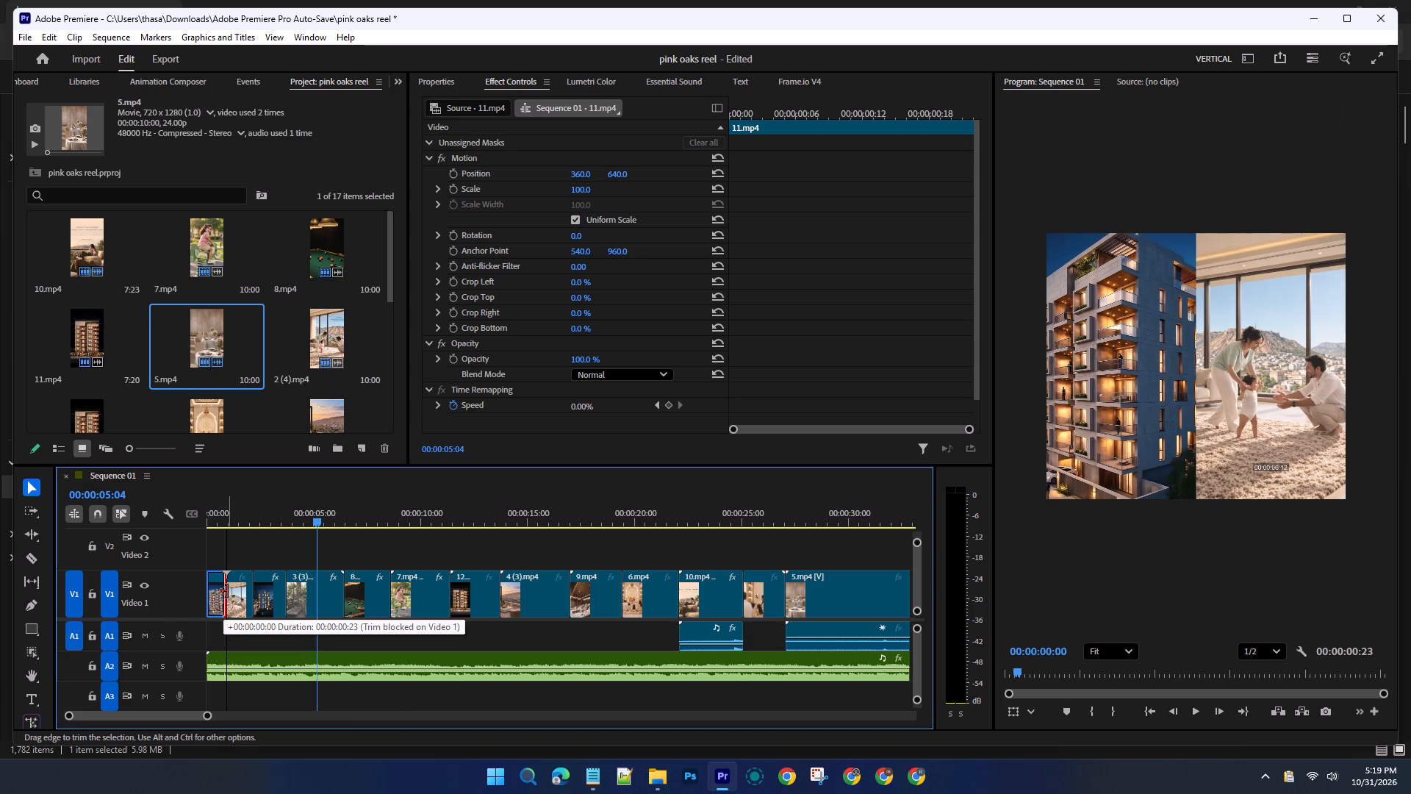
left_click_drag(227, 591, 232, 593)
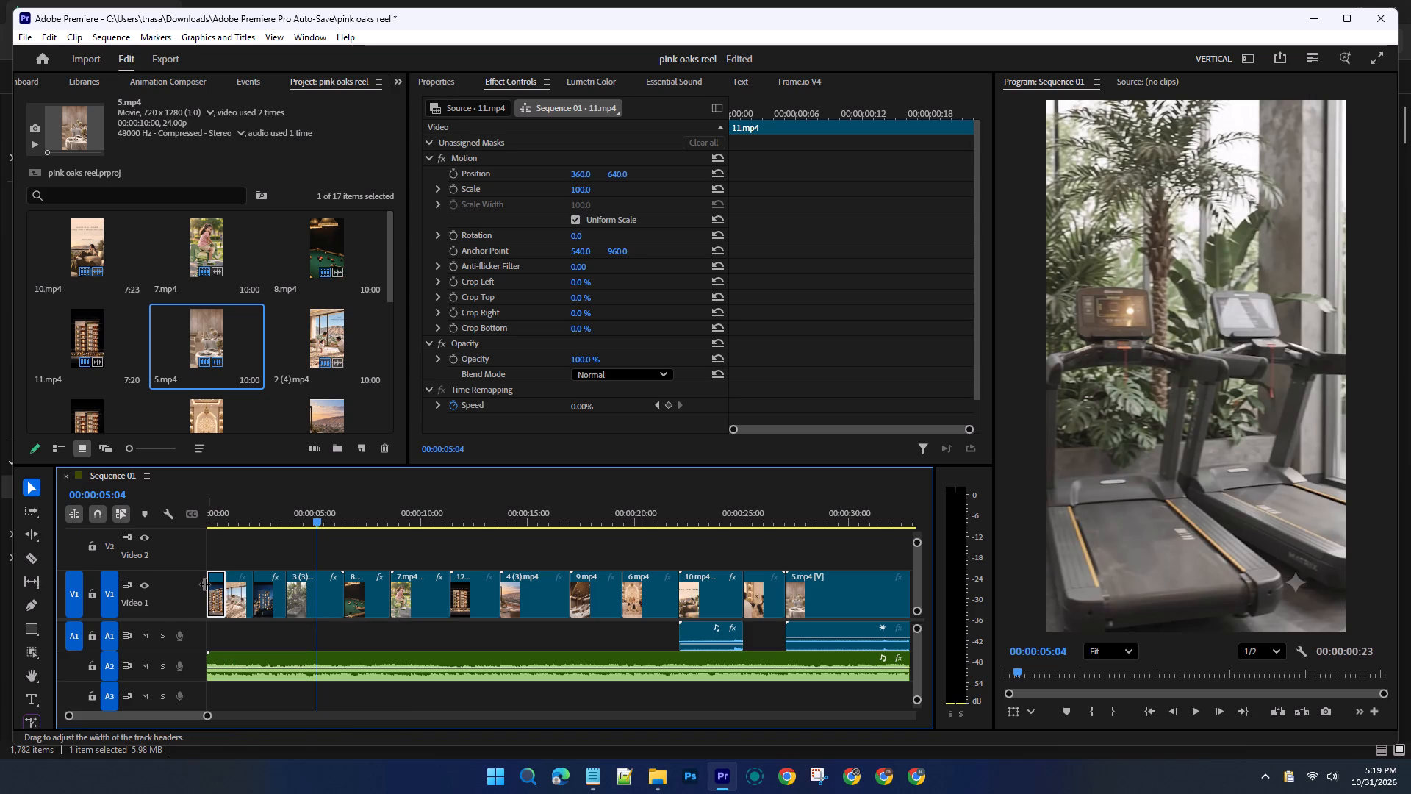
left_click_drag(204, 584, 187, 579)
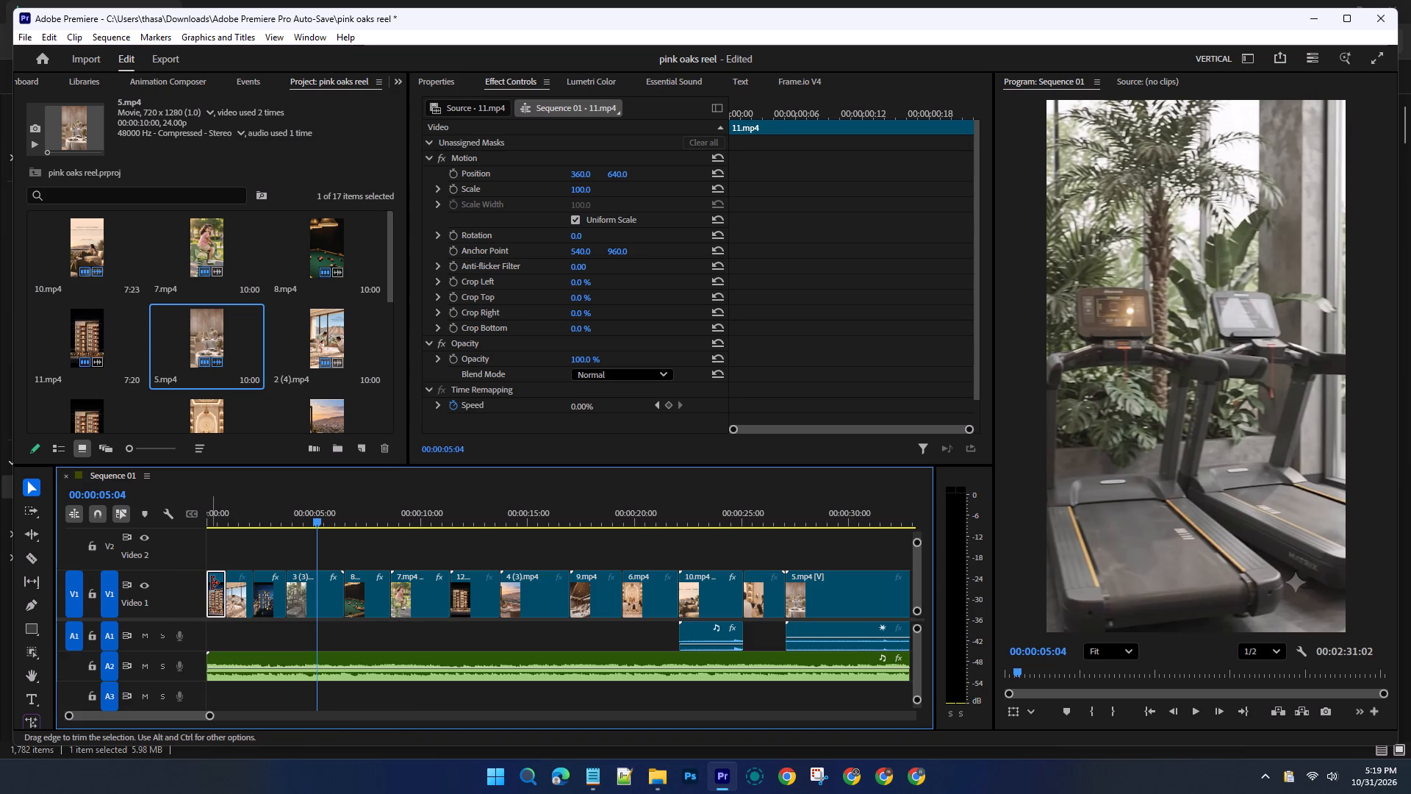
Replay the opening from 00:00:00:00 and examine the change from 11.mp4 to the next clip against the music.
left_click_drag(314, 521, 303, 521)
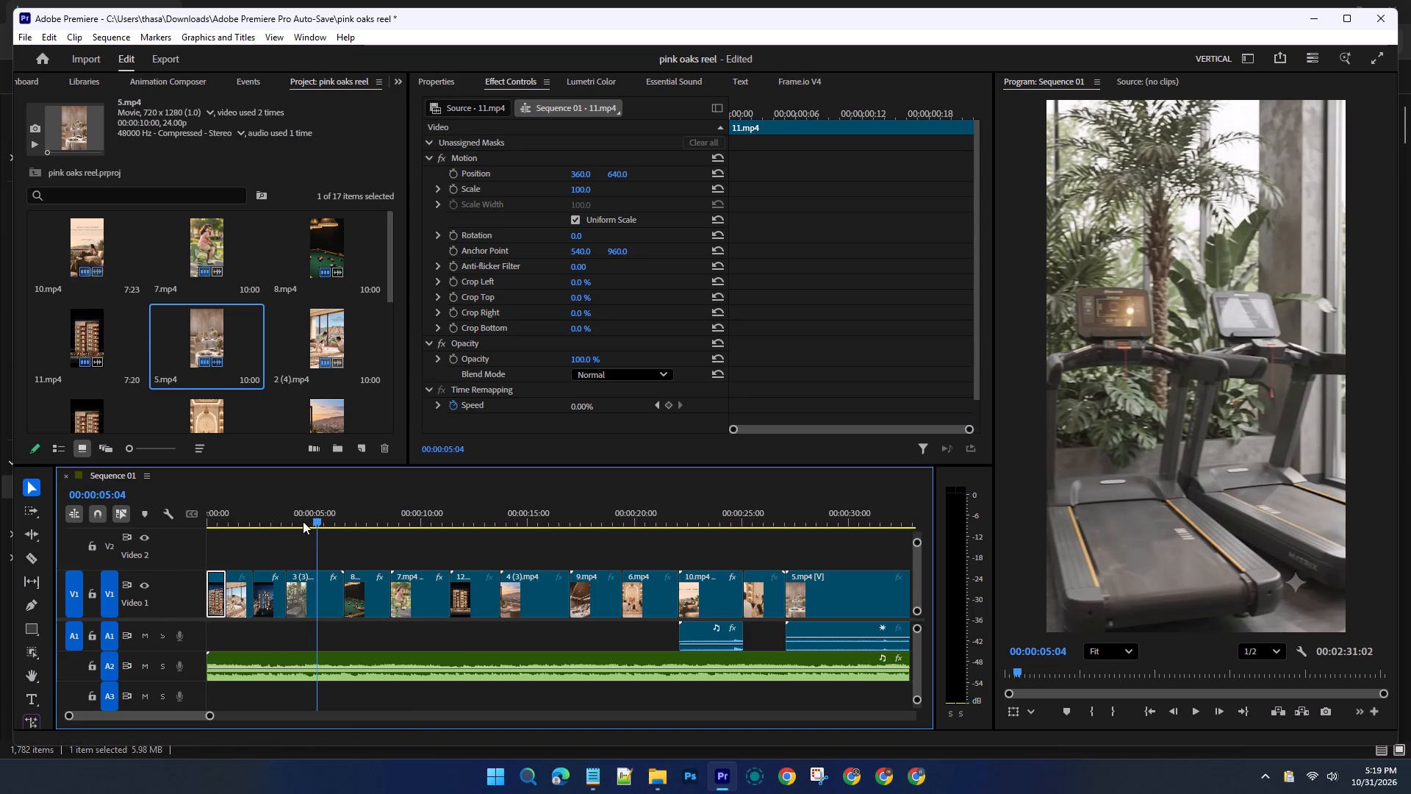
left_click_drag(303, 521, 165, 537)
key("space")
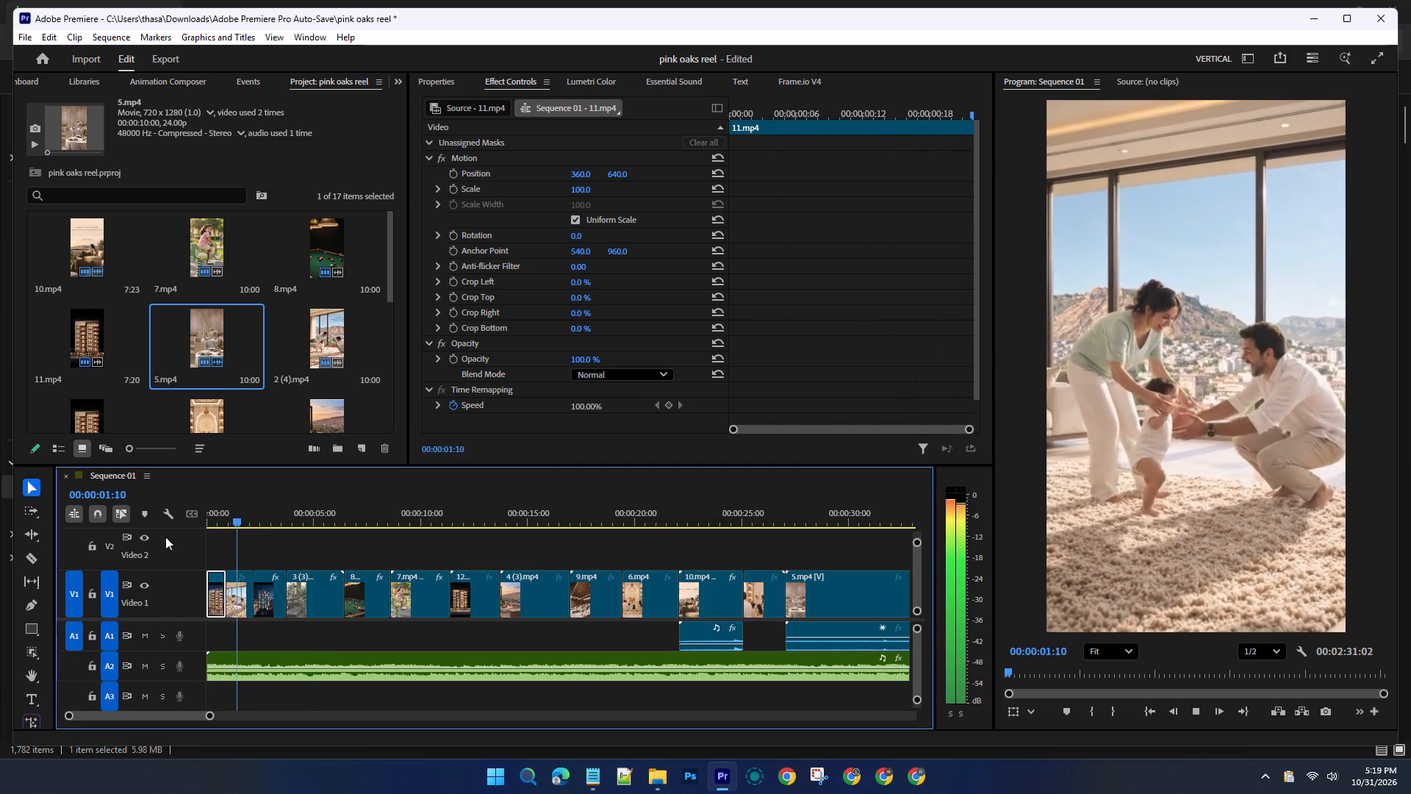
left_click_drag(270, 521, 211, 523)
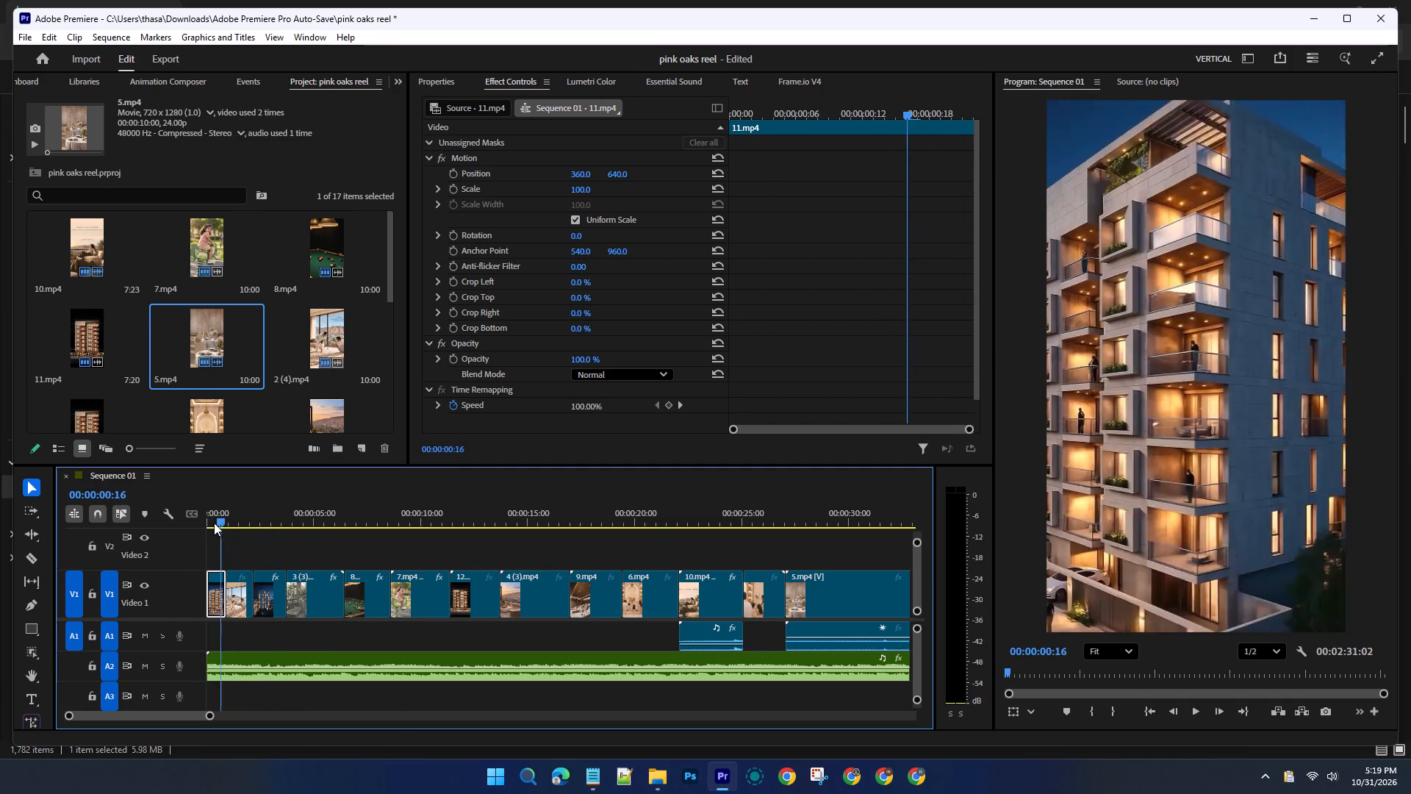
left_click_drag(211, 523, 226, 530)
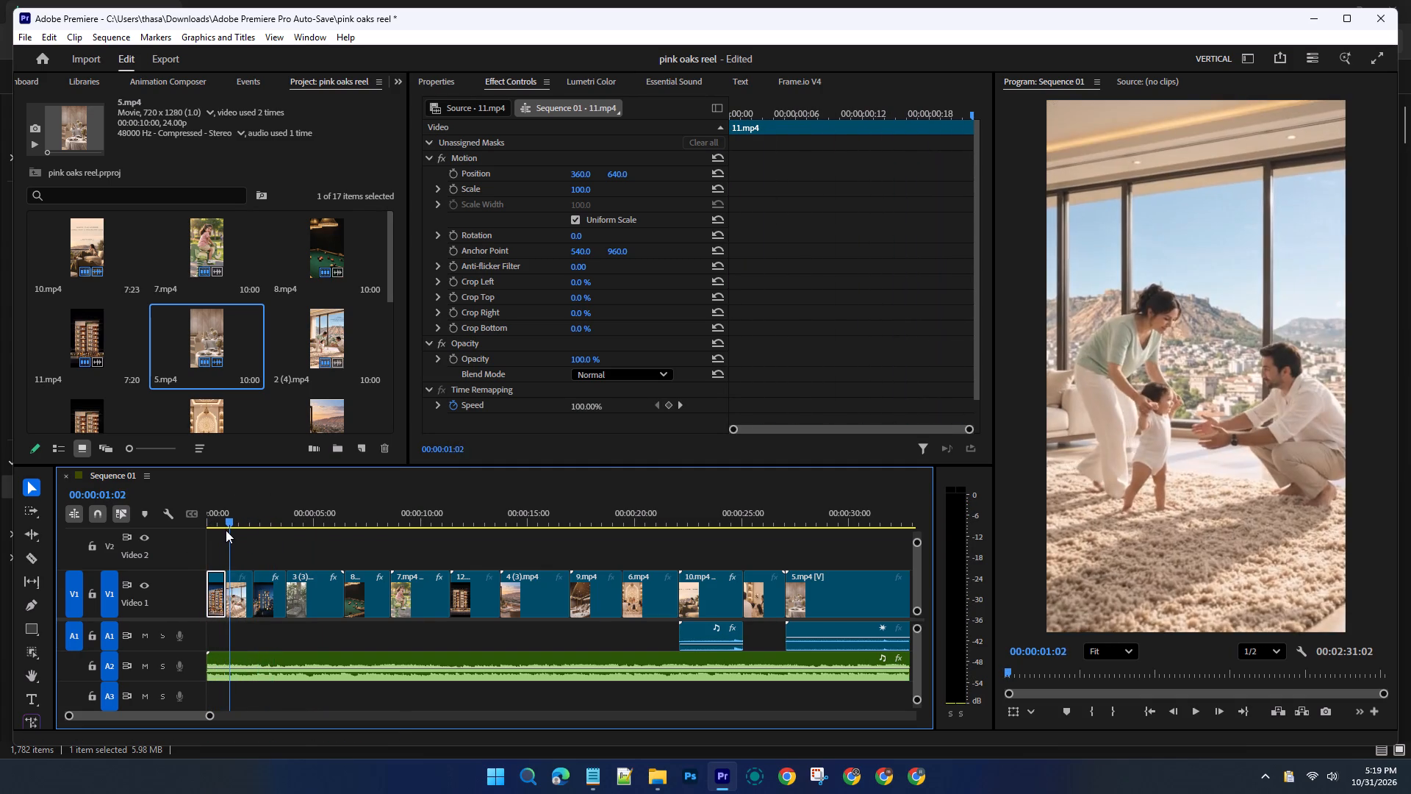
left_click_drag(226, 530, 210, 526)
key("space")
key("space")
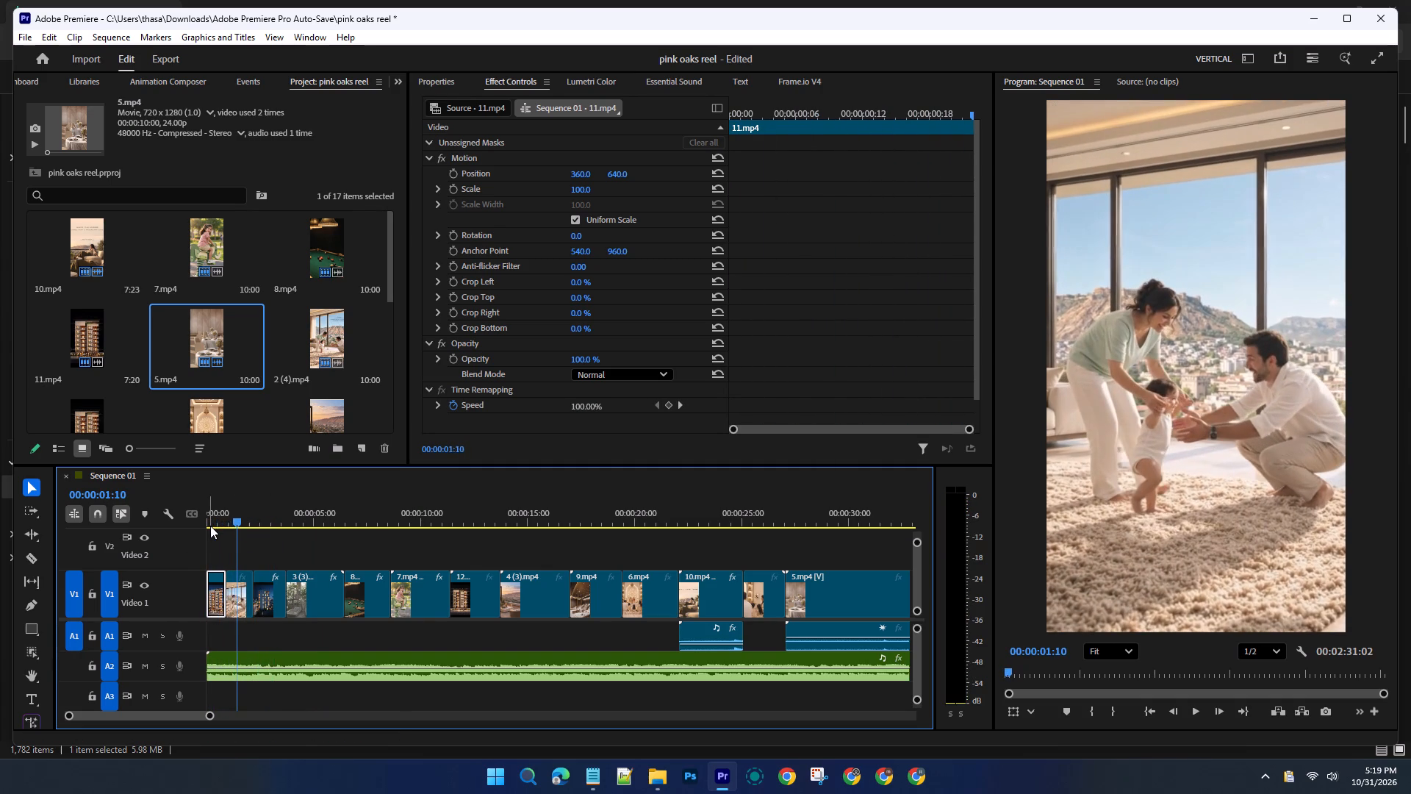
Split the opening 11.mp4 at 00:00:00:13 and delete the short part after the cut.
left_click_drag(236, 524, 219, 523)
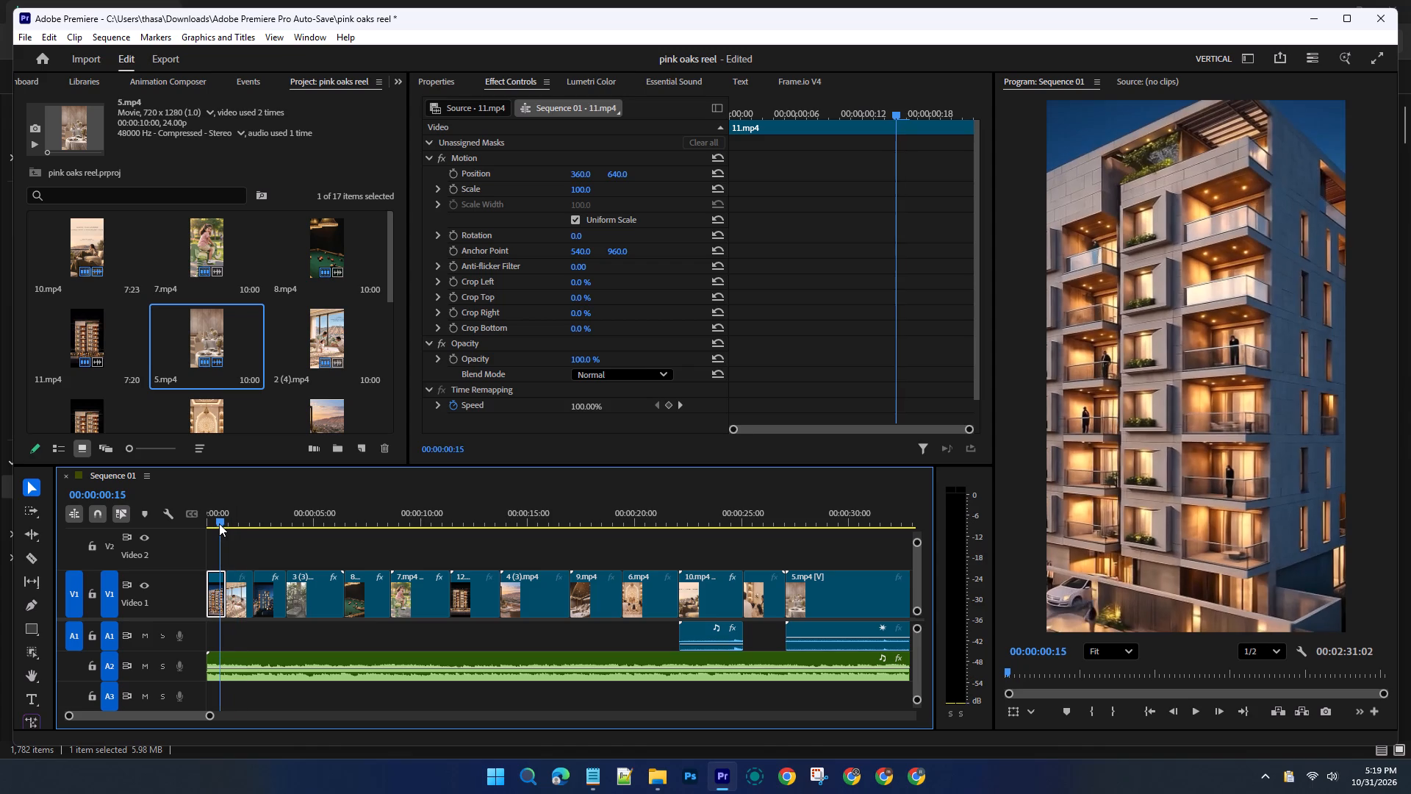
left_click_drag(219, 523, 218, 523)
key("c")
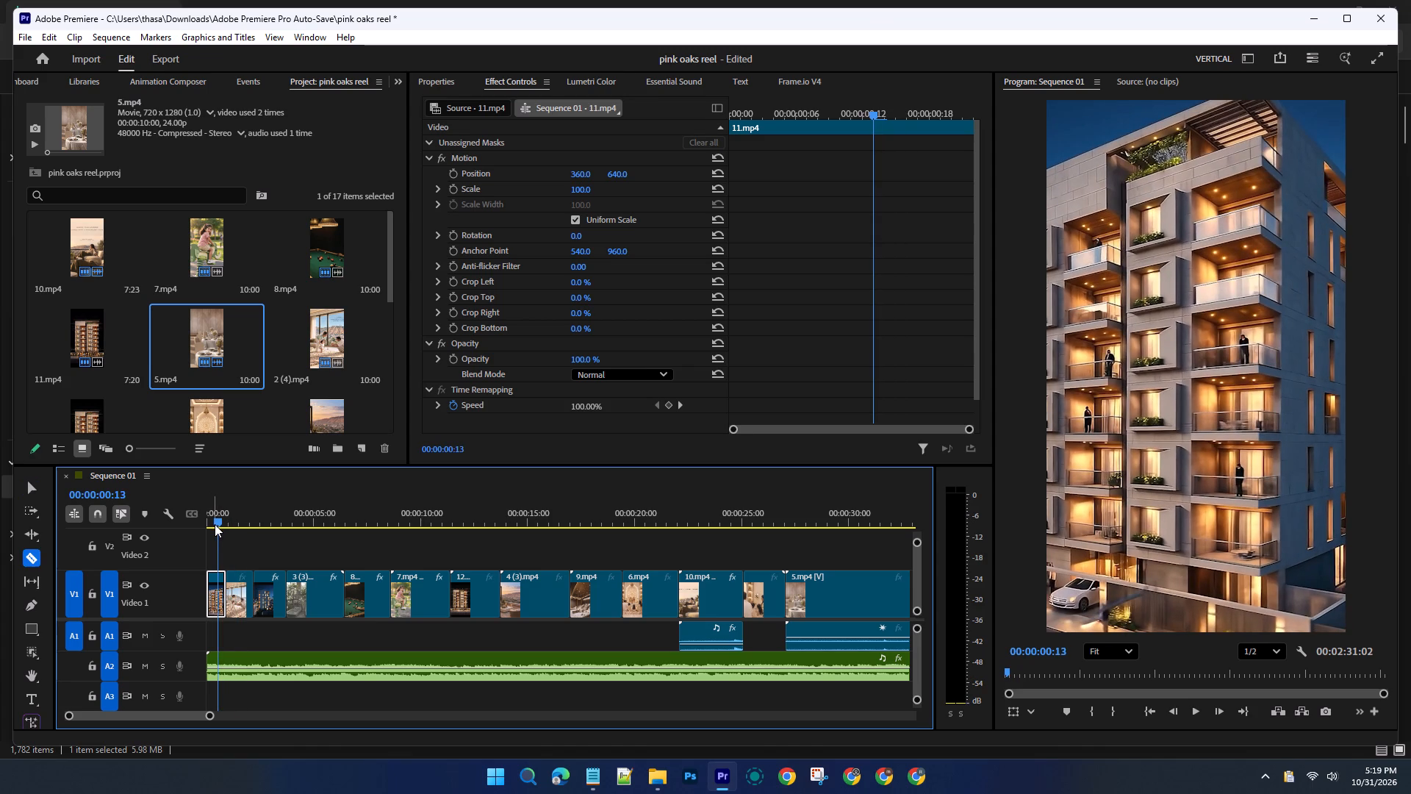
key("c")
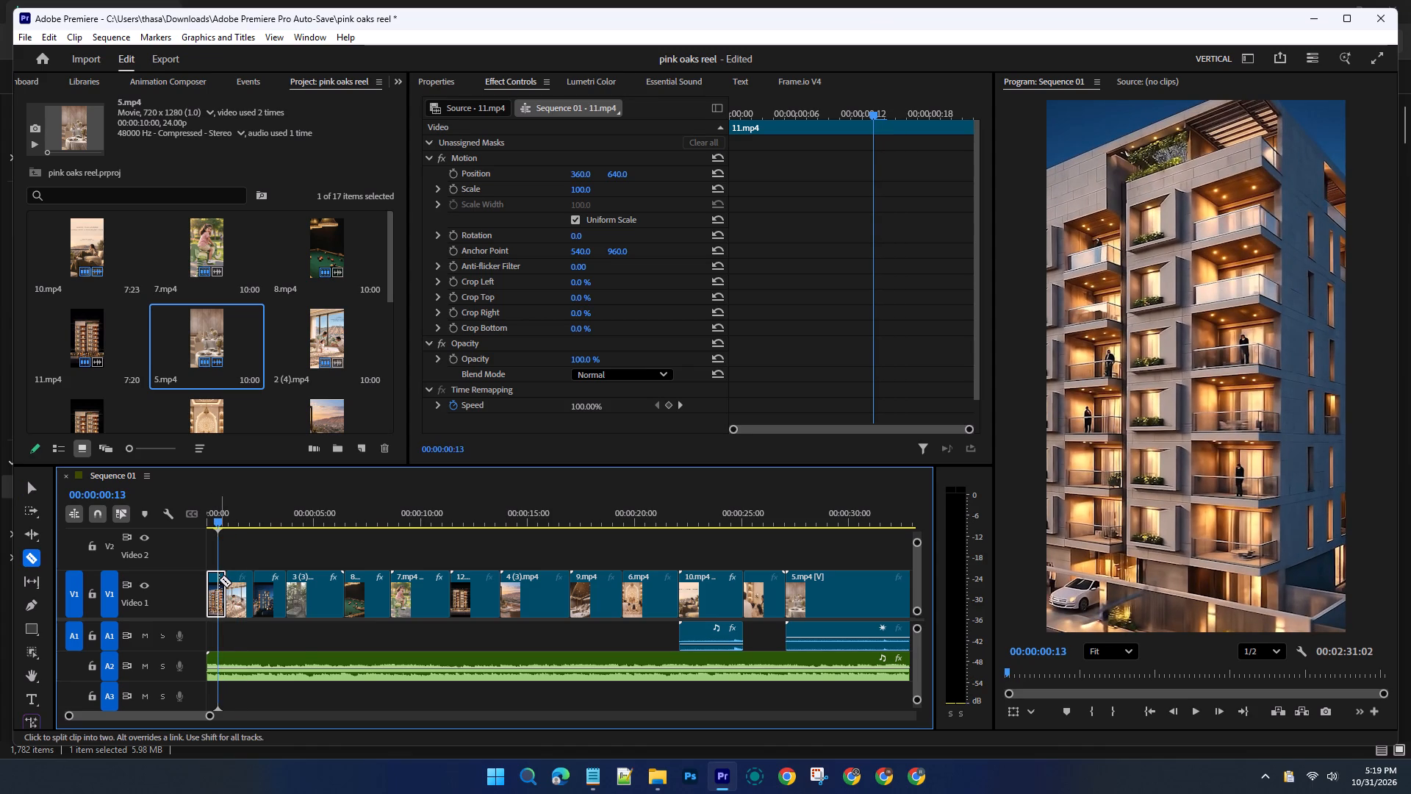
left_click(219, 579)
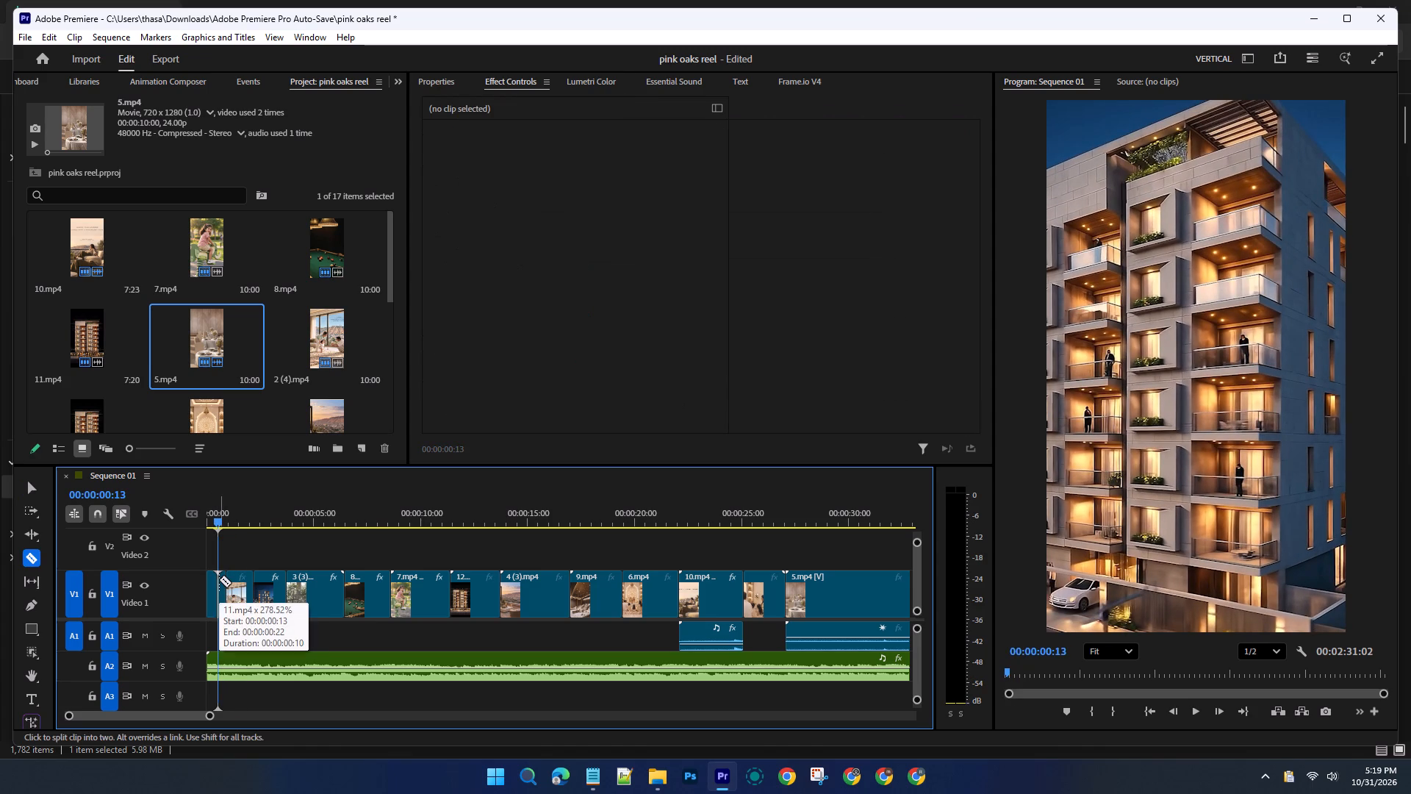
key("v")
left_click(223, 582)
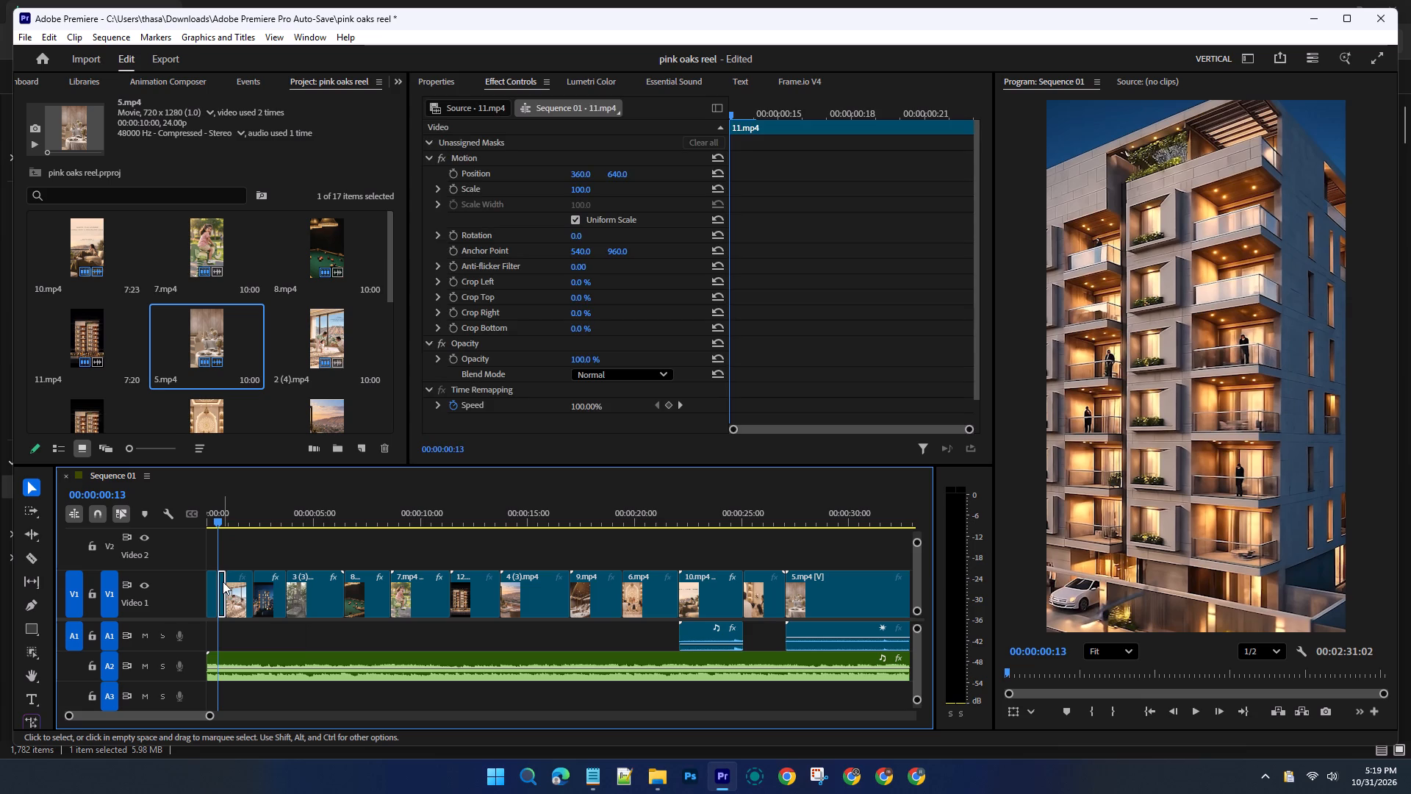
key("Delete")
Shift the remaining 11.mp4 piece 10 frames later against the next clip and extend its start back to 00:00:00:00.
left_click(213, 583)
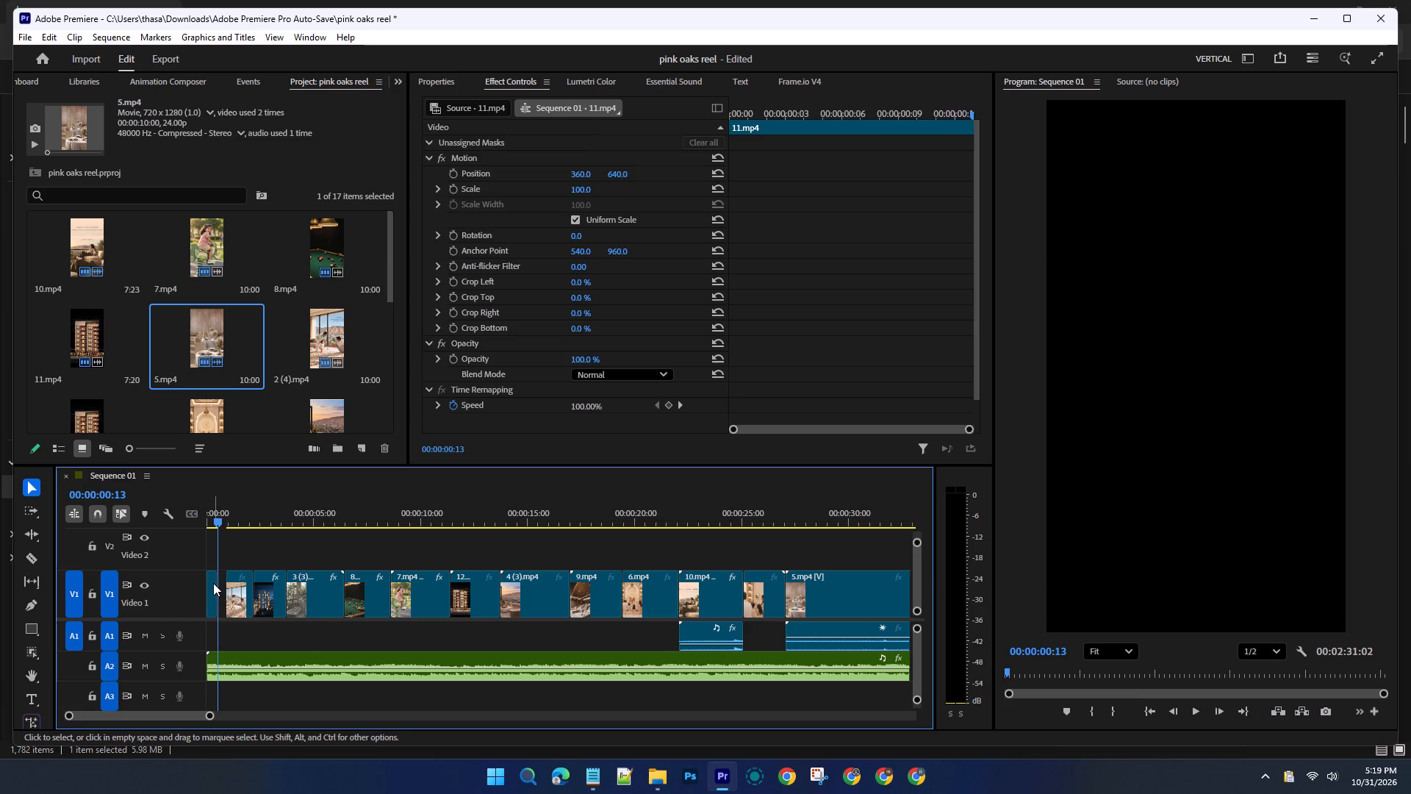
left_click_drag(213, 584, 220, 585)
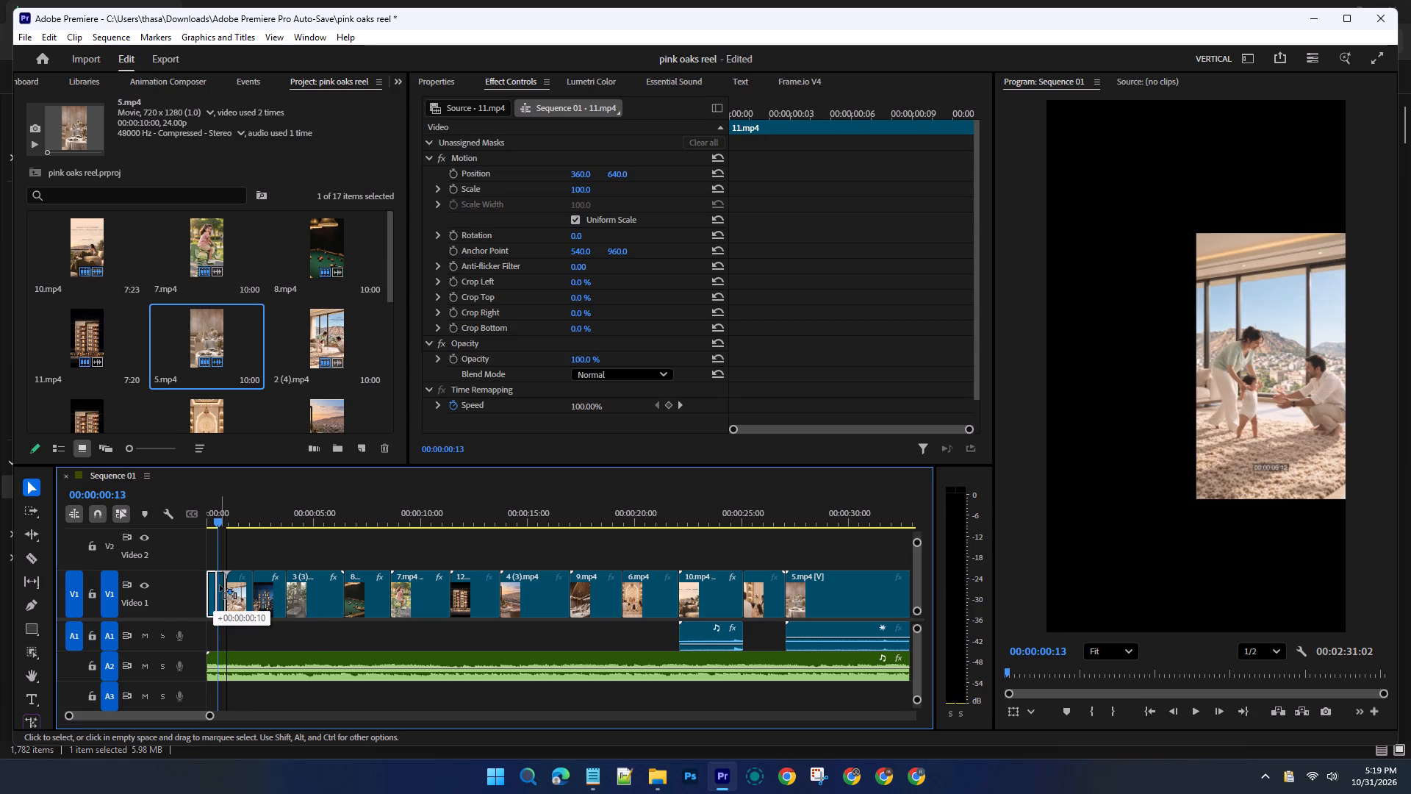
left_click_drag(220, 585, 220, 584)
left_click_drag(215, 583, 204, 580)
Replay the opening from 00:00:00:00 and examine the change from 11.mp4 to the next clip against the music.
left_click_drag(216, 521, 212, 521)
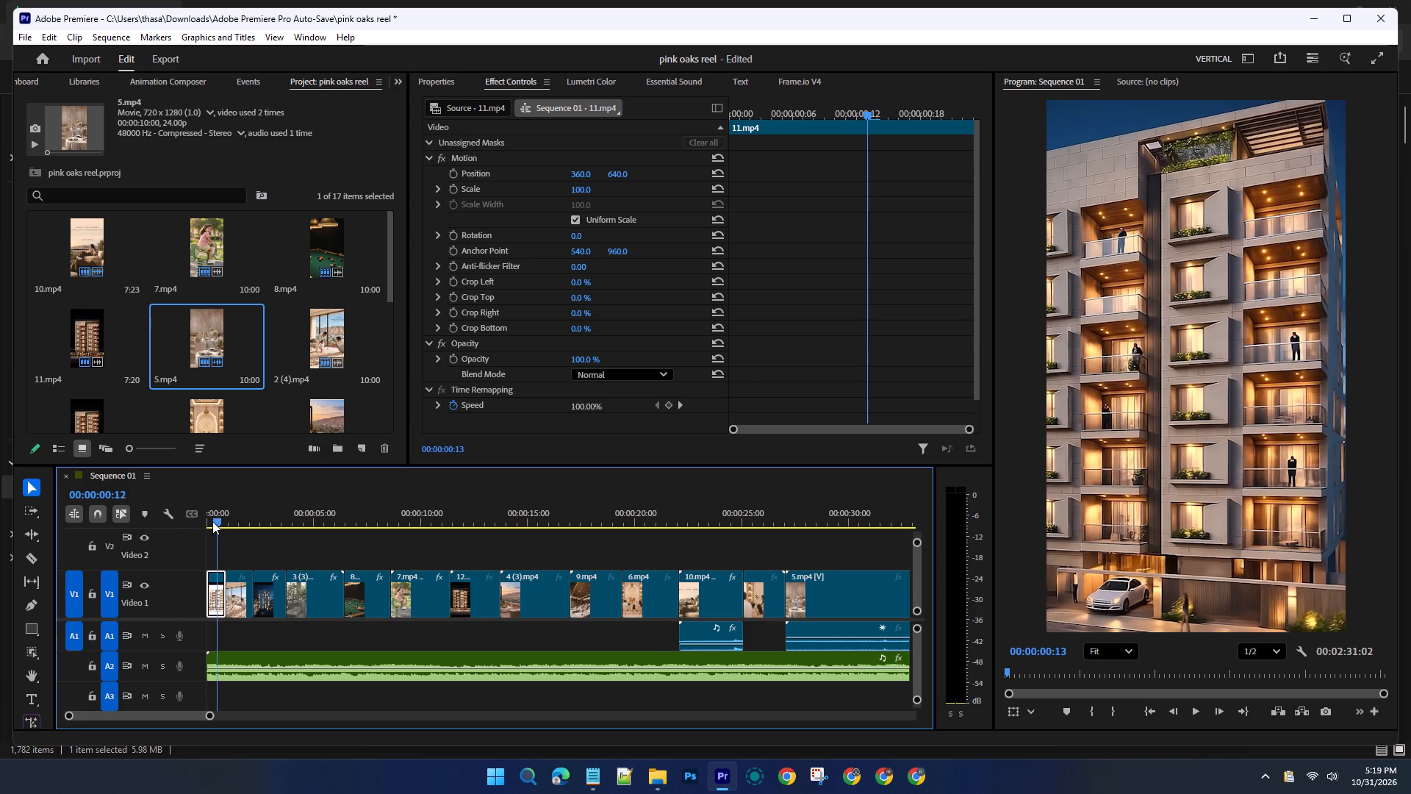
left_click_drag(212, 521, 179, 520)
key("space")
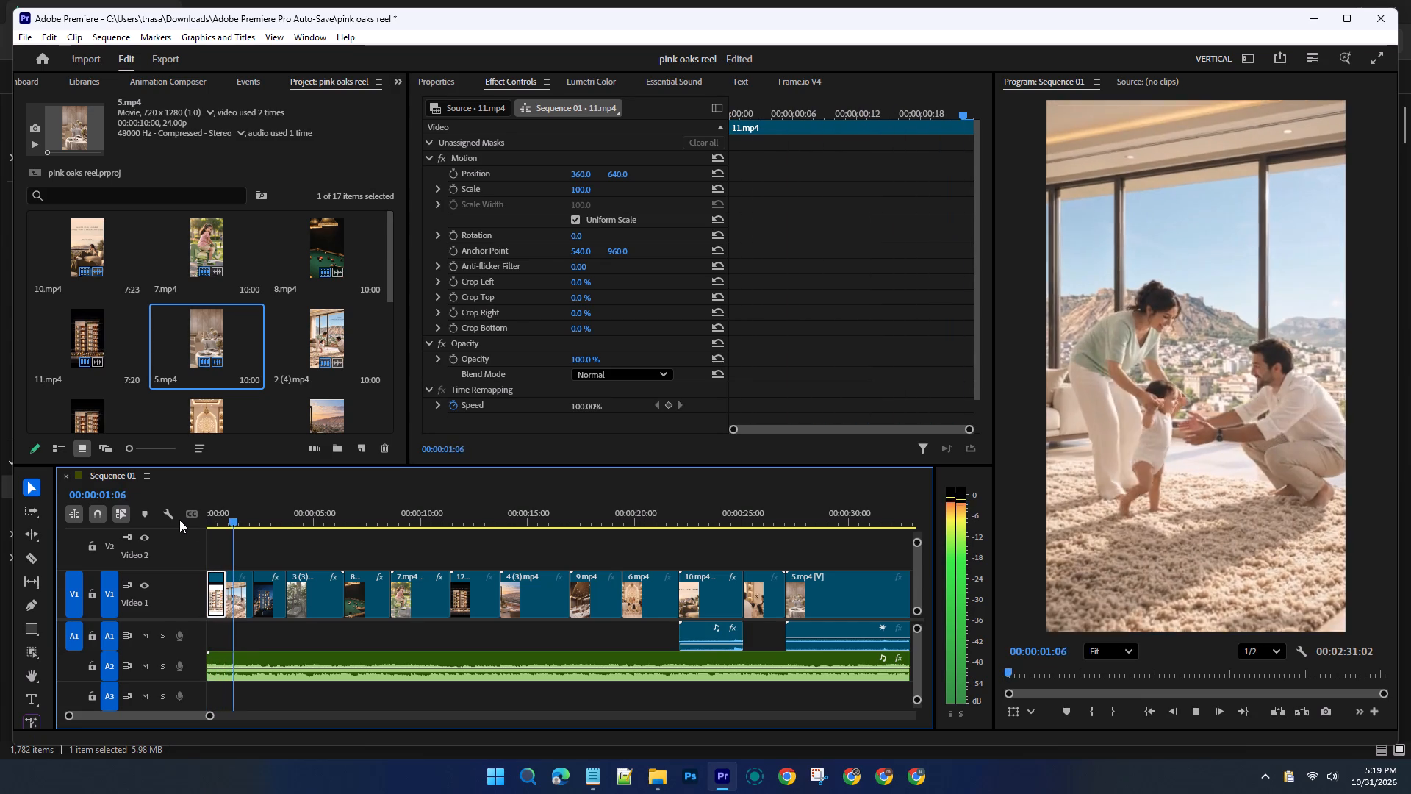
key("space")
left_click_drag(242, 525, 193, 525)
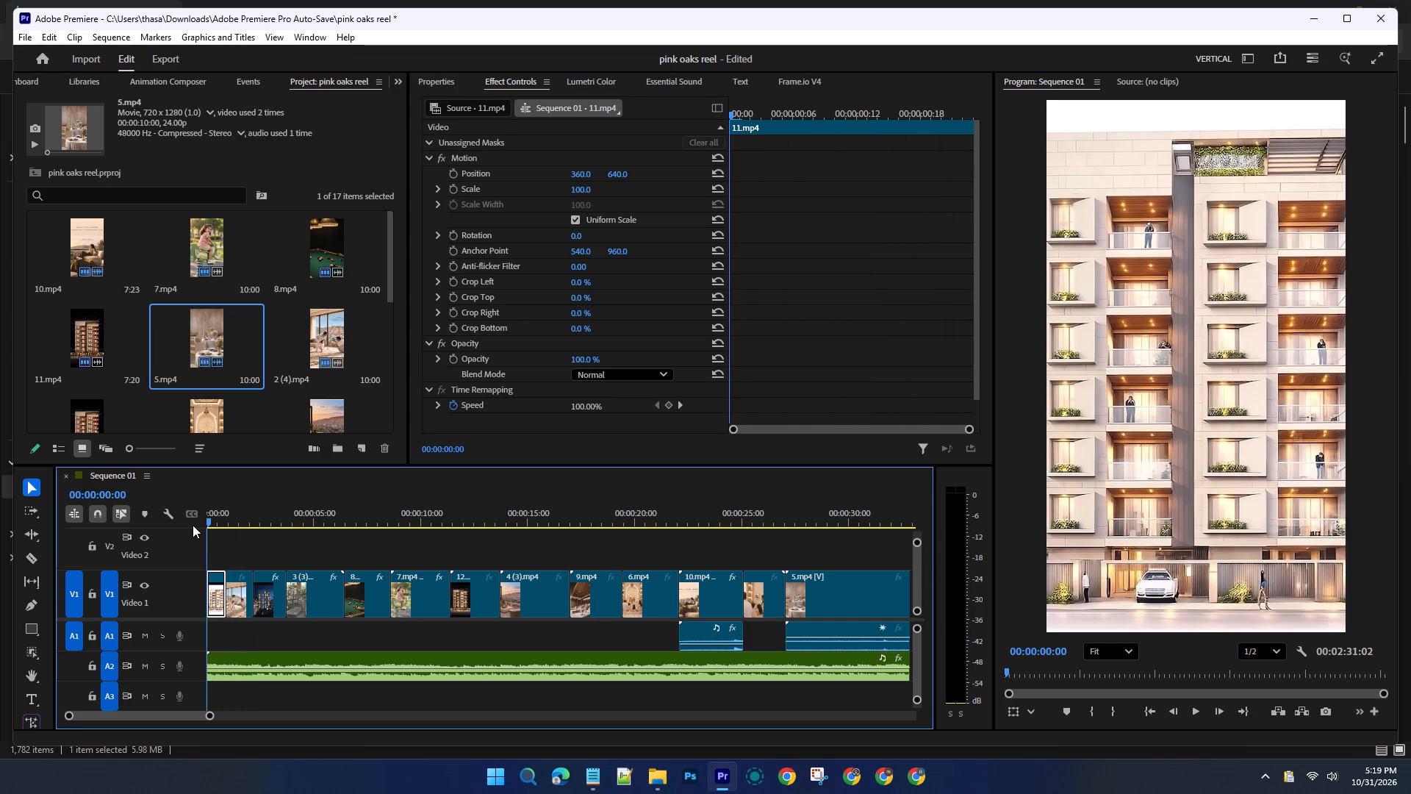
Save the pink oaks reel project.
key("ctrl+s")
key("ctrl+s")
Play the whole reel from 00:00:00:00 through the closing 5.mp4 clip and review the cuts against the music.
key("space")
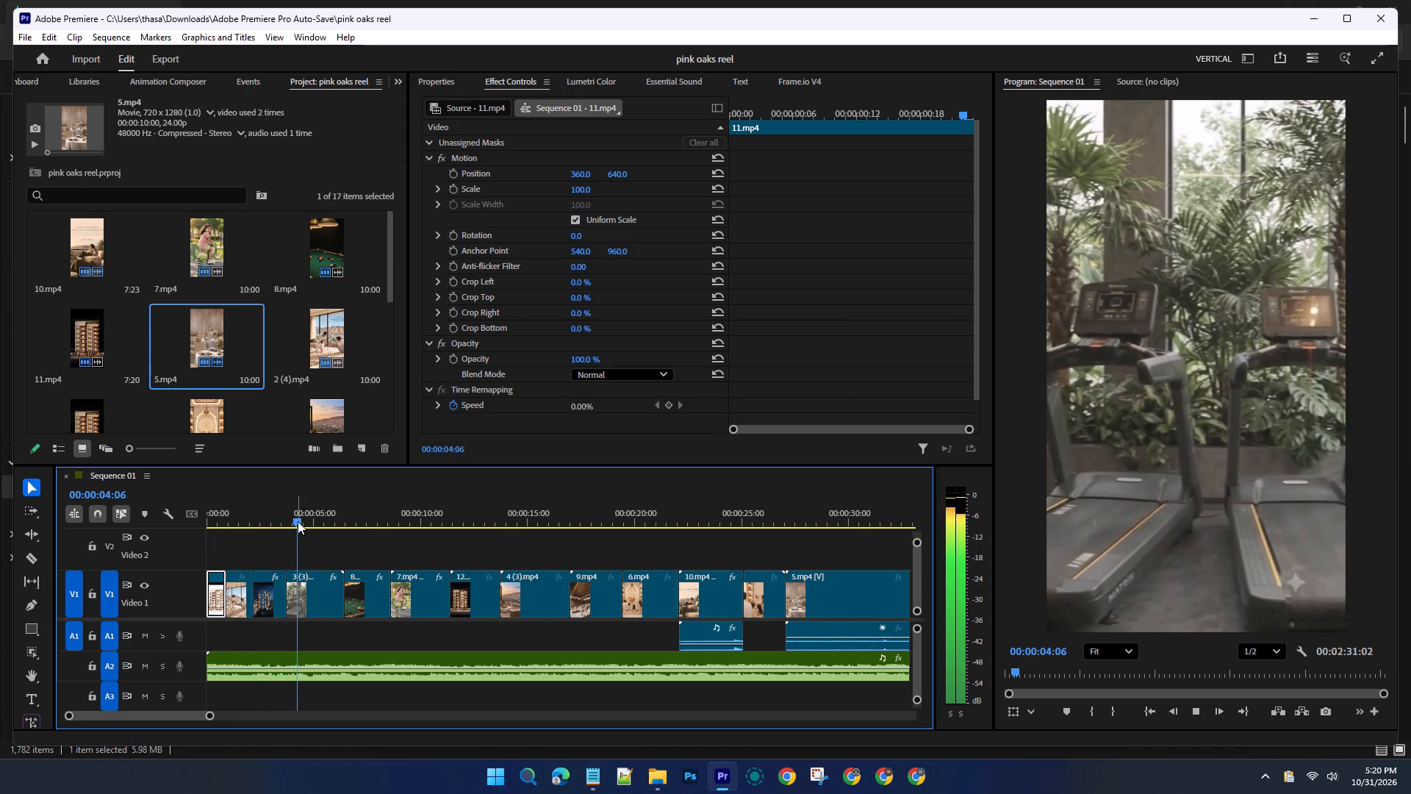
left_click_drag(298, 521, 167, 533)
key("space")
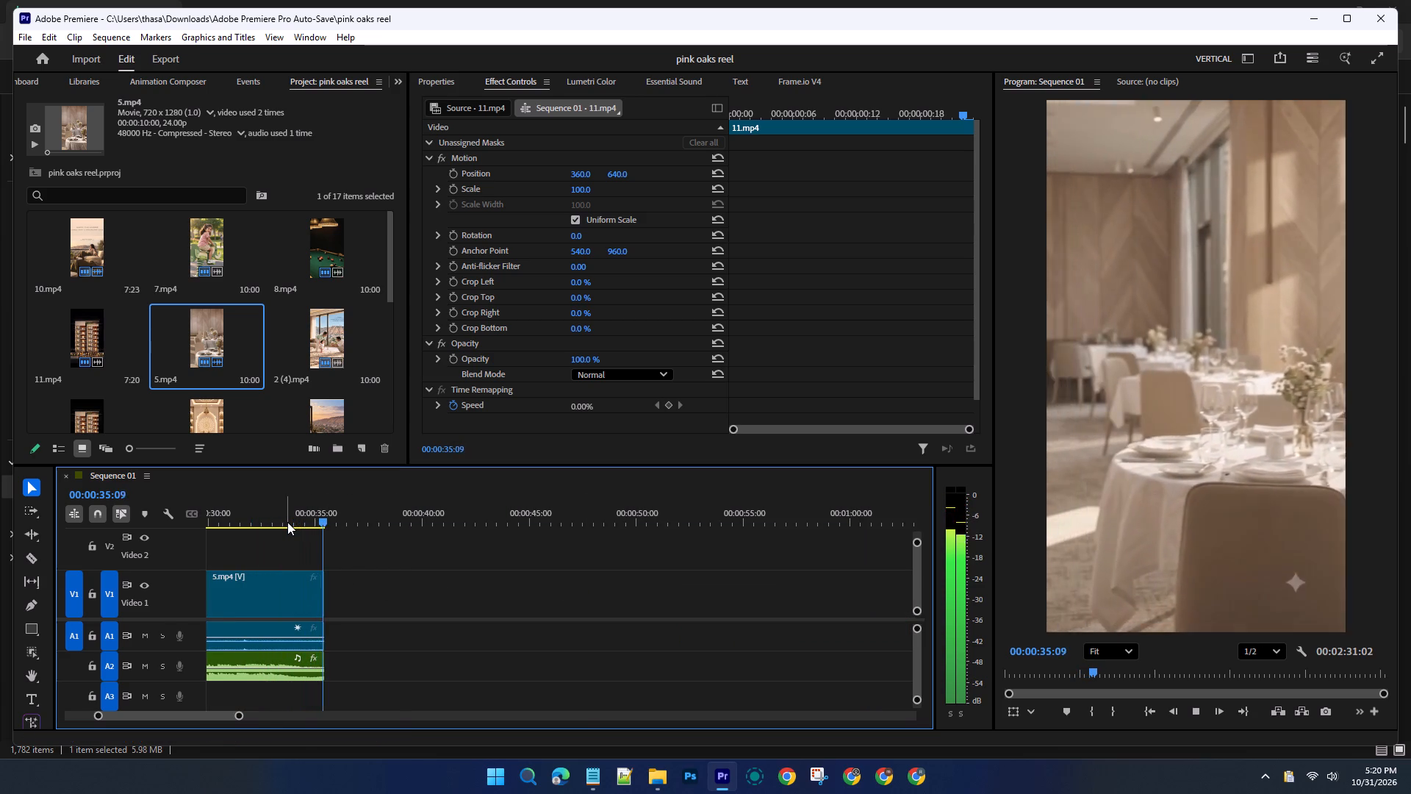
left_click_drag(352, 522, 97, 567)
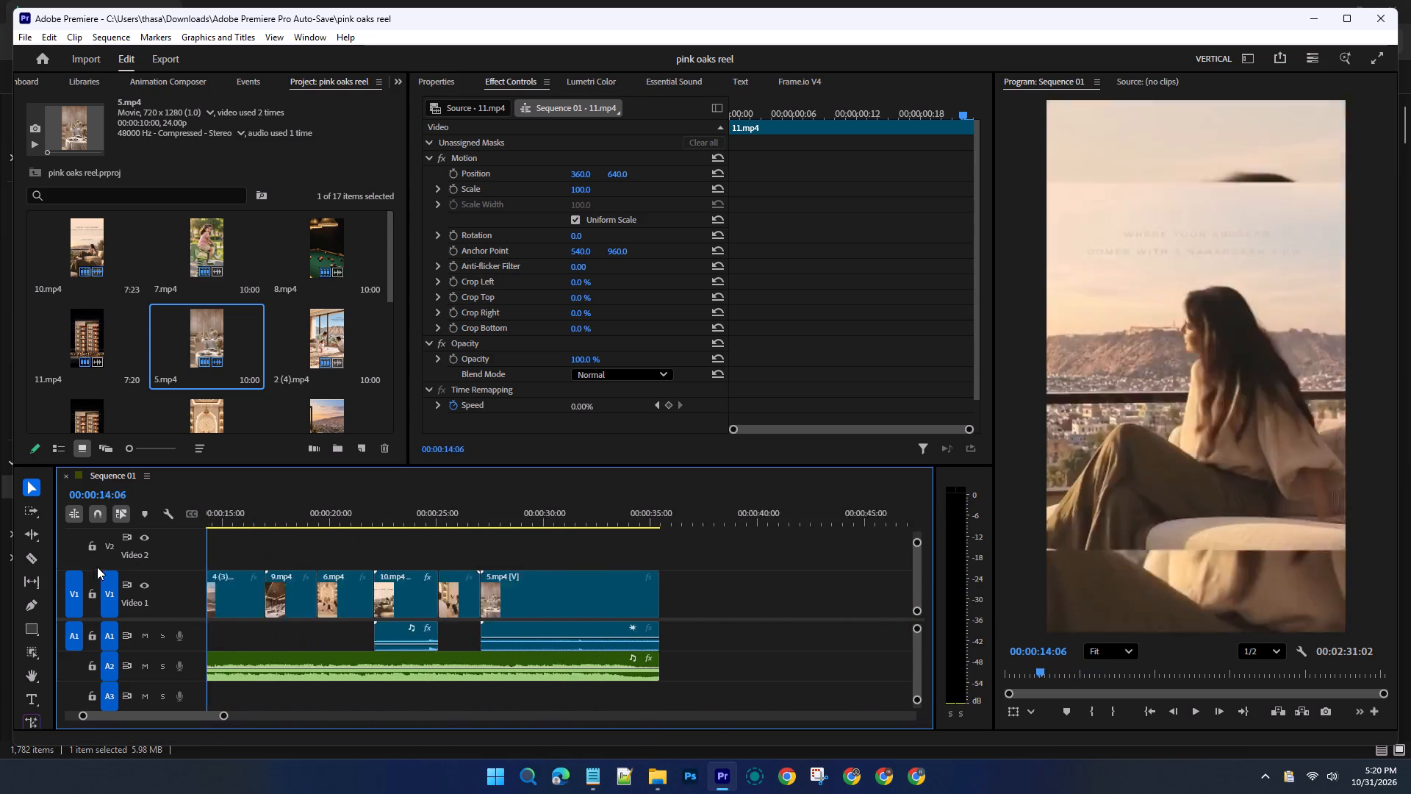
left_click_drag(97, 567, 57, 573)
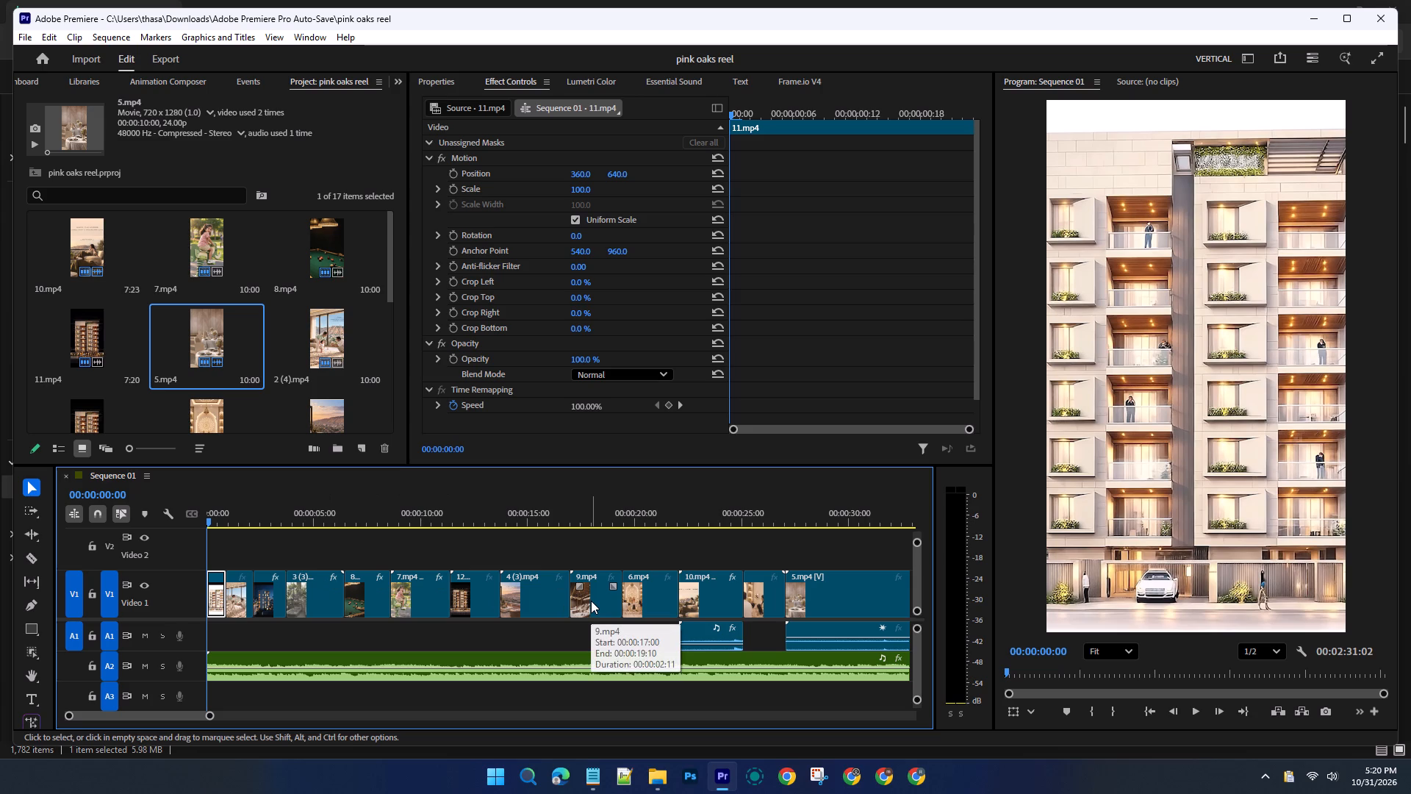
Replay about the first ten seconds of the reel, check the clip changes against the music, and return to 00:00:00:00.
key("space")
key("space")
key("space")
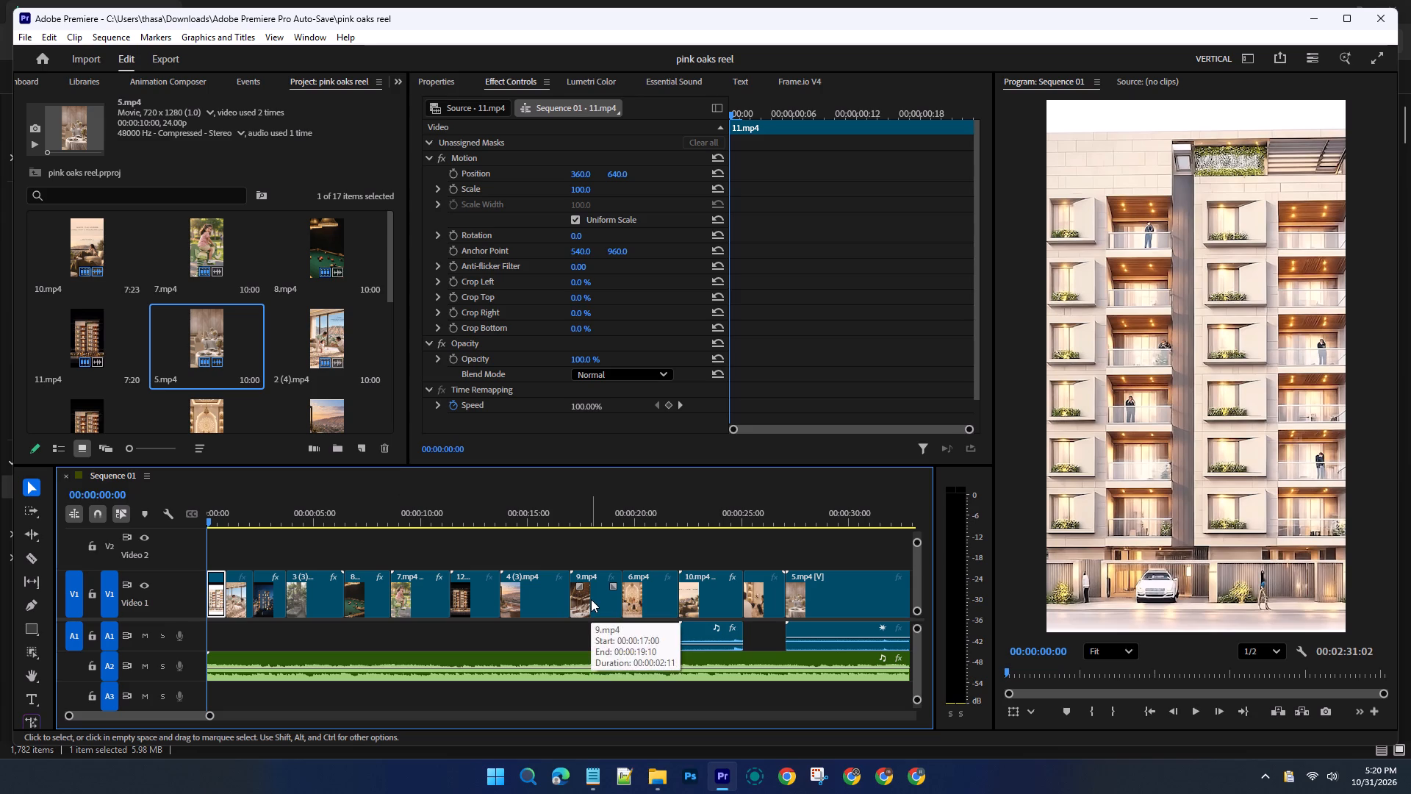
key("space")
key("space")
key("space")
key("space")
key("space")
key("space")
key("space")
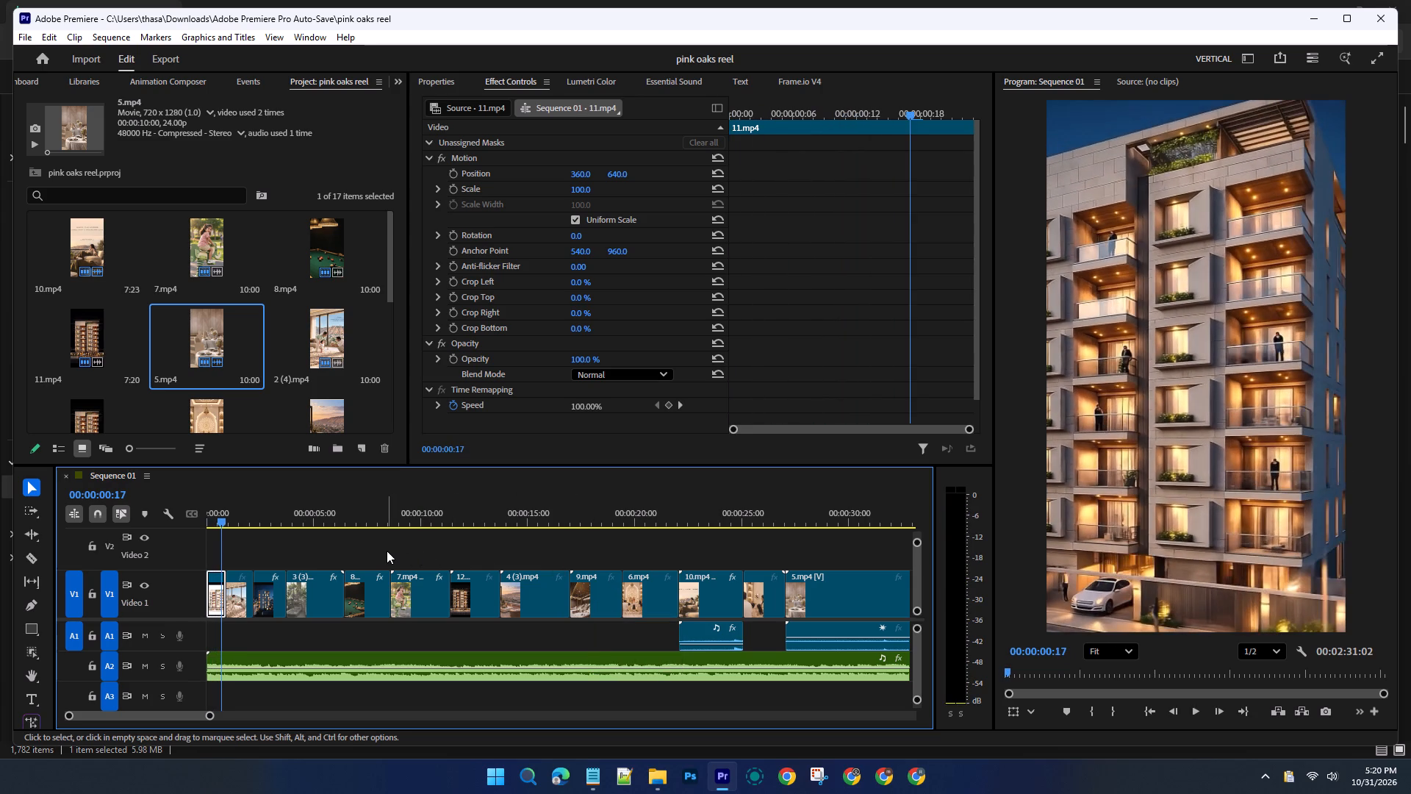
key("space")
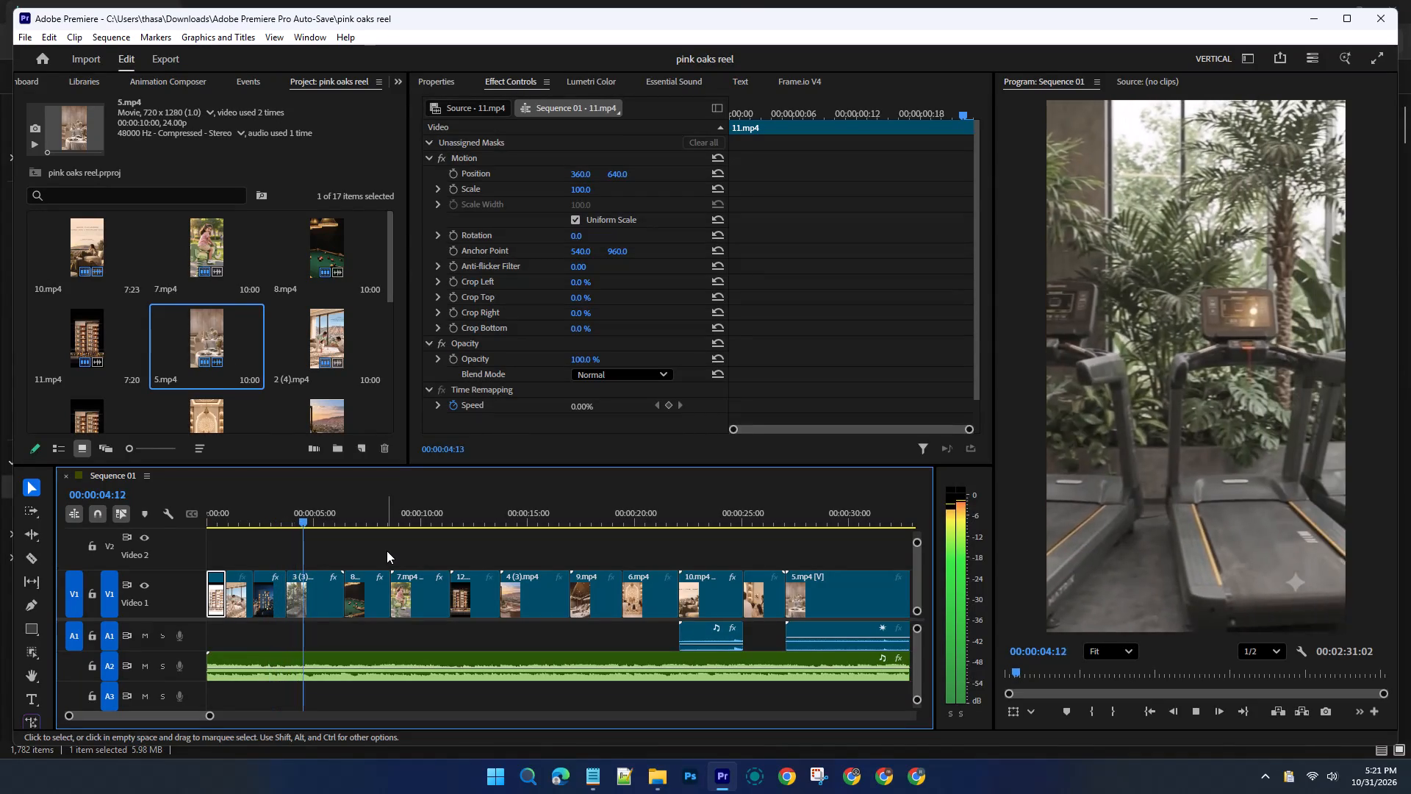
key("space")
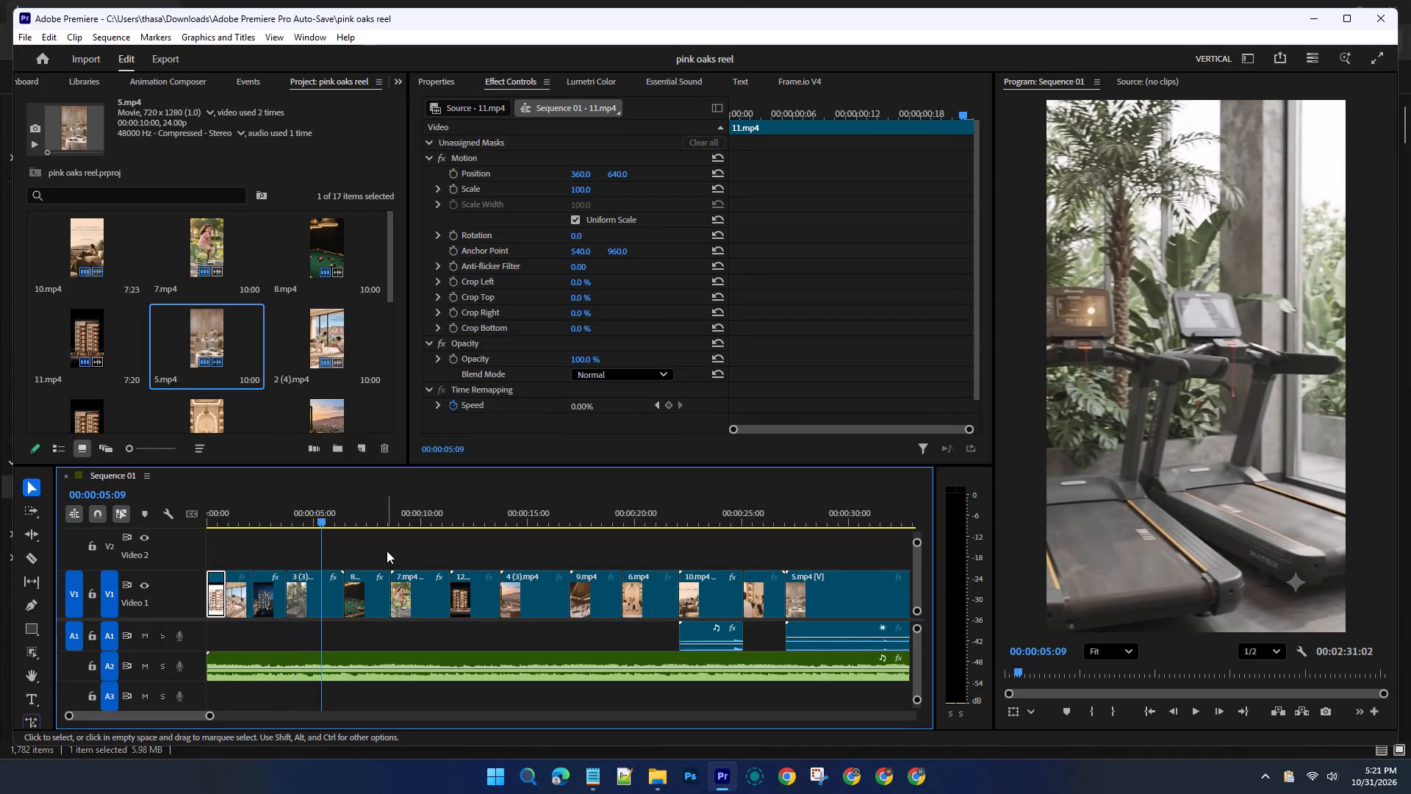
key("space")
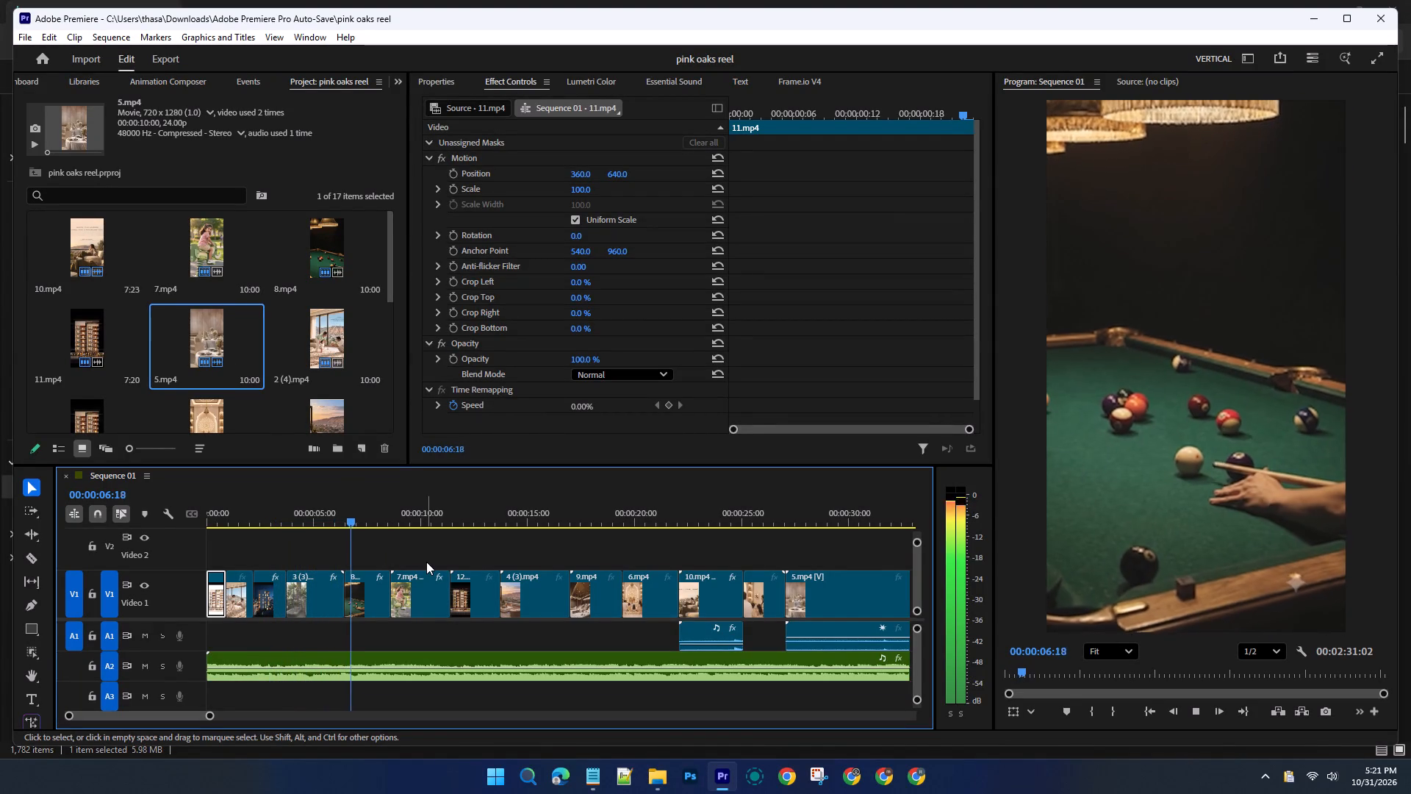
key("space")
key("space")
key("space")
key("space")
key("space")
key("space")
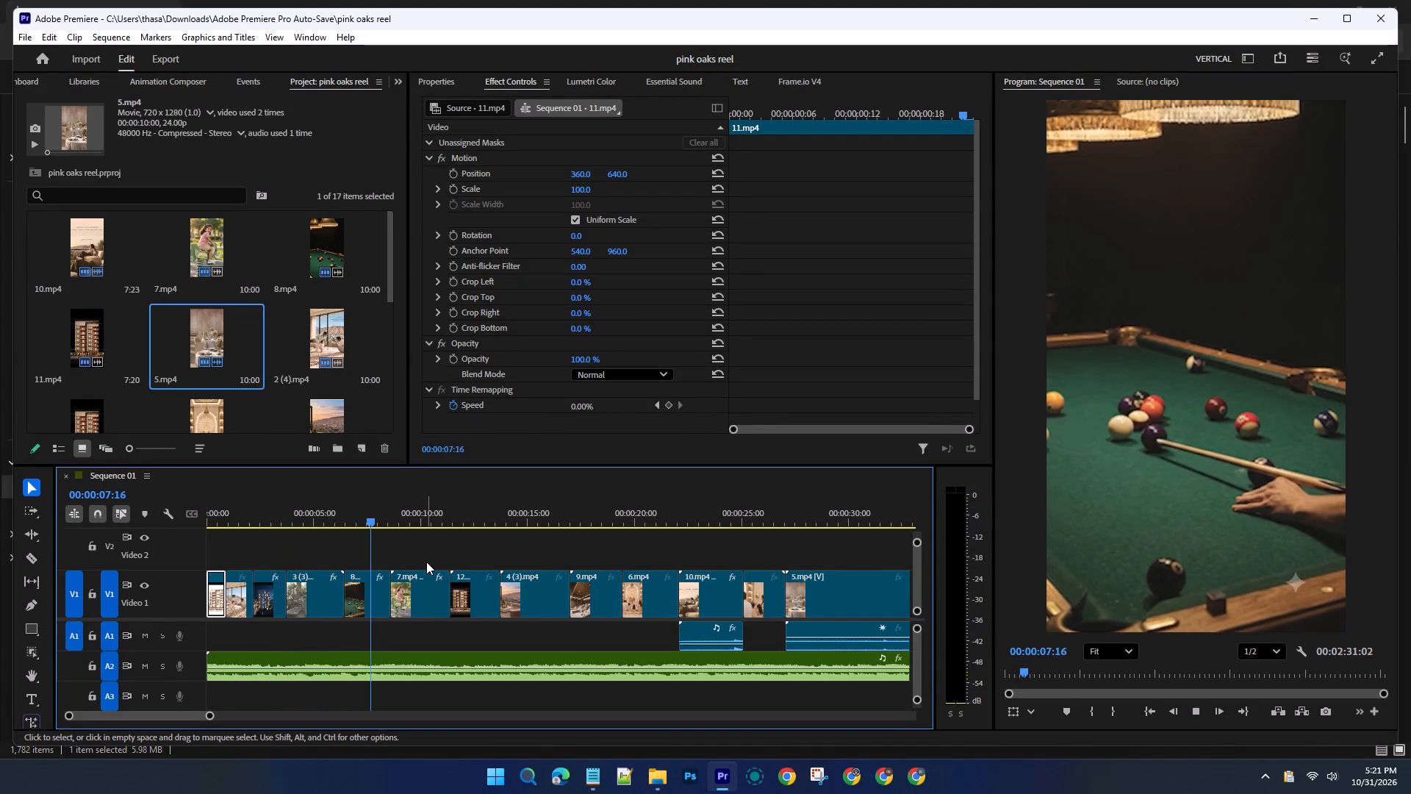
key("space")
key("space")
key("space")
key("space")
key("space")
key("space")
key("space")
key("space")
key("space")
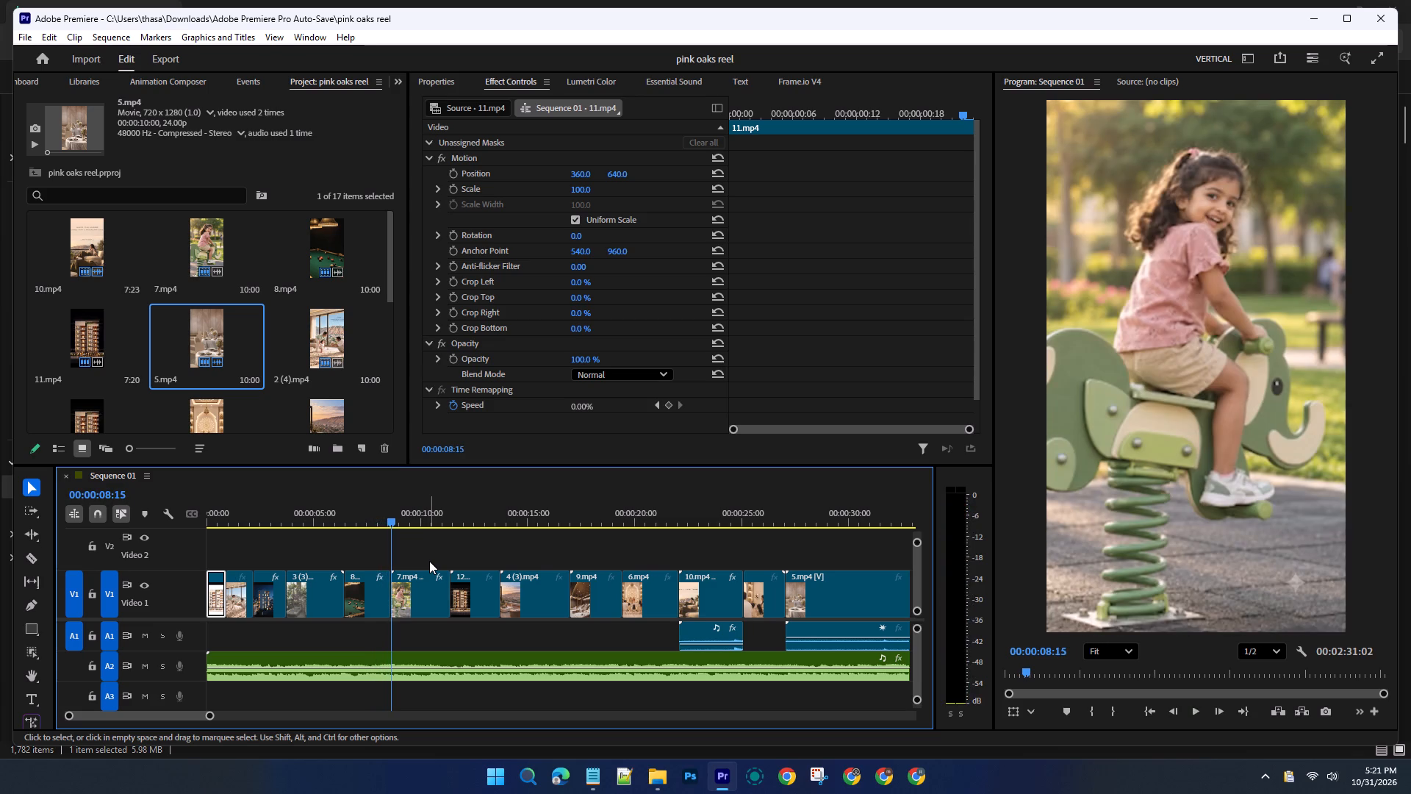
key("space")
key("space")
key("space")
key("space")
key("space")
key("space")
key("space")
key("space")
key("space")
key("space")
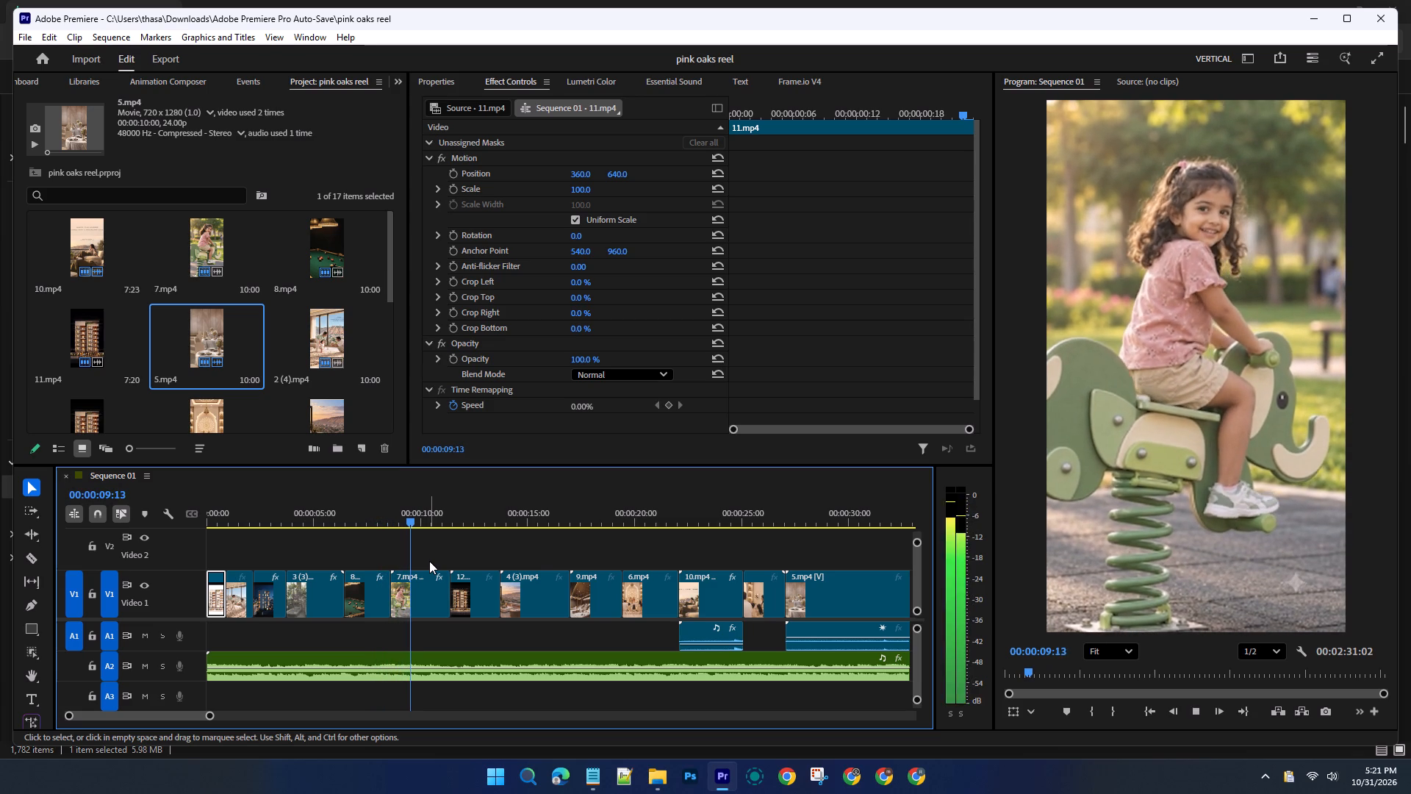
key("space")
key("space")
key("space")
key("space")
left_click_drag(420, 522, 413, 522)
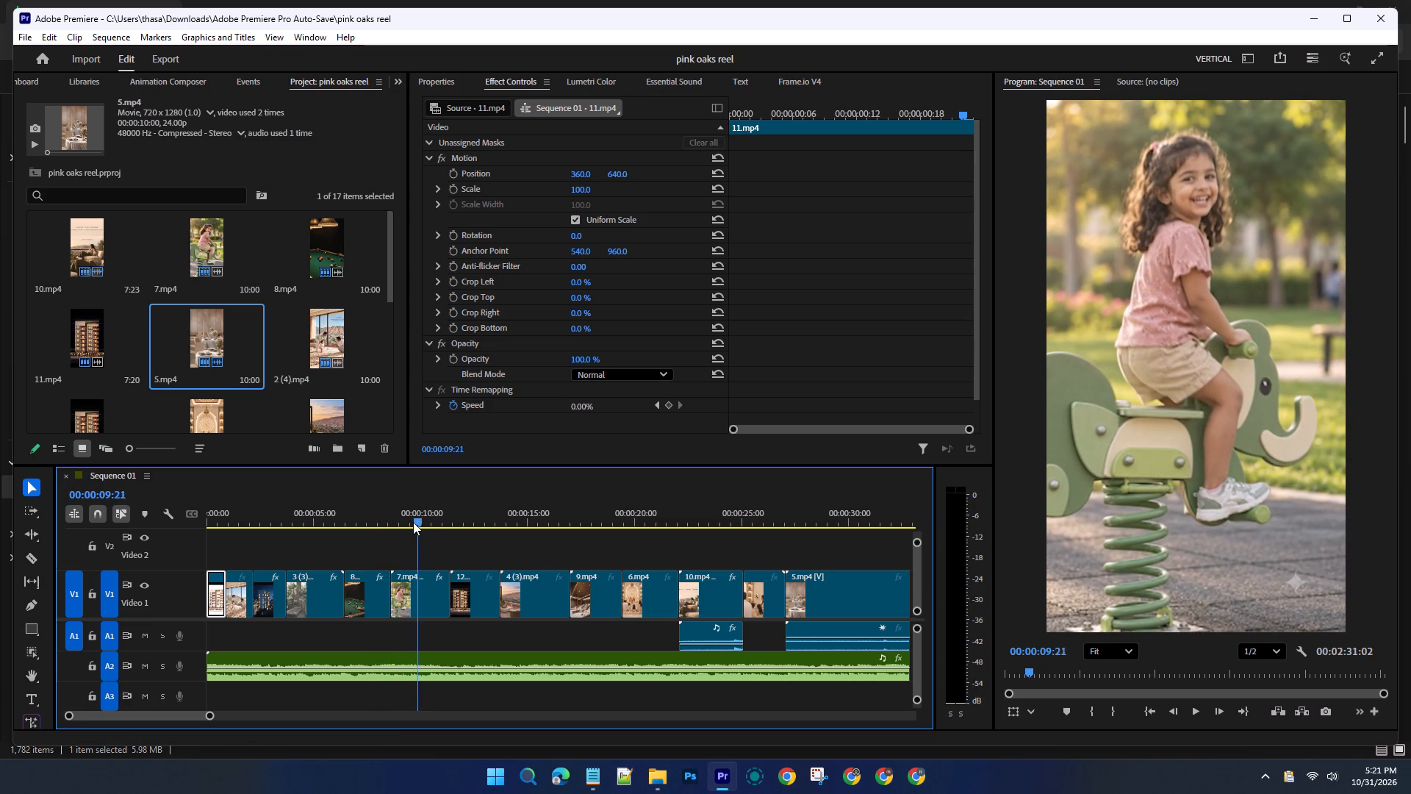
left_click_drag(413, 522, 165, 560)
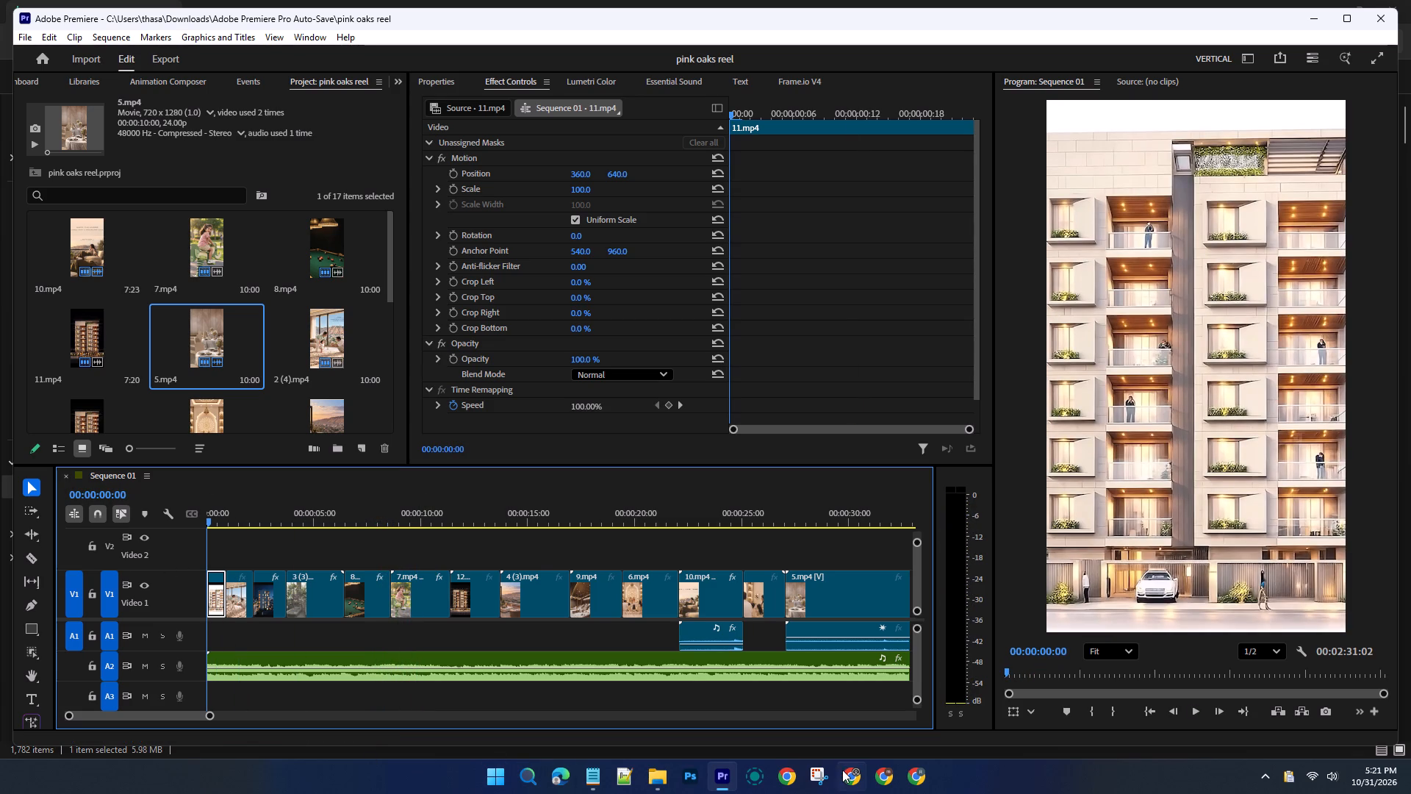
left_click(904, 775)
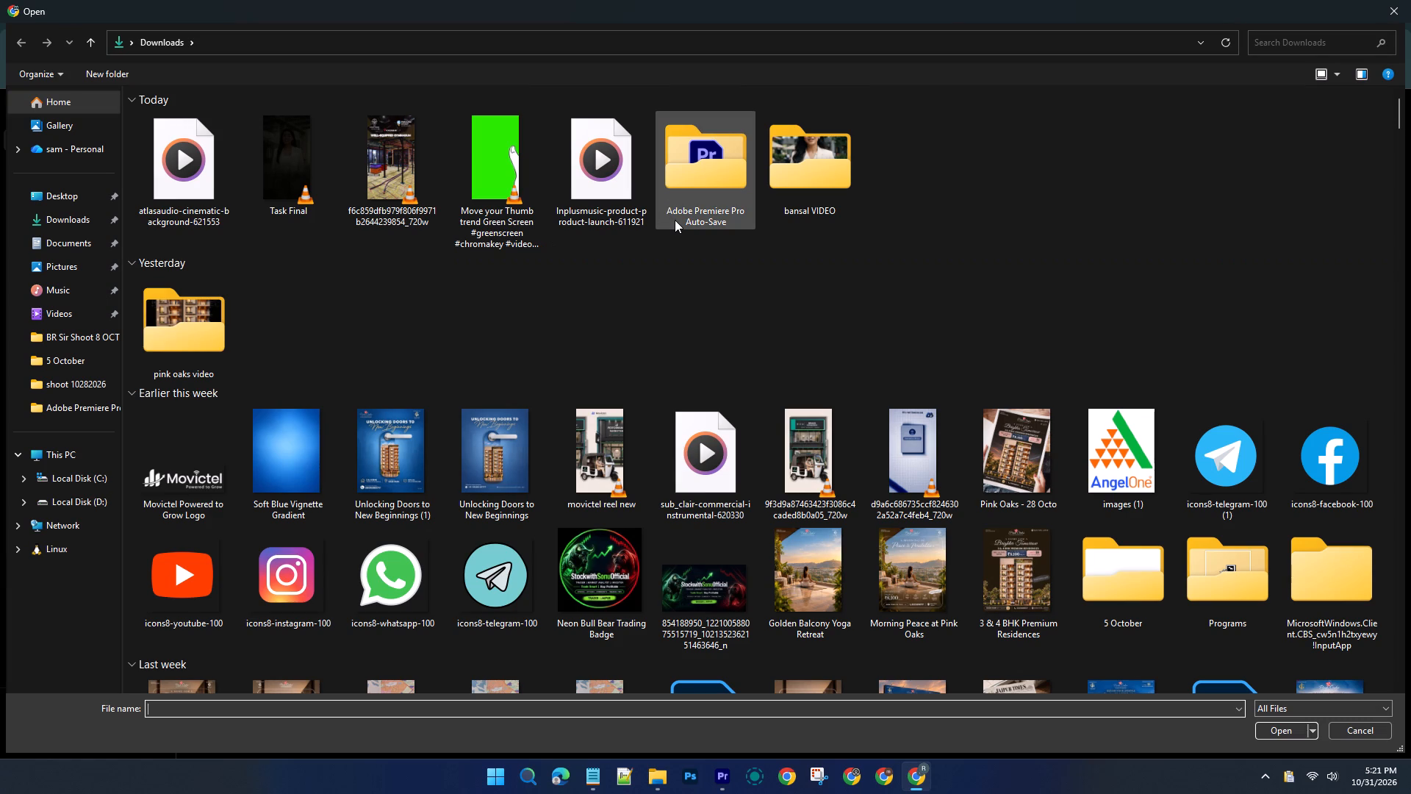
scroll(857, 390, "down", 1)
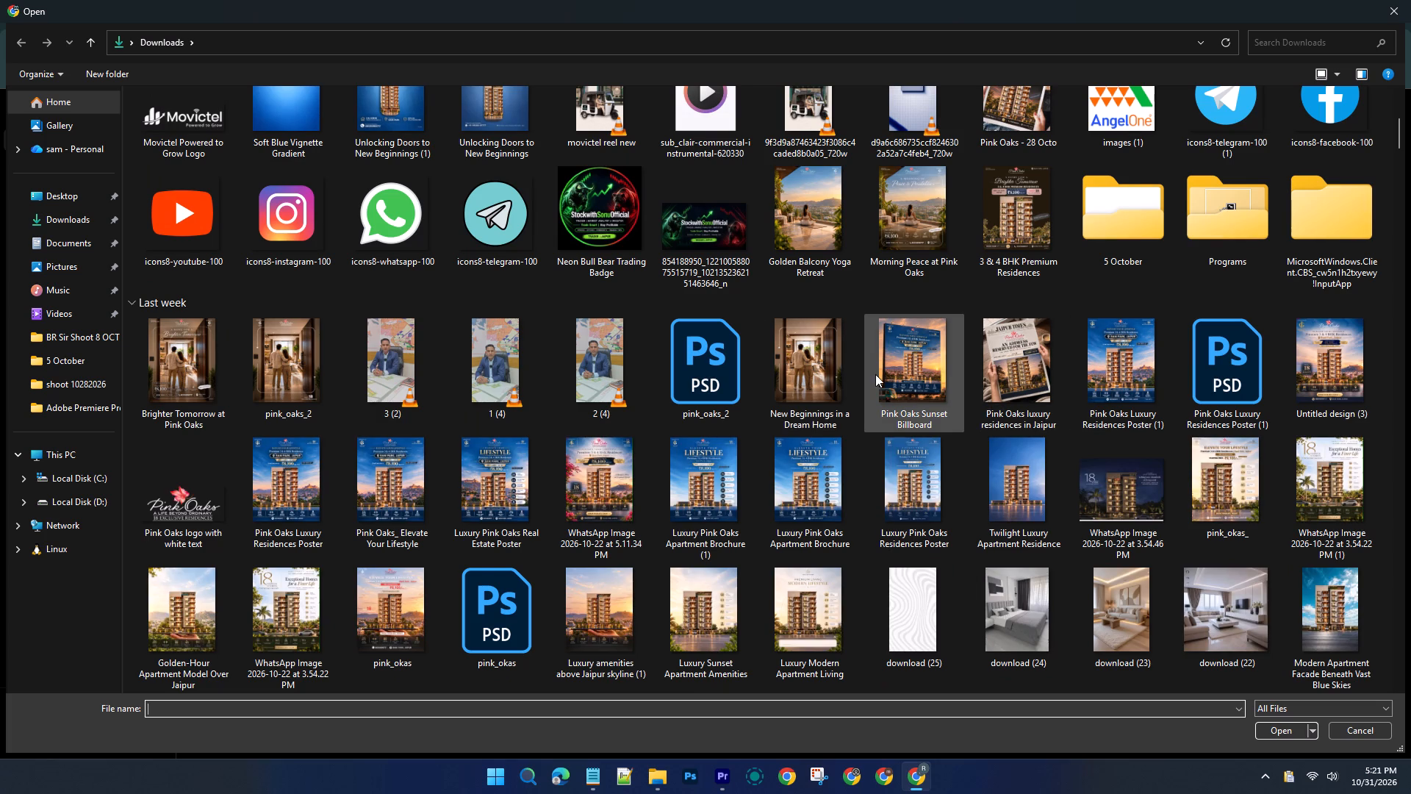
scroll(875, 376, "down", 1)
scroll(875, 376, "up", 1)
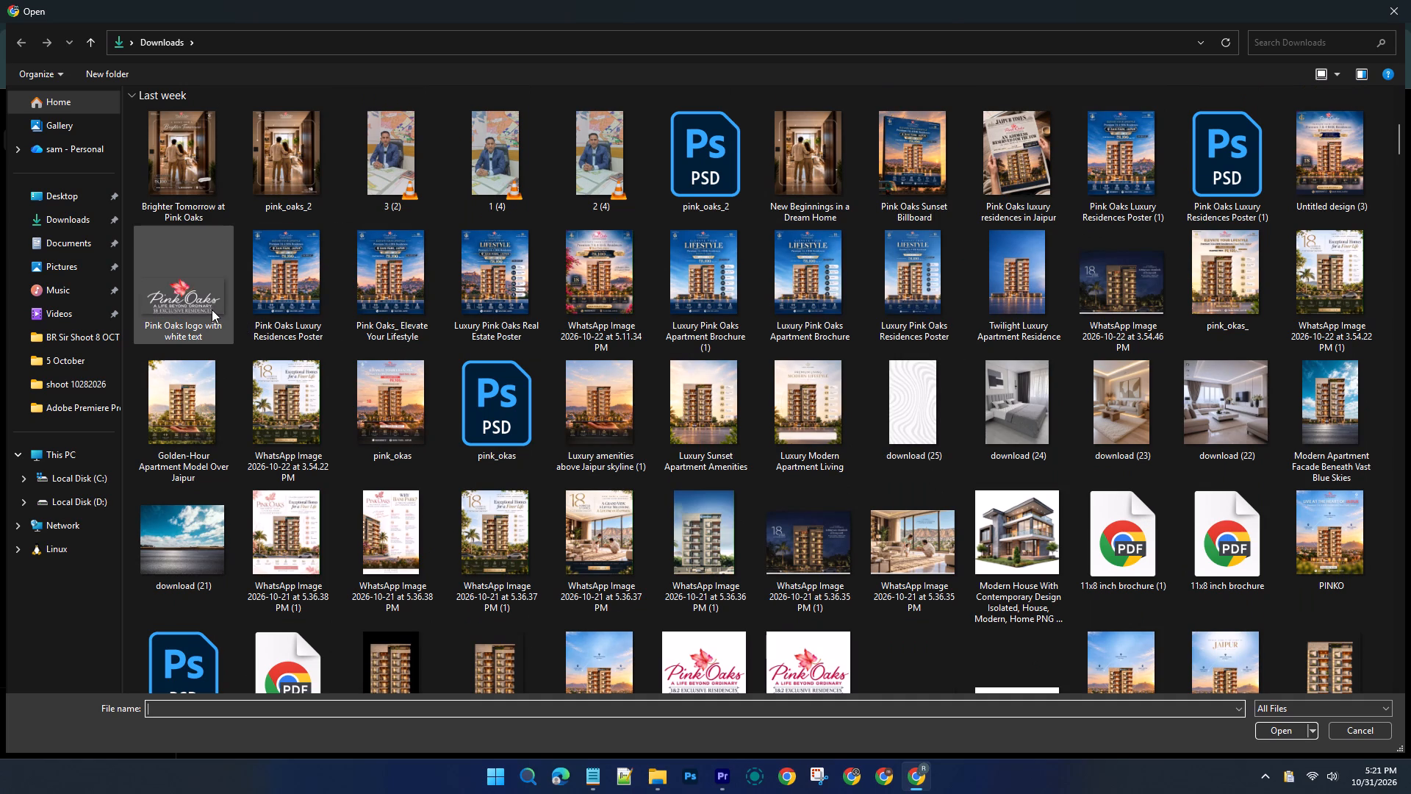
scroll(674, 403, "up", 2)
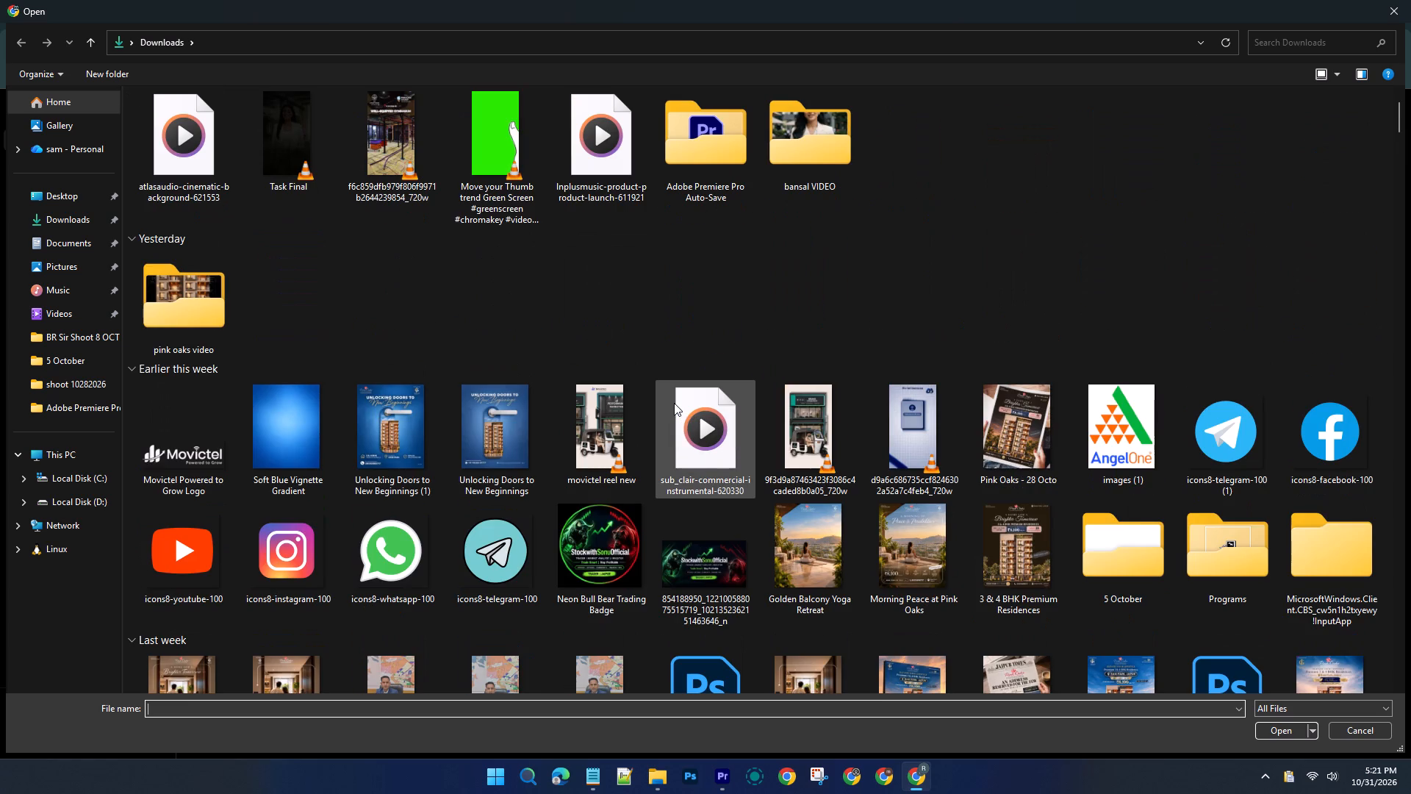
scroll(674, 403, "down", 1)
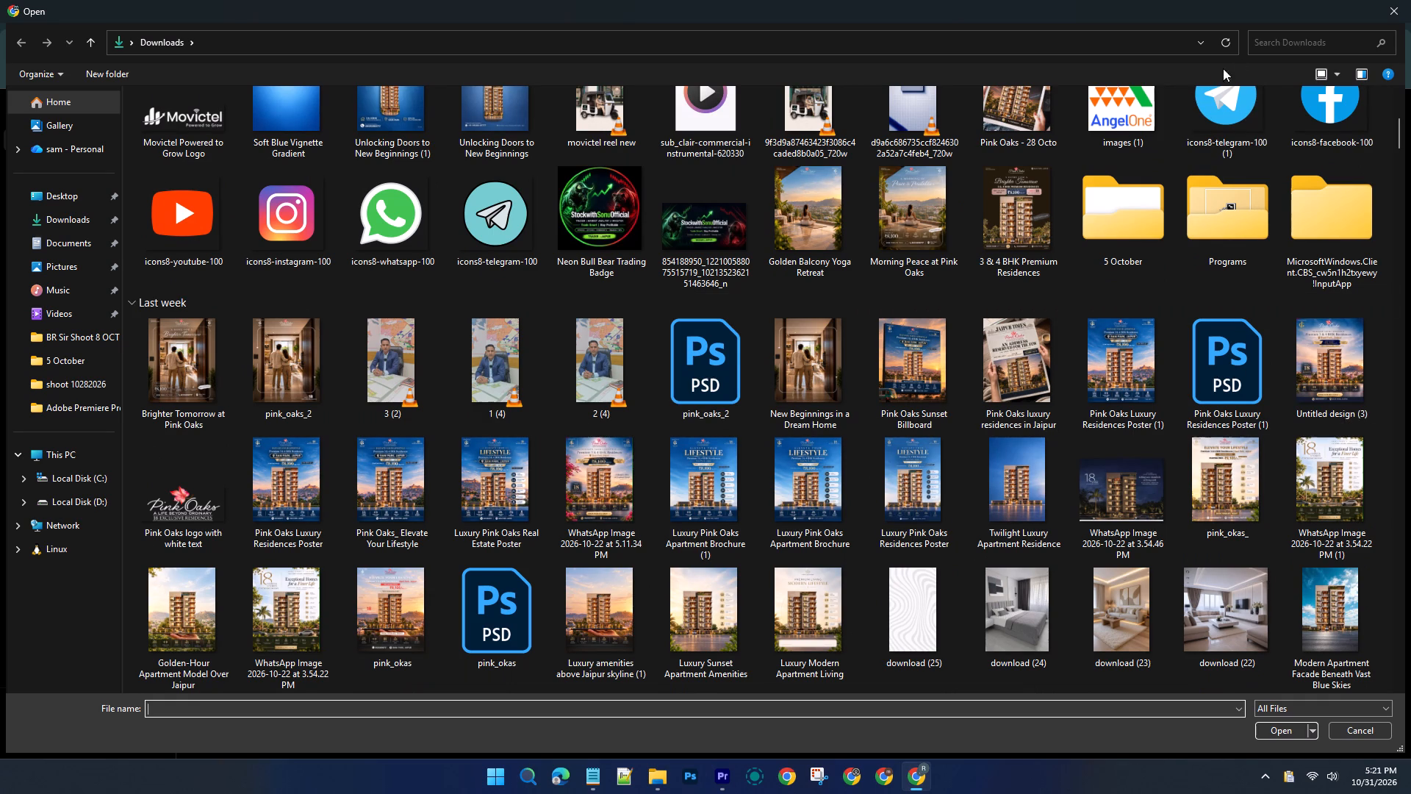
Search the Downloads folder for PINK, examine the matching files, and clear the search.
left_click(1252, 44)
type("PIBN")
key("BackSpace")
key("BackSpace")
key("BackSpace")
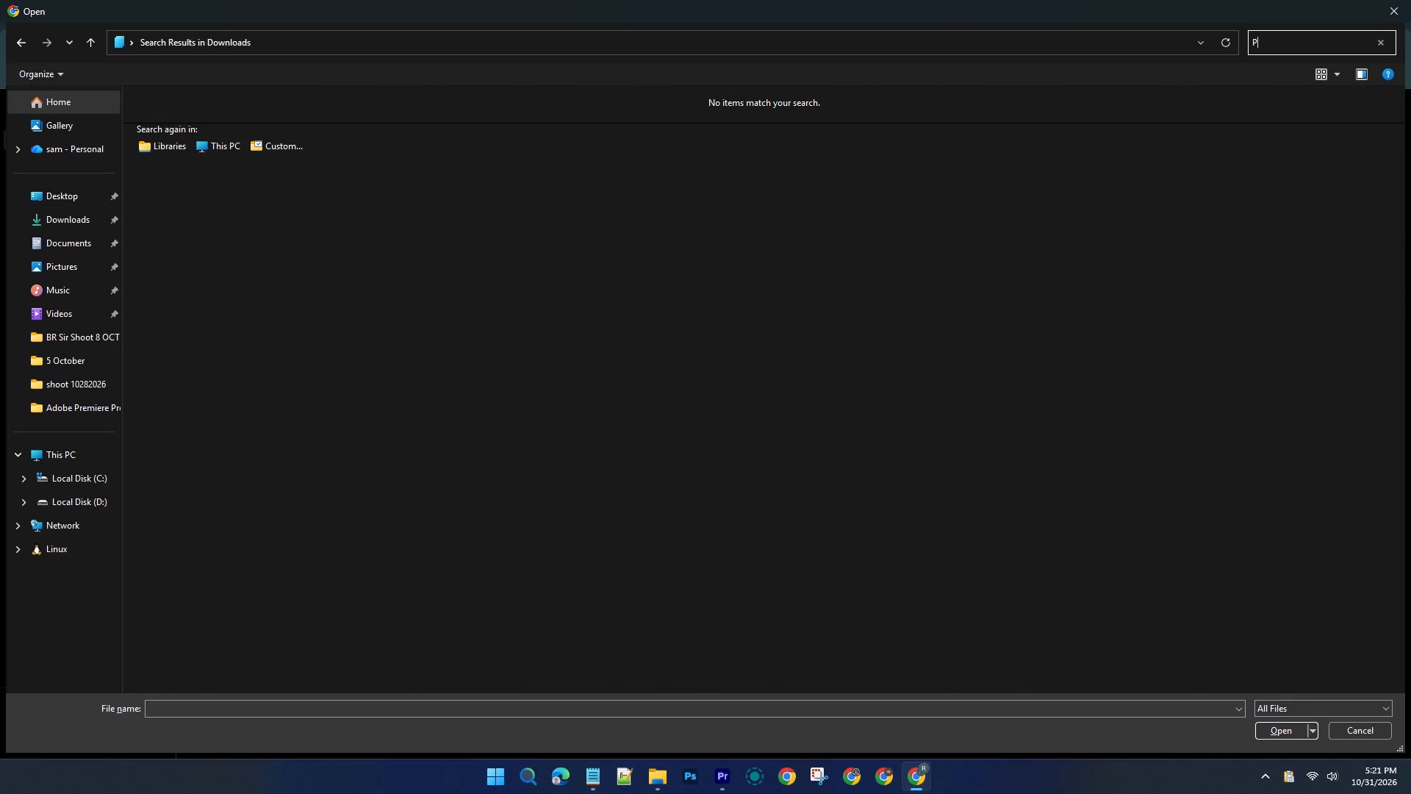
key("BackSpace")
type("PINK")
key("space")
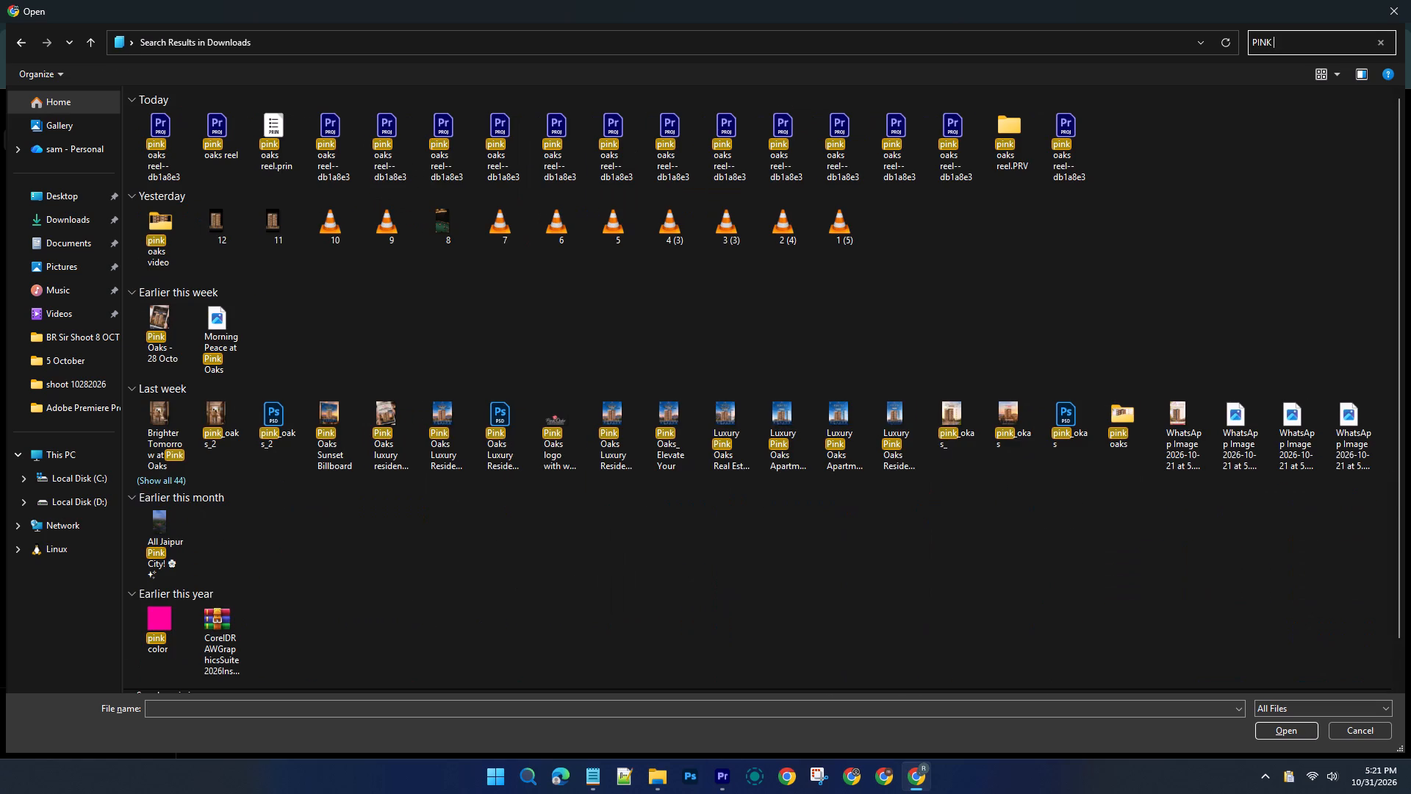
key("BackSpace")
key("BackSpace")
key("BackSpace")
key("BackSpace")
key("BackSpace")
key("BackSpace")
key("BackSpace")
key("BackSpace")
key("BackSpace")
key("BackSpace")
key("BackSpace")
key("BackSpace")
key("BackSpace")
key("BackSpace")
key("BackSpace")
key("BackSpace")
key("BackSpace")
key("BackSpace")
key("BackSpace")
key("BackSpace")
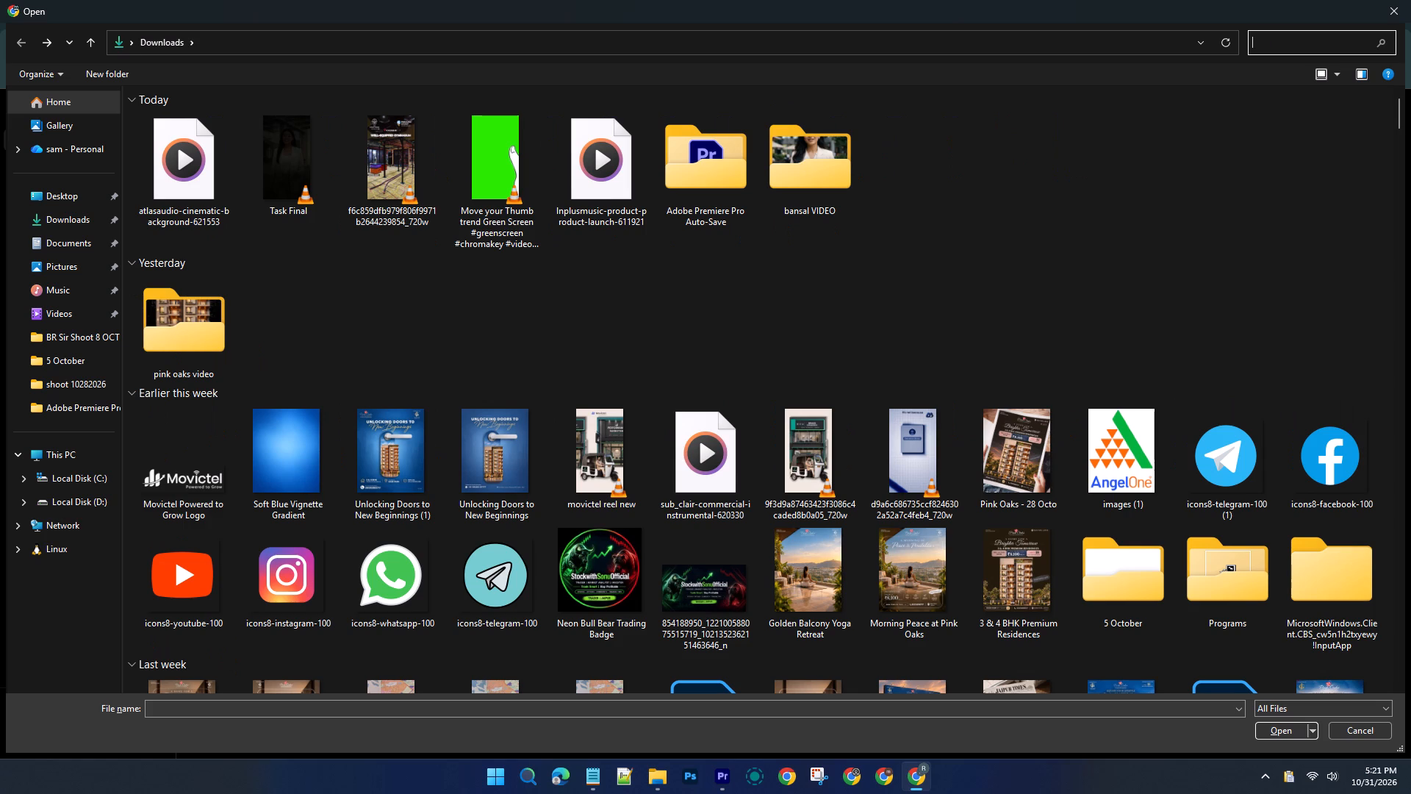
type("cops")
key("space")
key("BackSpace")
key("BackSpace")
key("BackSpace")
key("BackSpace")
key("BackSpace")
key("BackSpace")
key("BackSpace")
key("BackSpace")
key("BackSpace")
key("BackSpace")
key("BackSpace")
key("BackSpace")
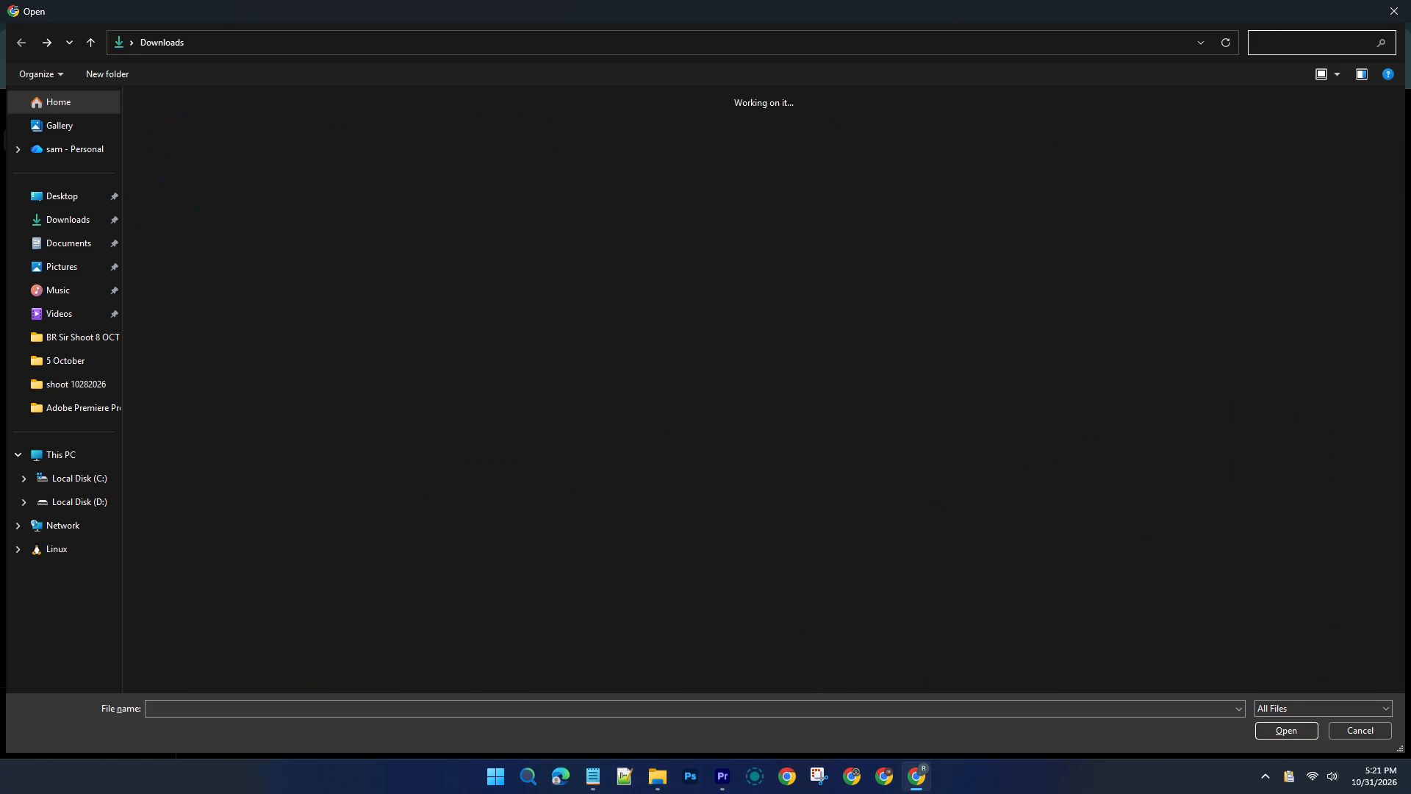
Search the Downloads folder for "pink oaks", examine the matching files, and clear the search.
type("pink oaks")
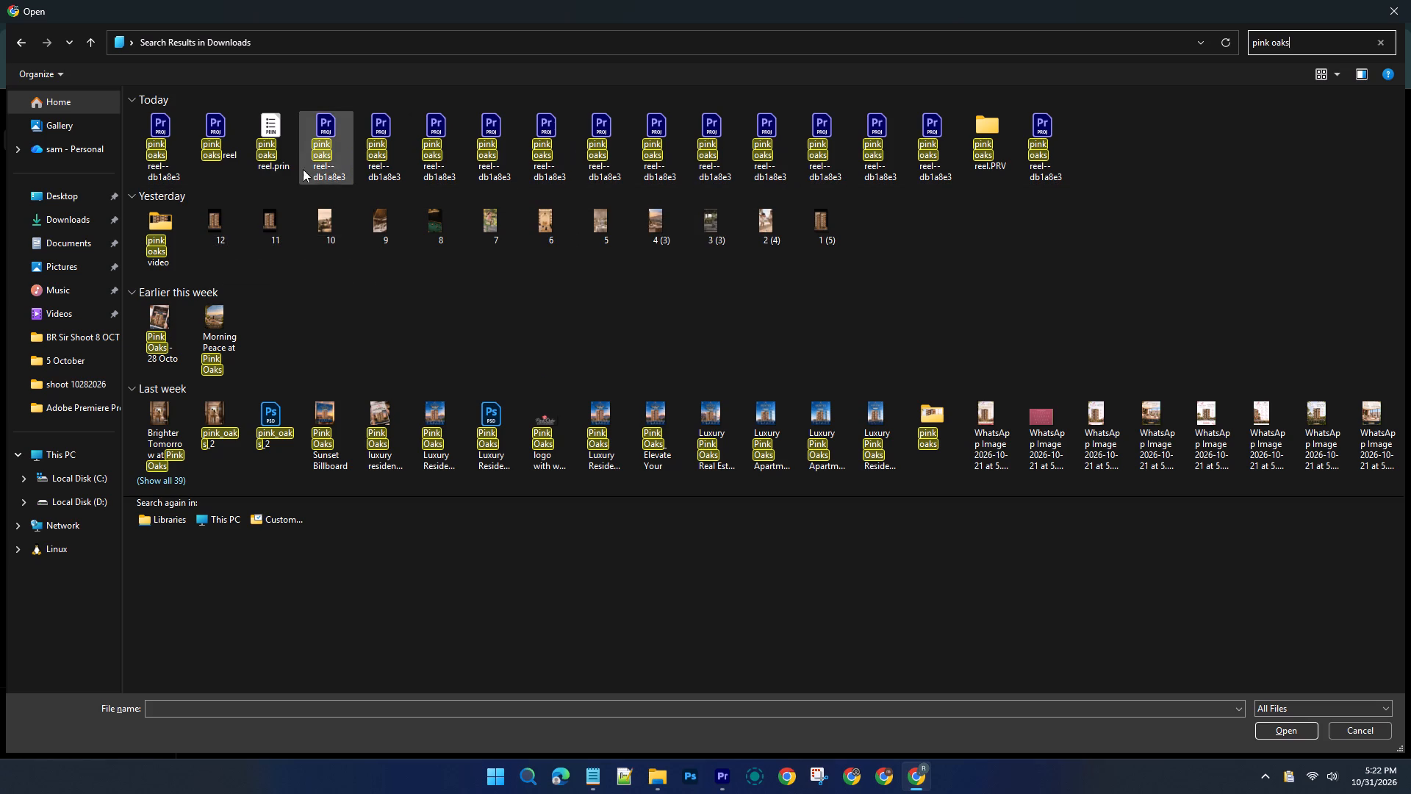
left_click_drag(1293, 36, 1268, 43)
double_click(1296, 40)
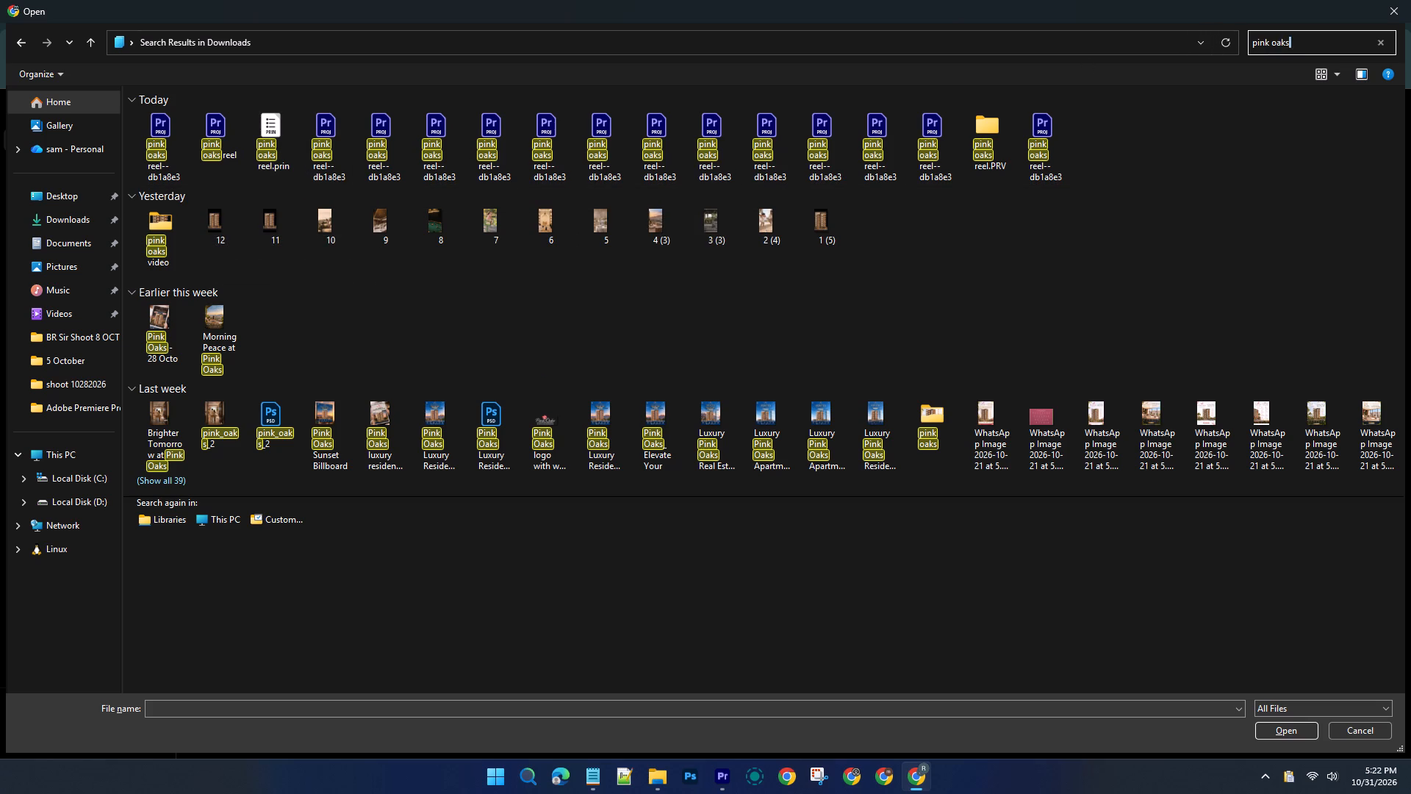
left_click_drag(1296, 39, 1238, 42)
key("BackSpace")
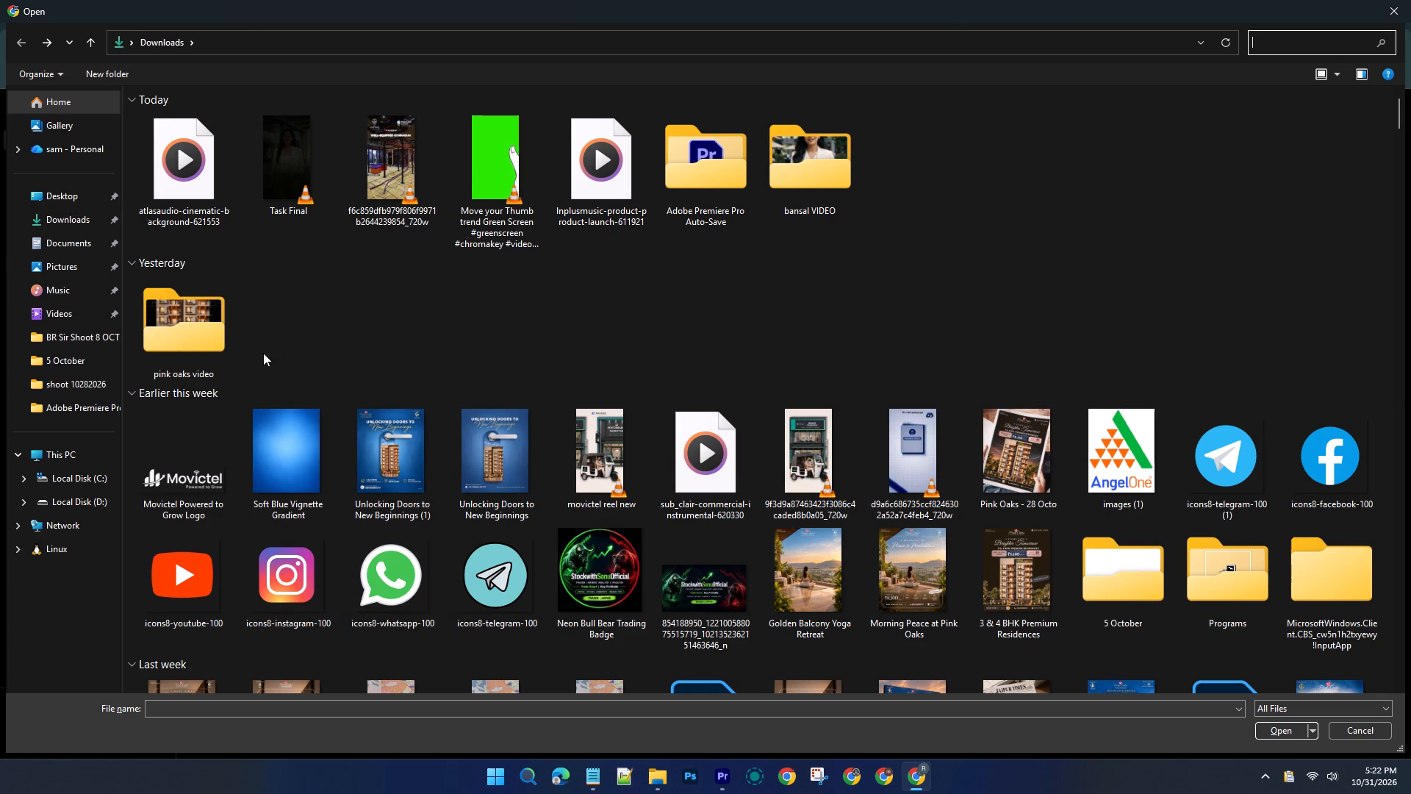
Find Pink_Oaks_Floral_Logo-removebg-preview-2 in the Downloads folder and place it at the start of Video 2 in Premiere's Sequence 01.
scroll(728, 331, "down", 2)
scroll(729, 335, "up", 1)
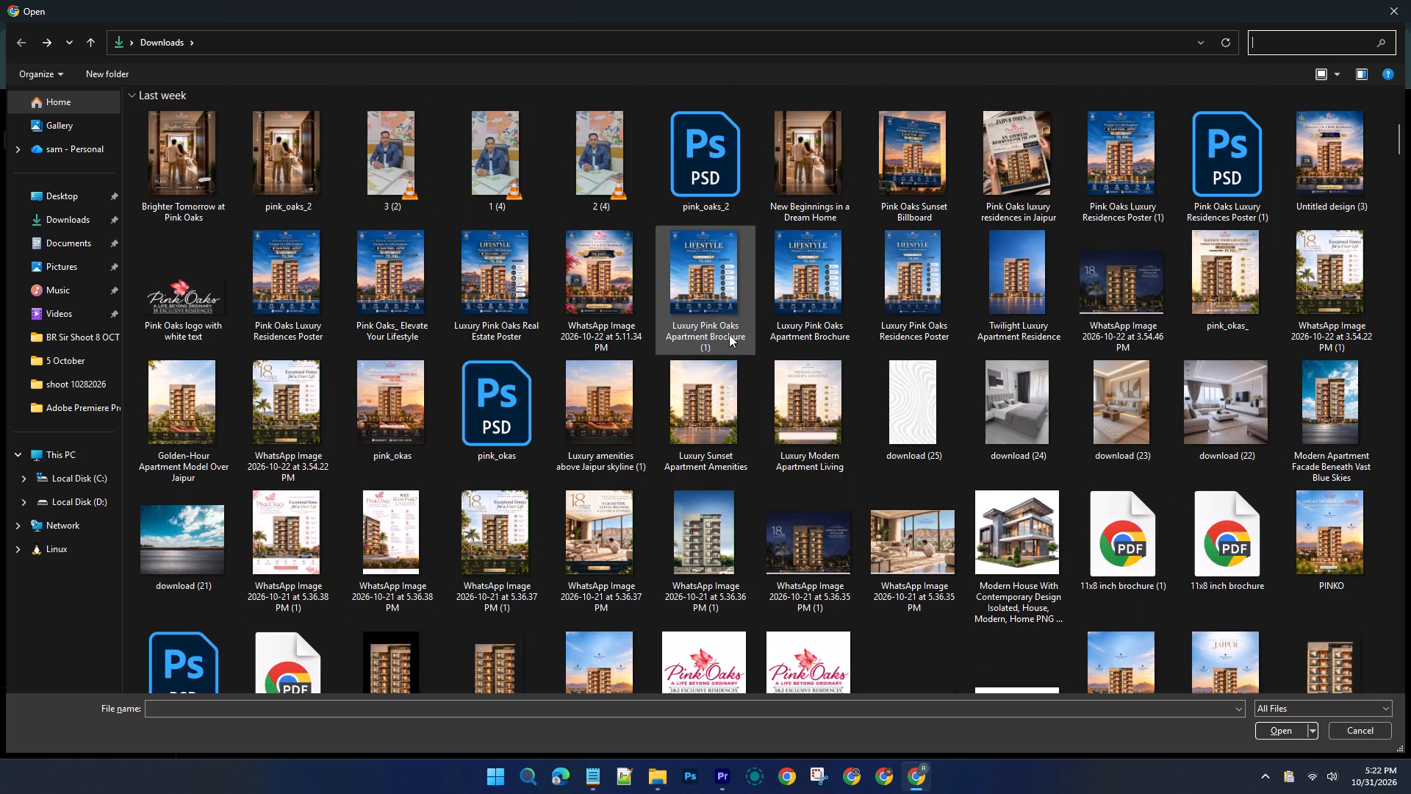
scroll(729, 335, "down", 1)
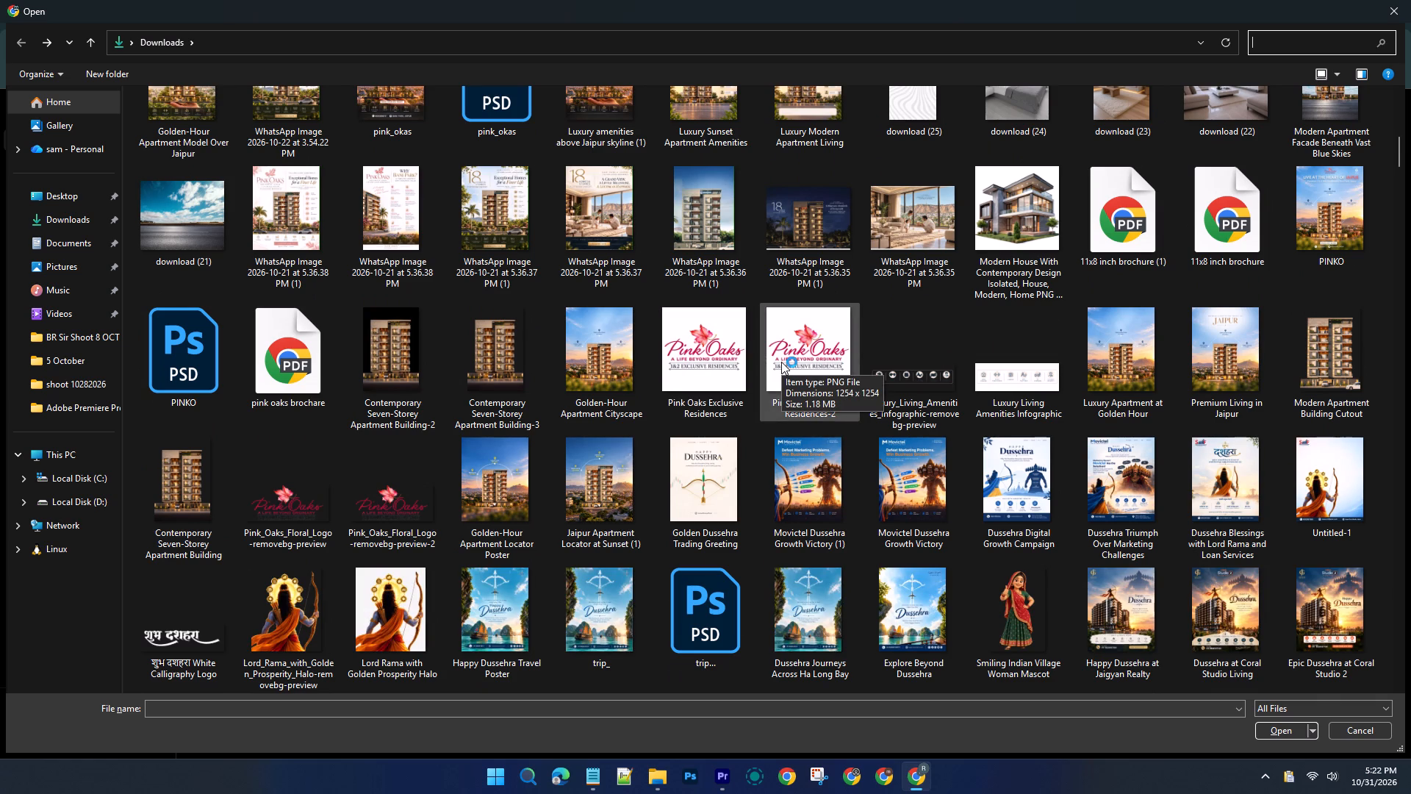
left_click_drag(381, 507, 420, 528)
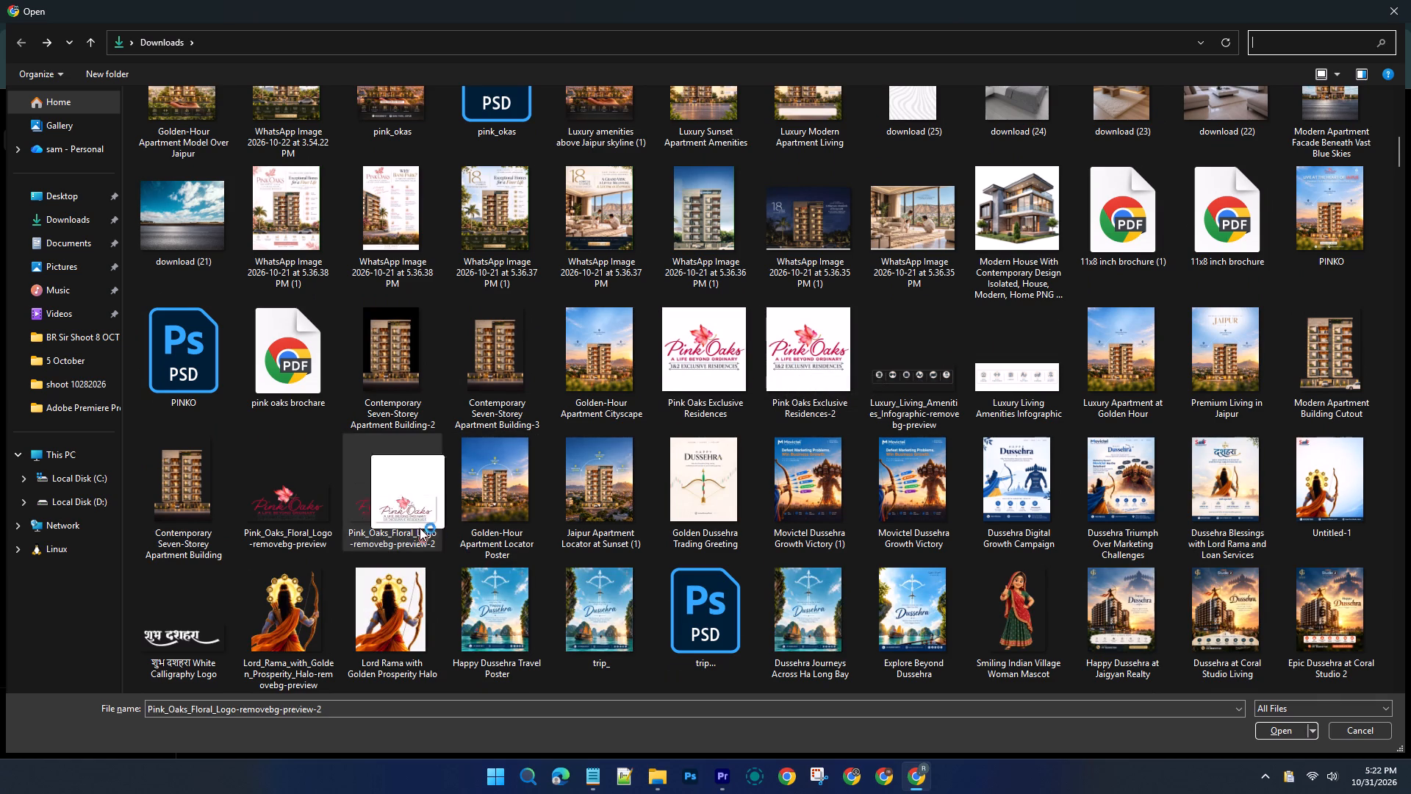
left_click_drag(420, 528, 720, 780)
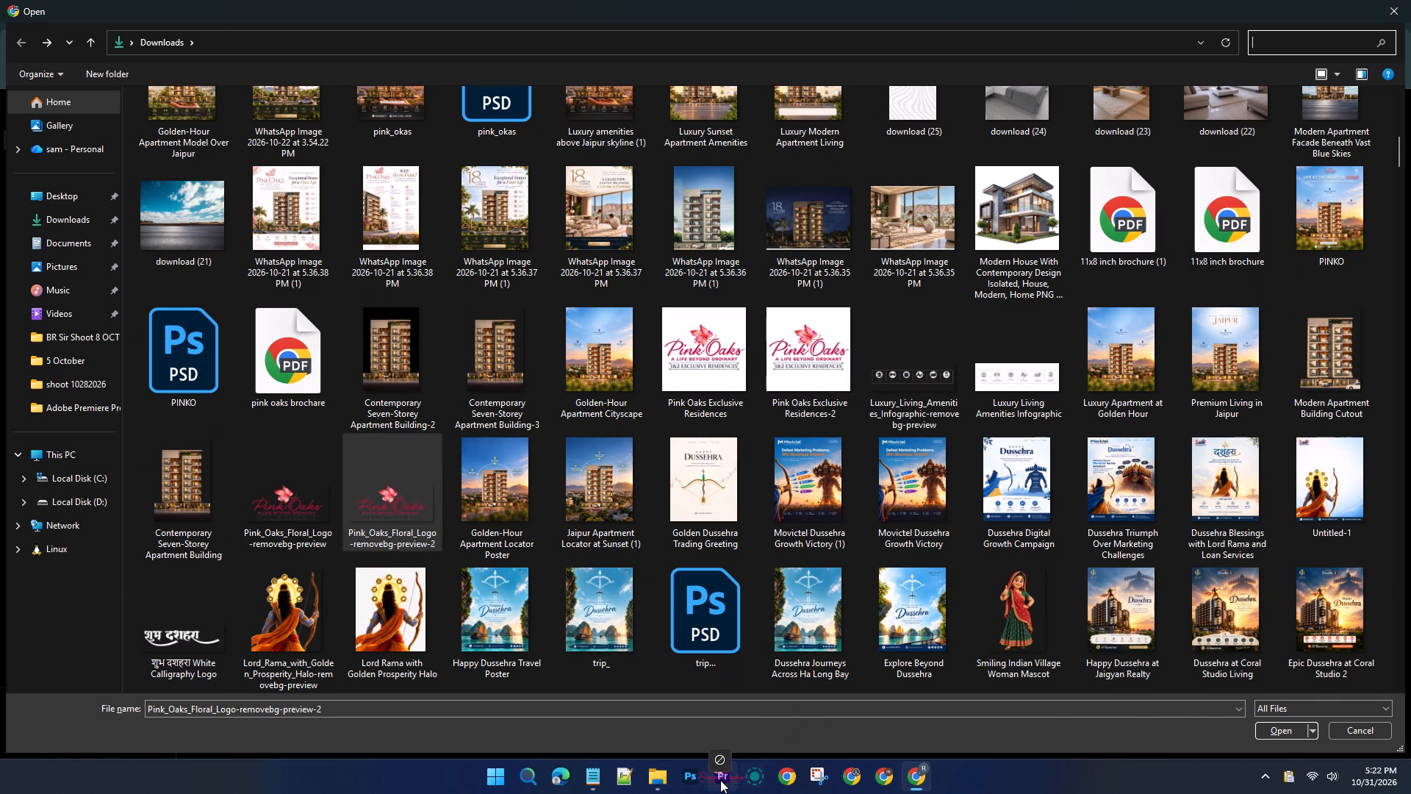
left_click_drag(720, 780, 298, 545)
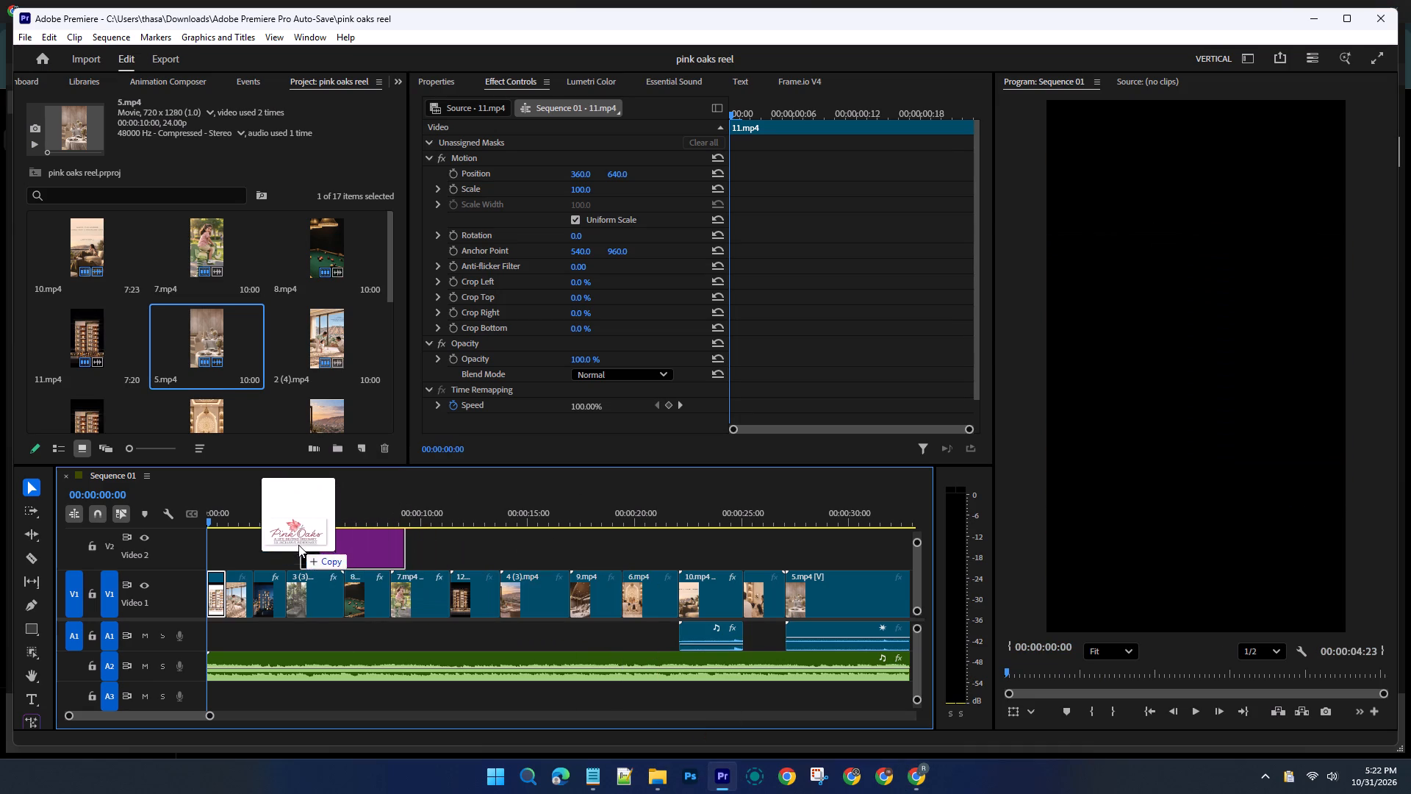
left_click_drag(298, 545, 200, 542)
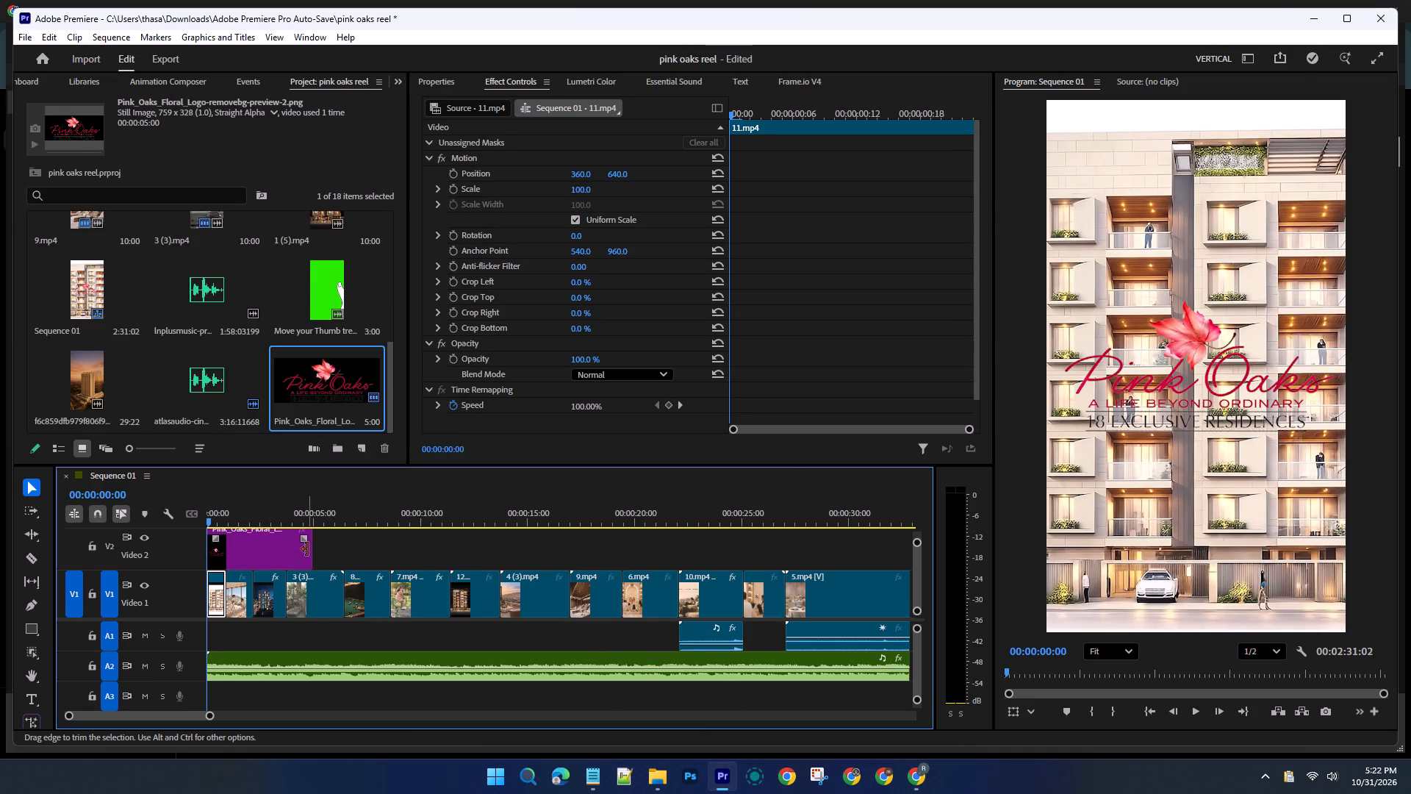
Extend the Pink Oaks logo clip on Video 2 to the end of the reel, for a duration of 00:00:35:11.
left_click_drag(310, 550, 742, 549)
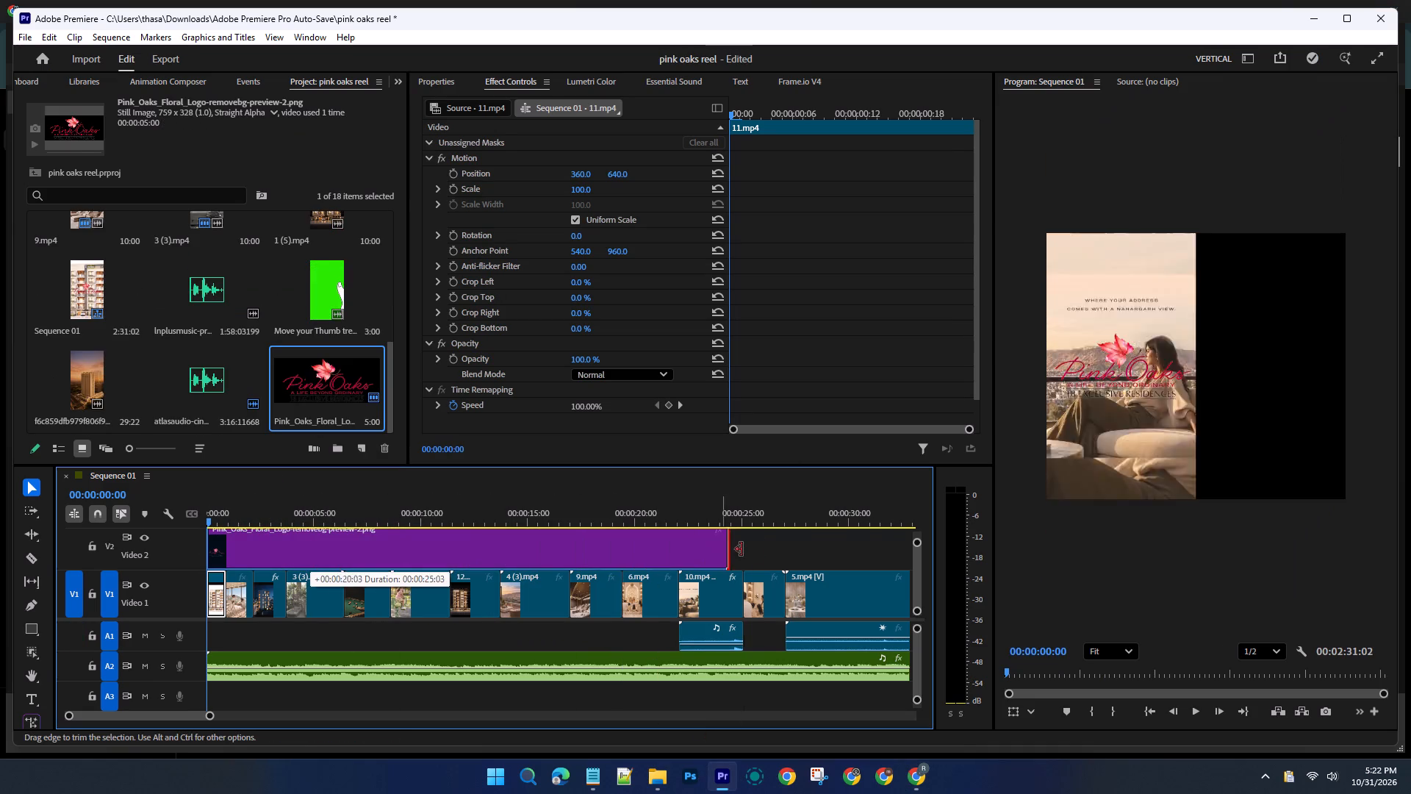
left_click_drag(742, 549, 495, 556)
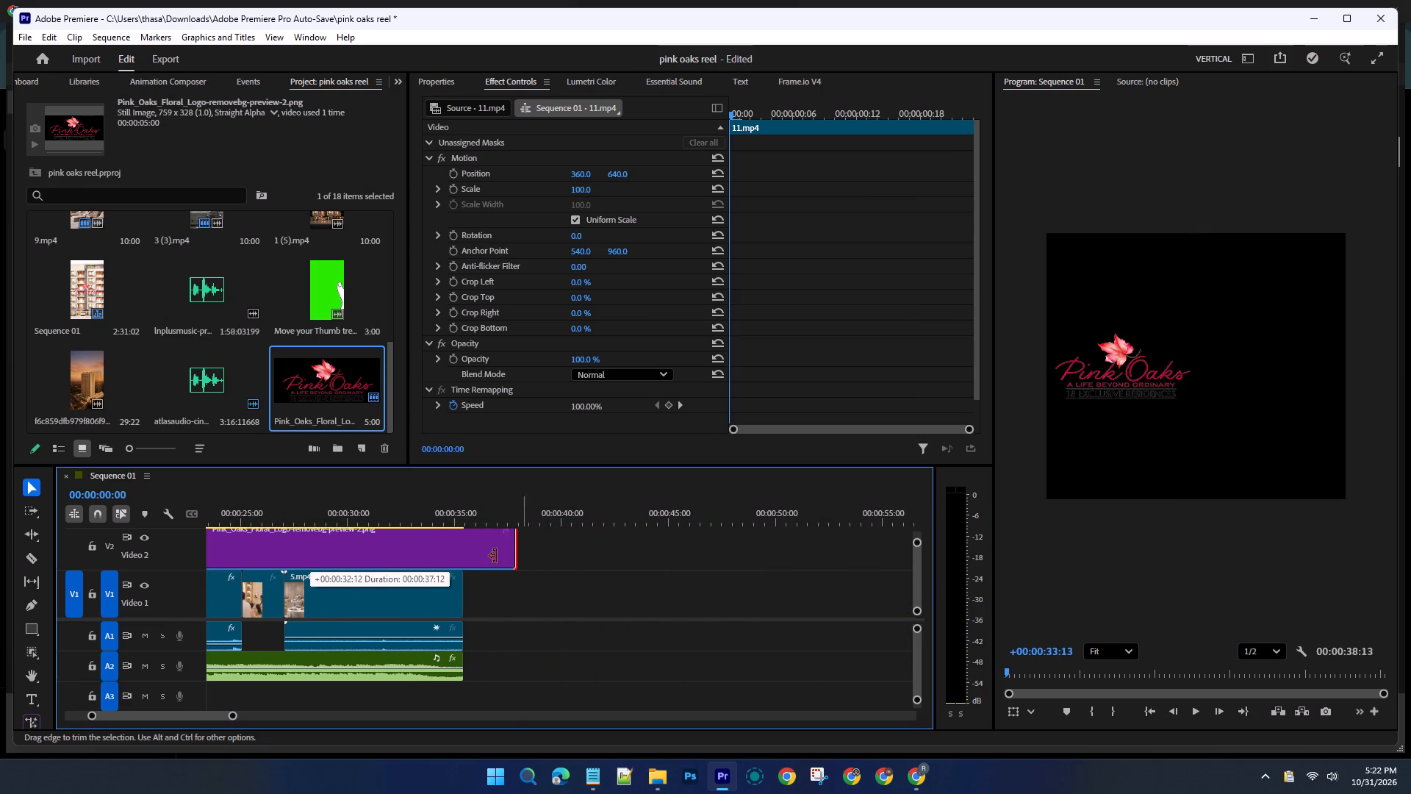
left_click_drag(495, 556, 463, 556)
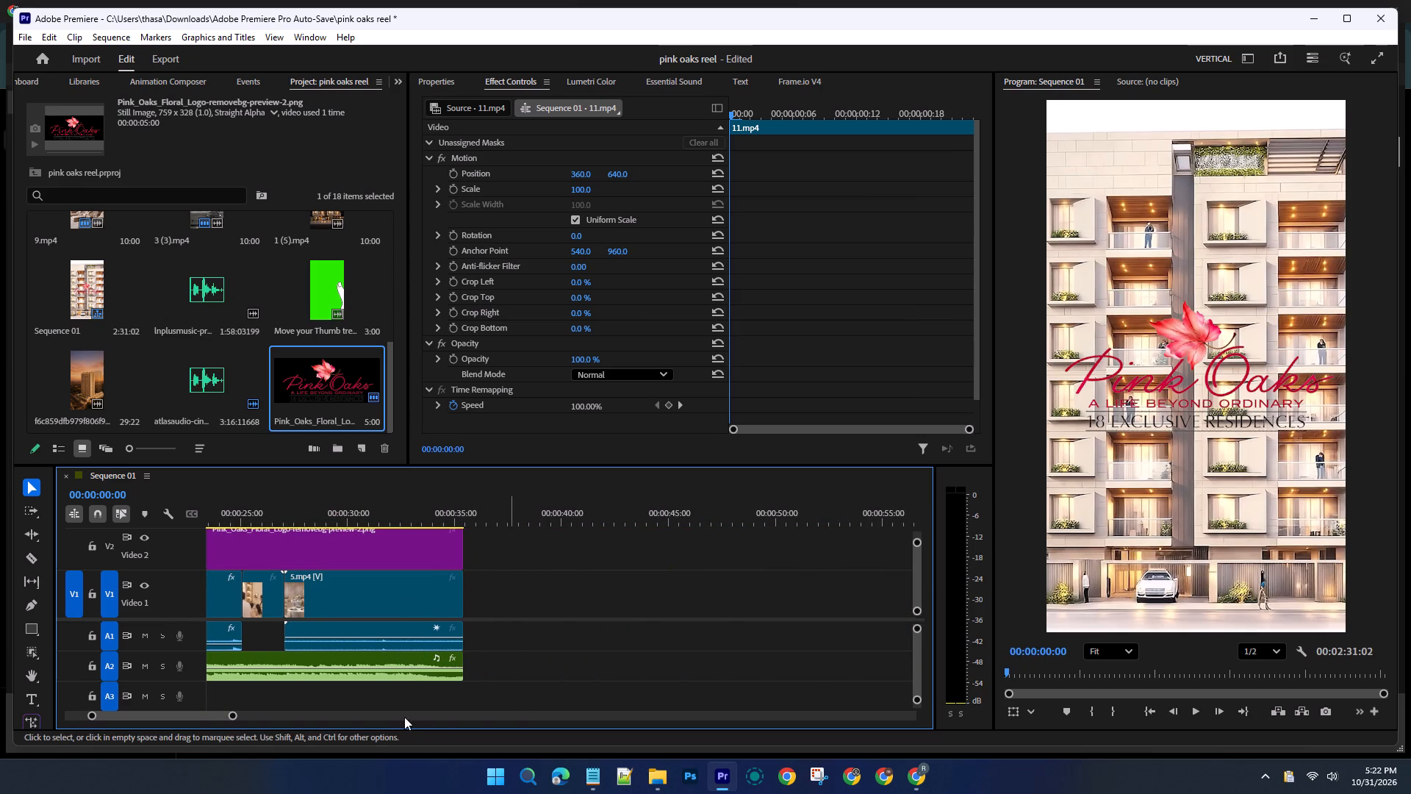
left_click_drag(192, 715, 18, 744)
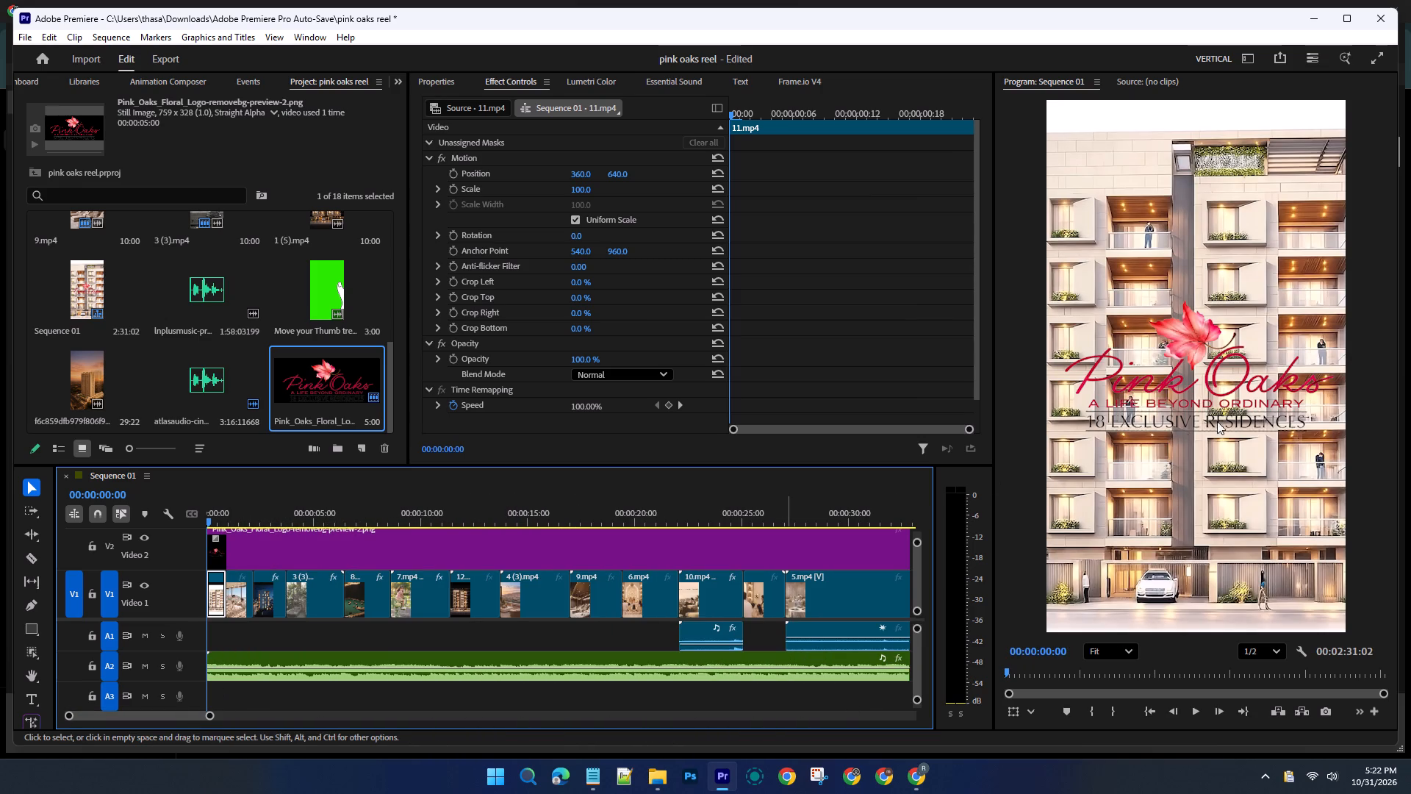
Play the opening briefly, select the Pink Oaks logo clip on Video 2, and set its scale to 25.
left_click(1254, 402)
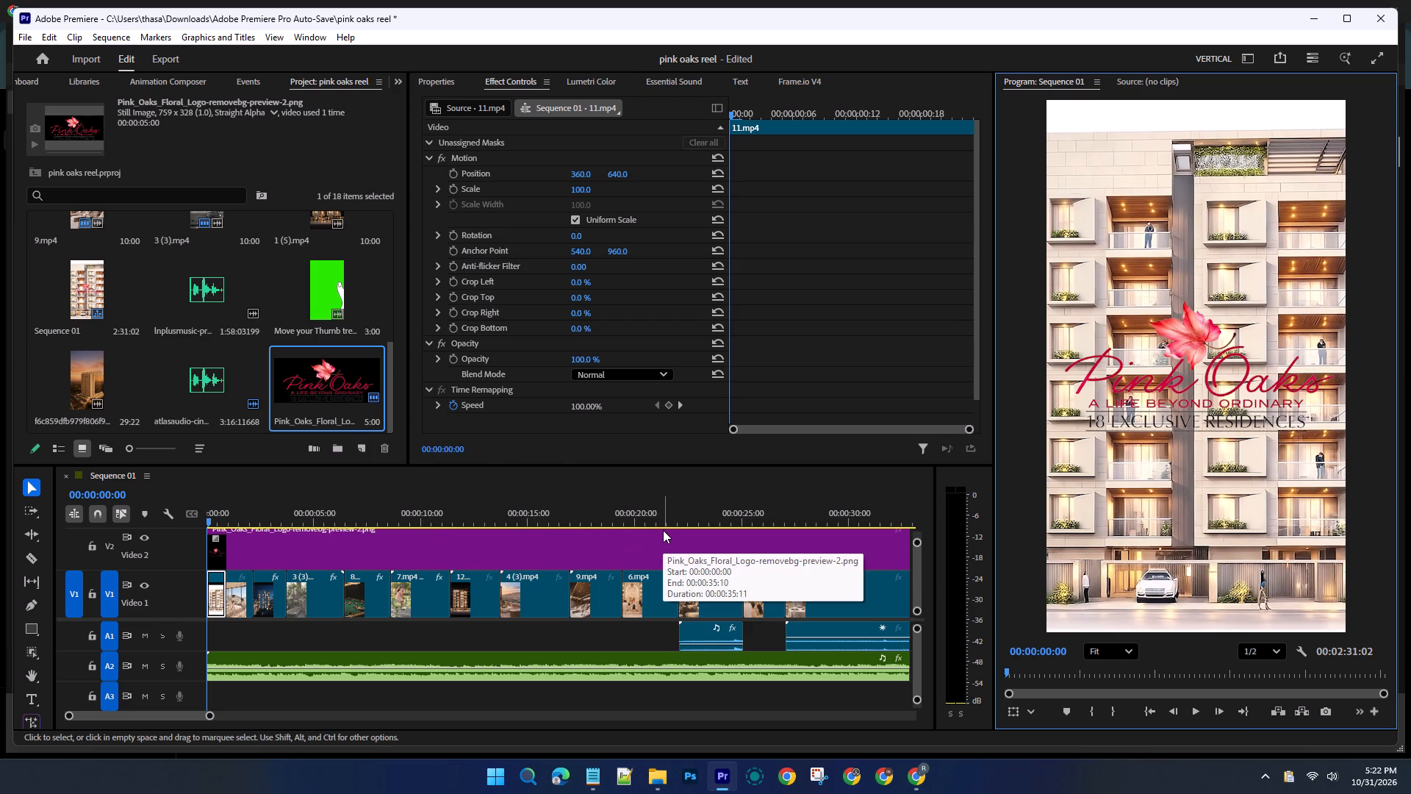
key("space")
key("space")
key("space")
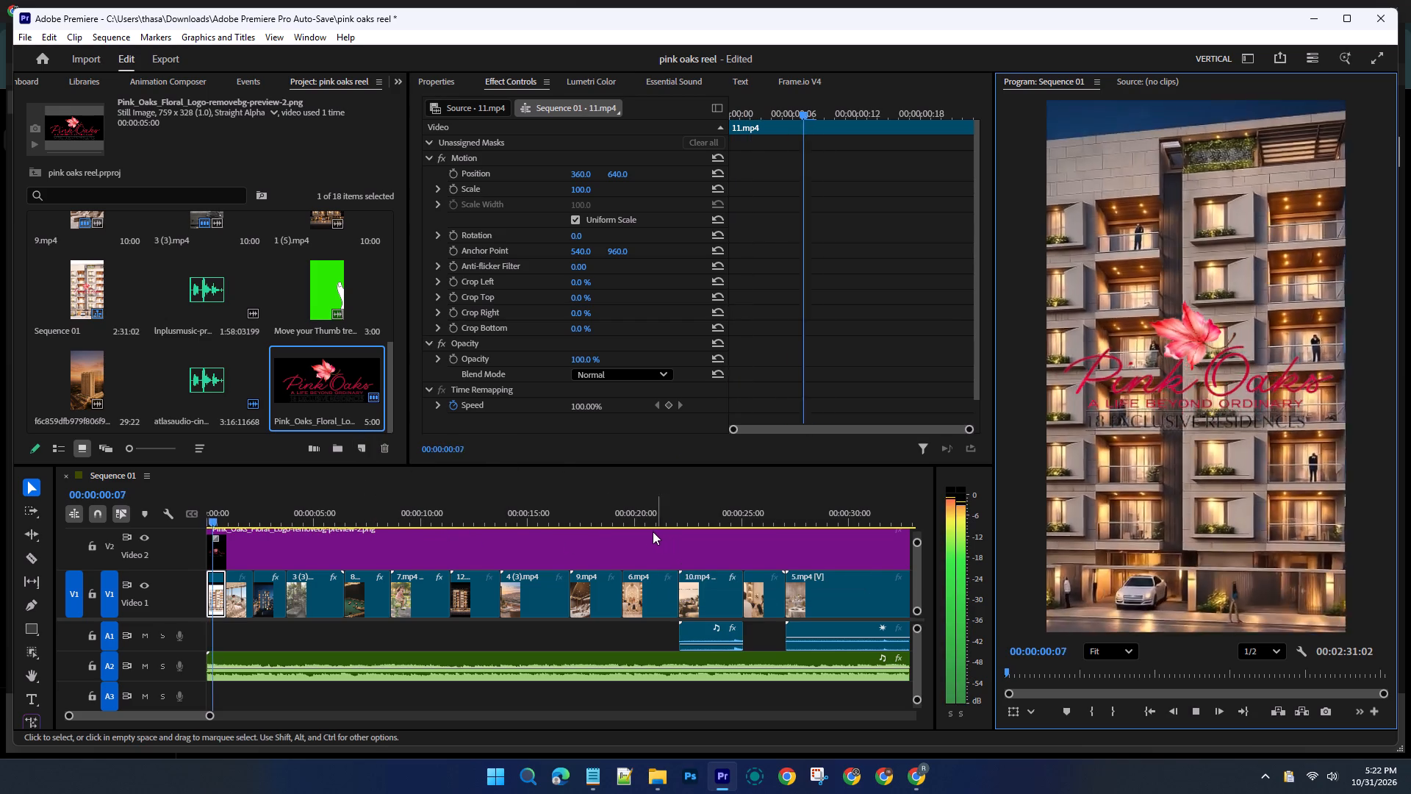
key("space")
left_click(563, 557)
left_click(1152, 398)
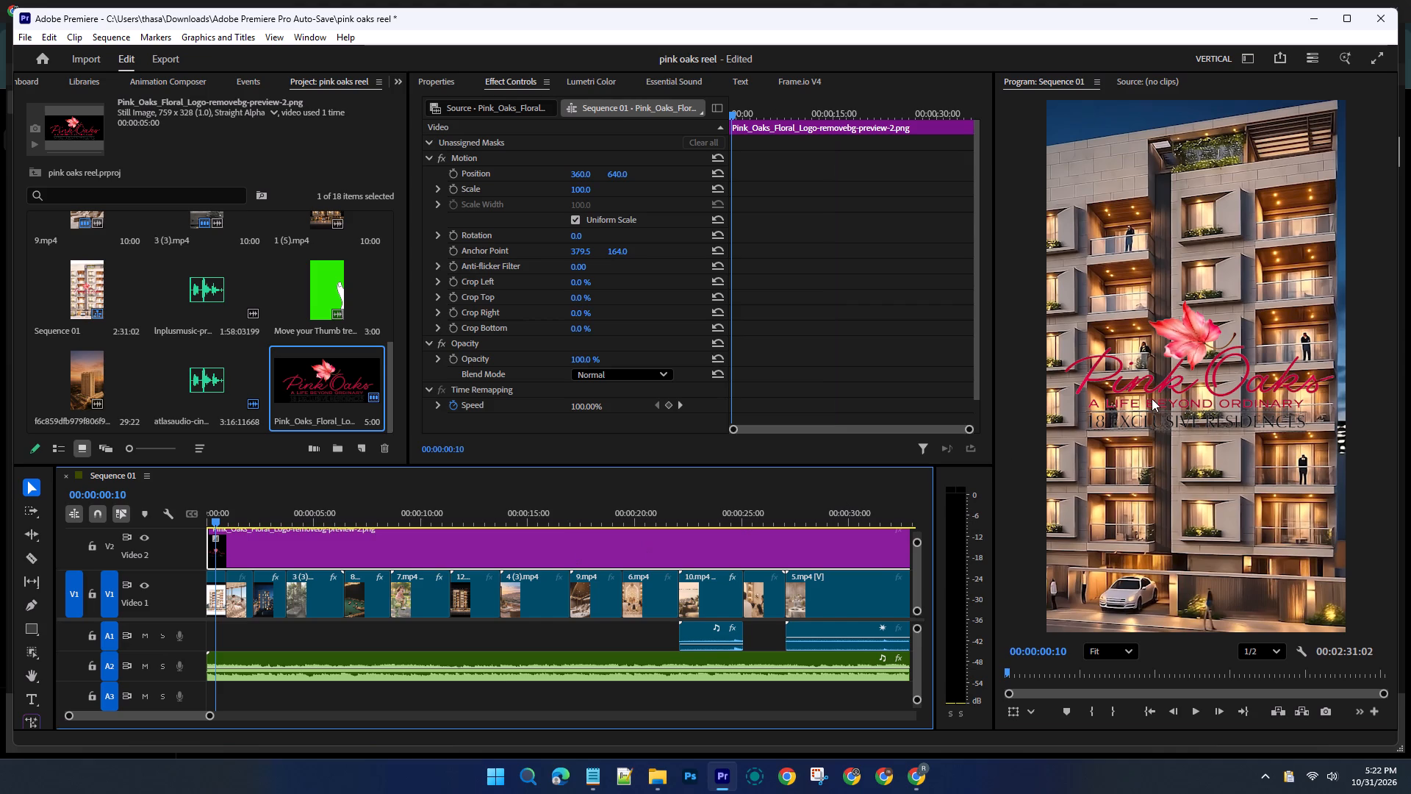
left_click_drag(573, 173, 580, 176)
left_click_drag(575, 187, 561, 189)
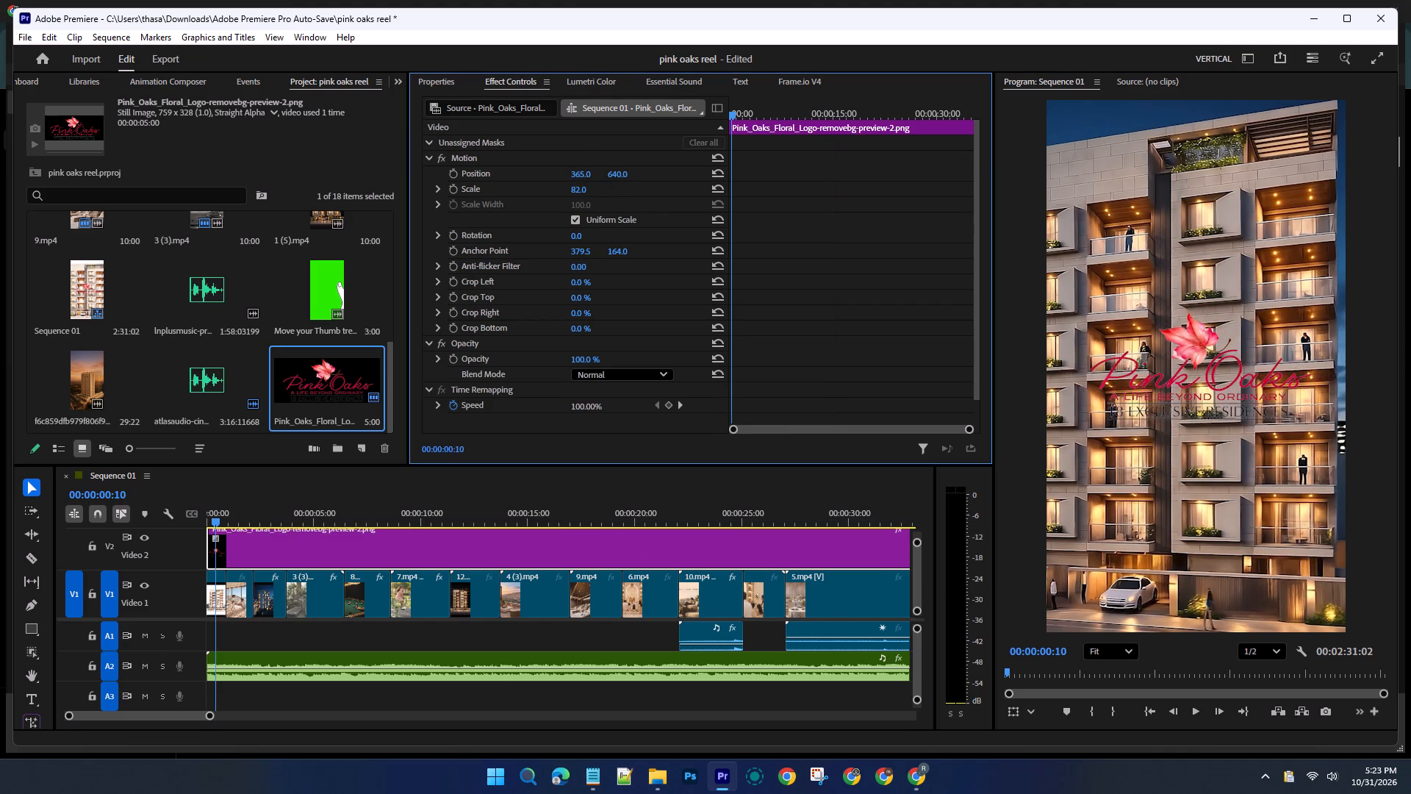
left_click_drag(561, 189, 521, 197)
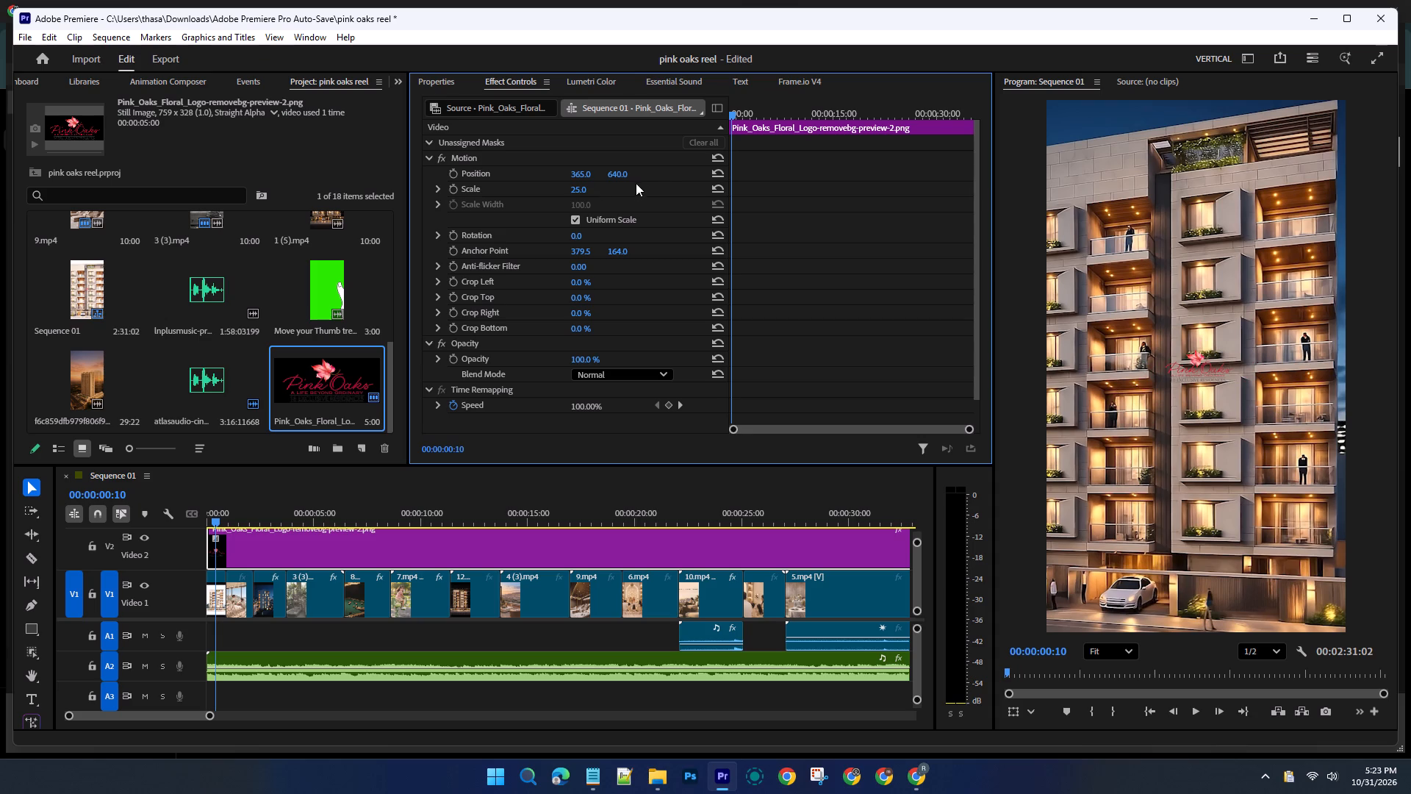
Move the Pink Oaks logo to the upper-left corner of the frame, at position 94, 55.
left_click_drag(616, 176, 581, 187)
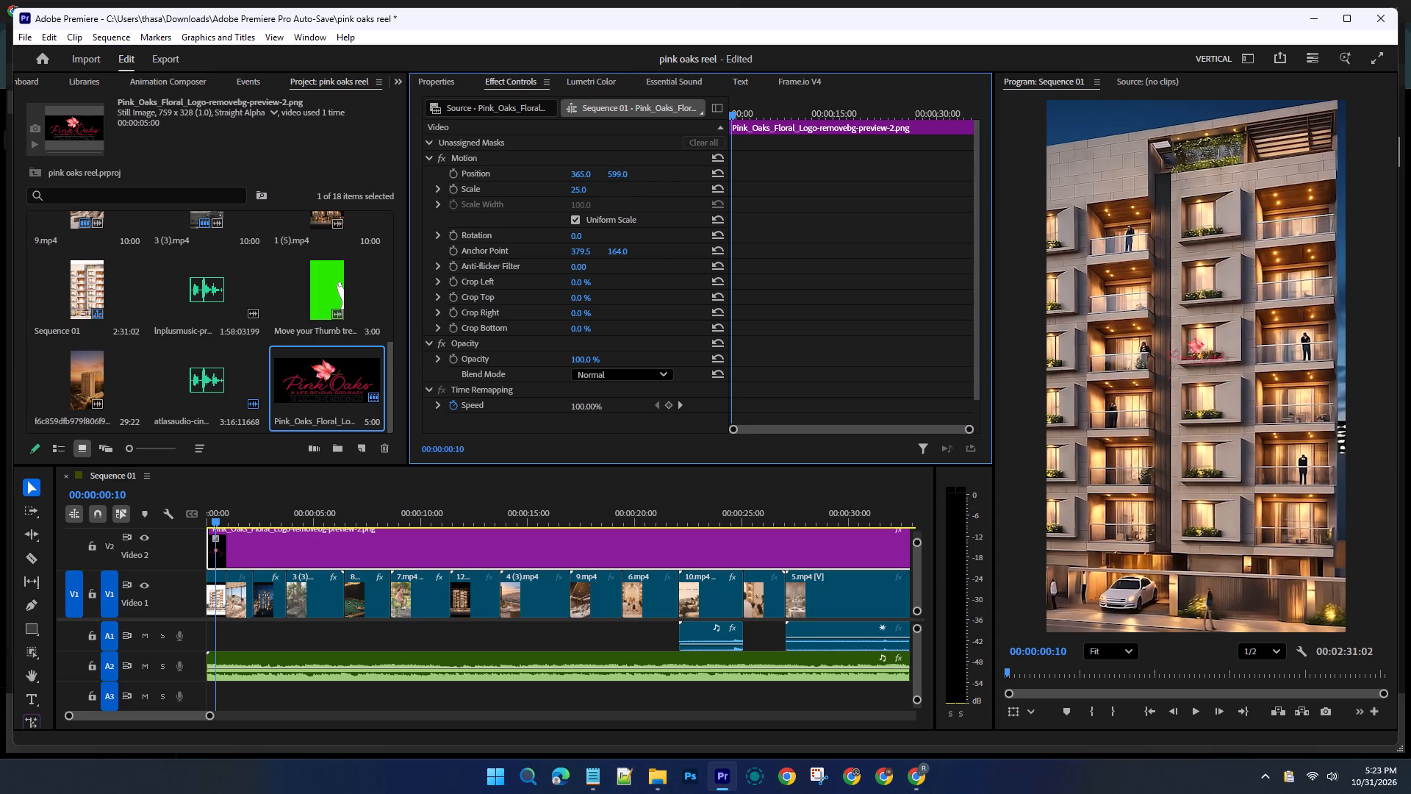
left_click_drag(581, 187, 188, 279)
left_click_drag(577, 171, 597, 176)
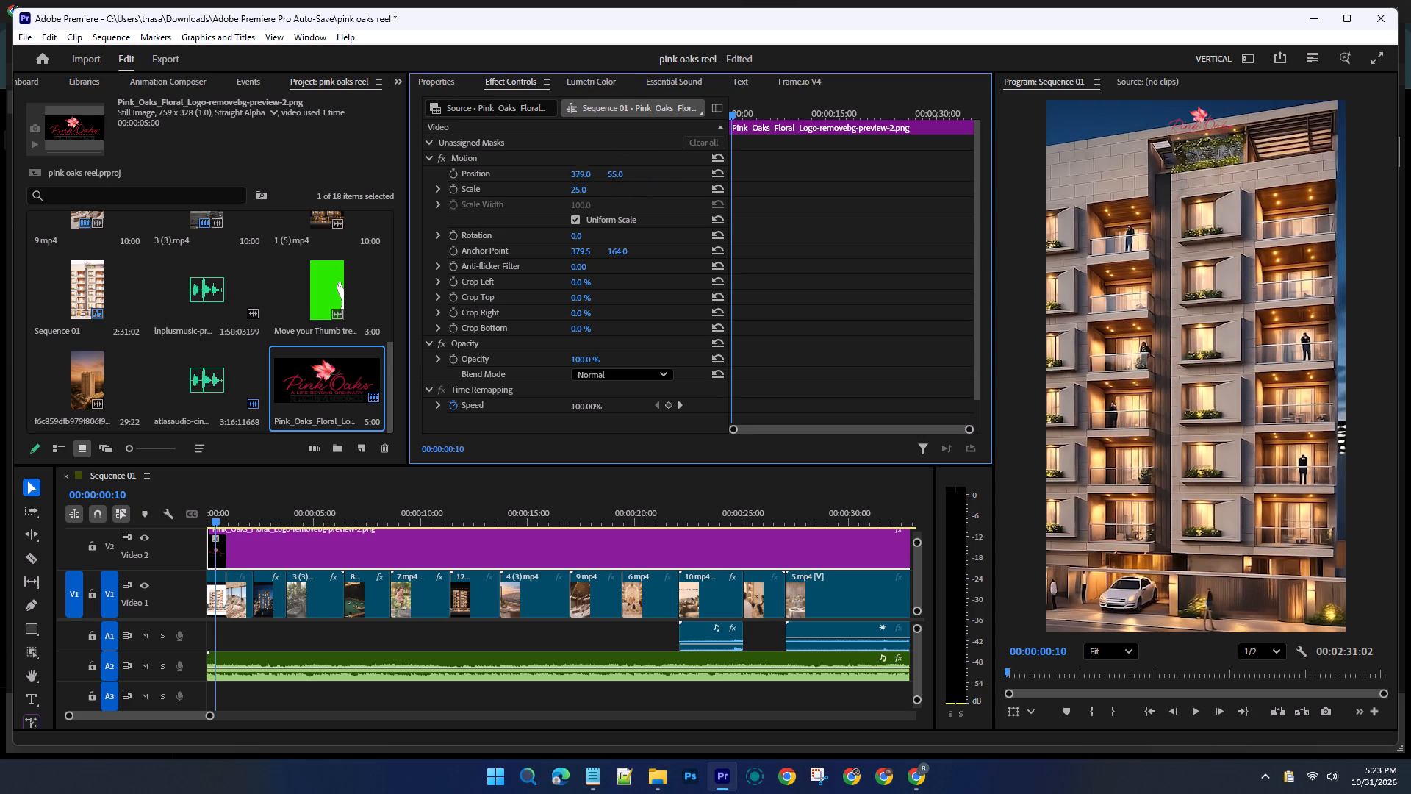
left_click_drag(597, 176, 407, 205)
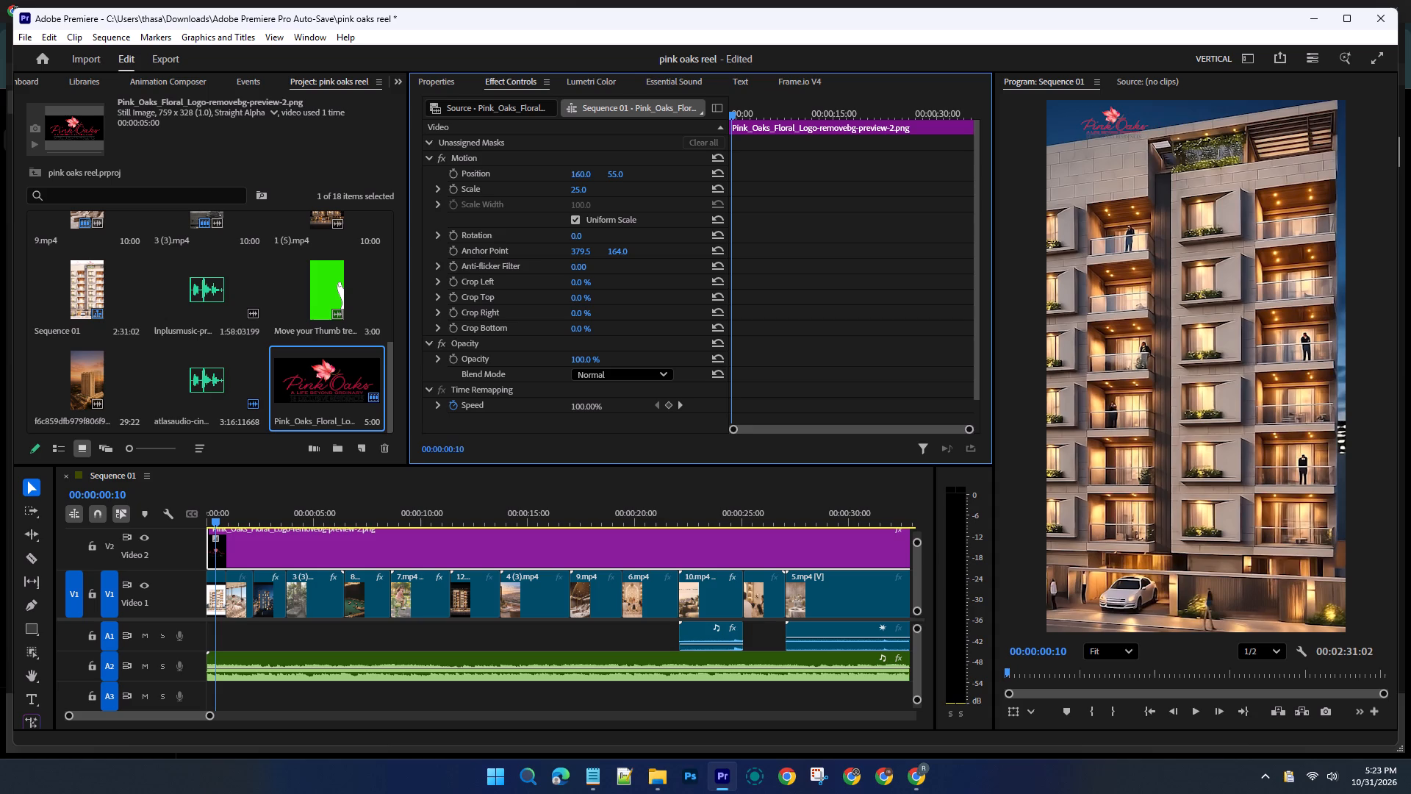
left_click_drag(407, 205, 379, 211)
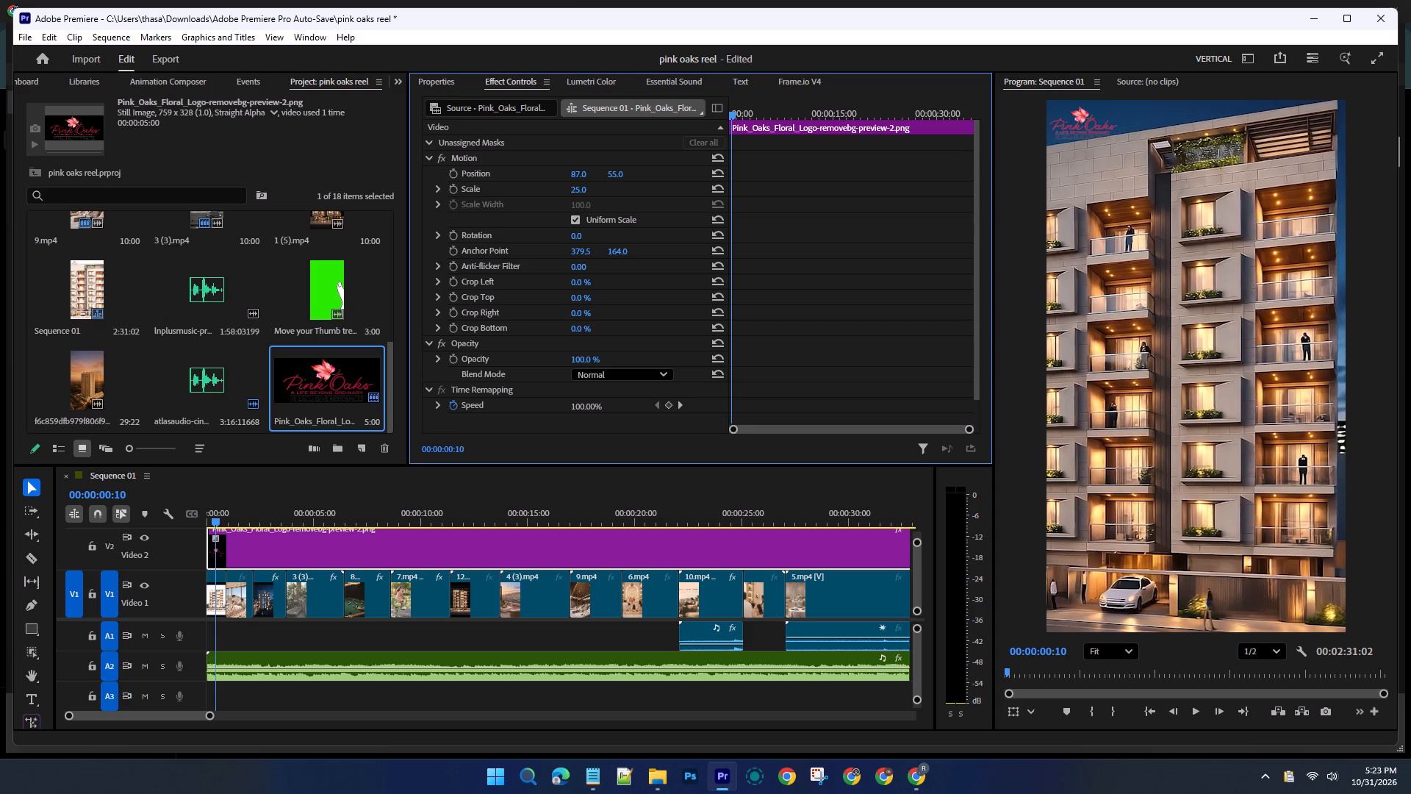
left_click_drag(379, 211, 386, 213)
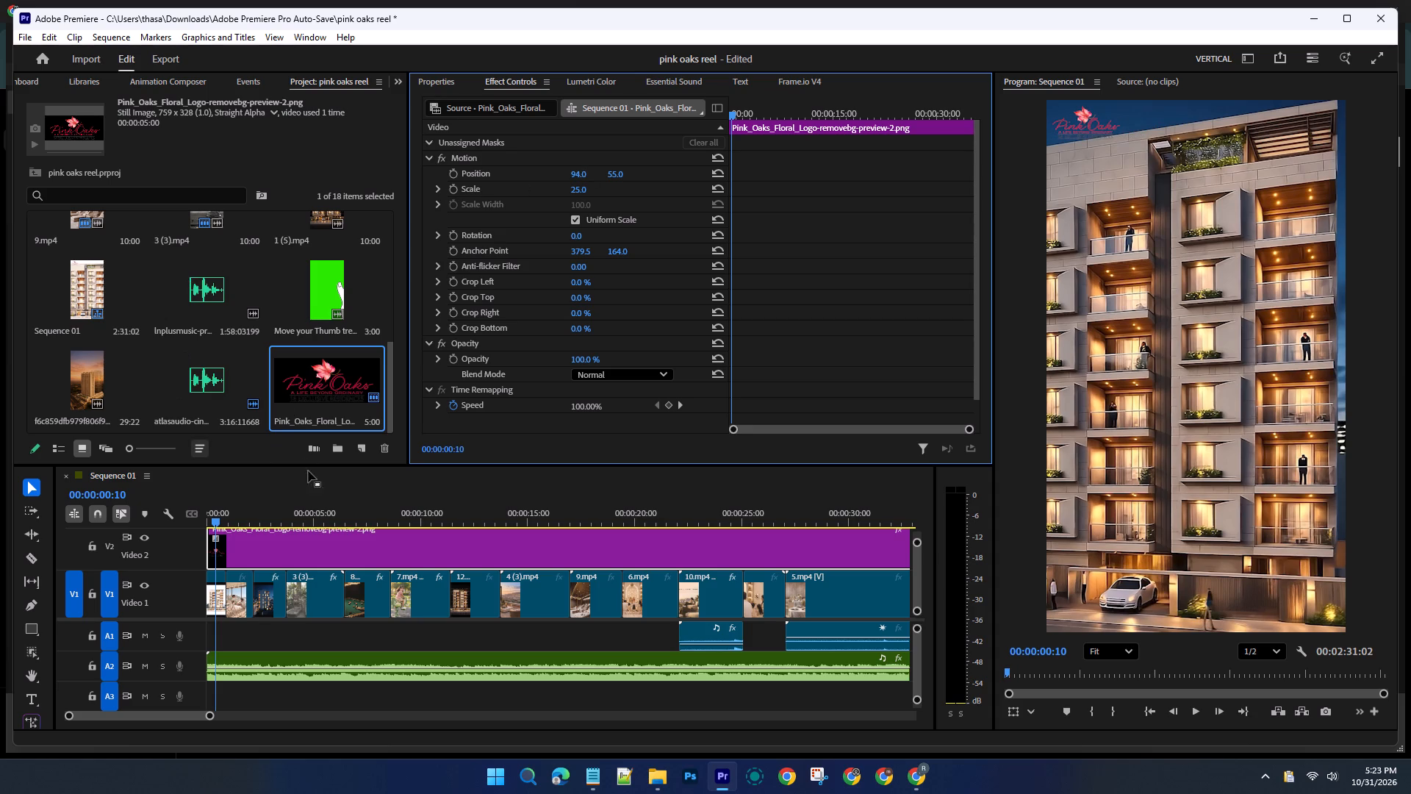
scroll(248, 541, "up", 1)
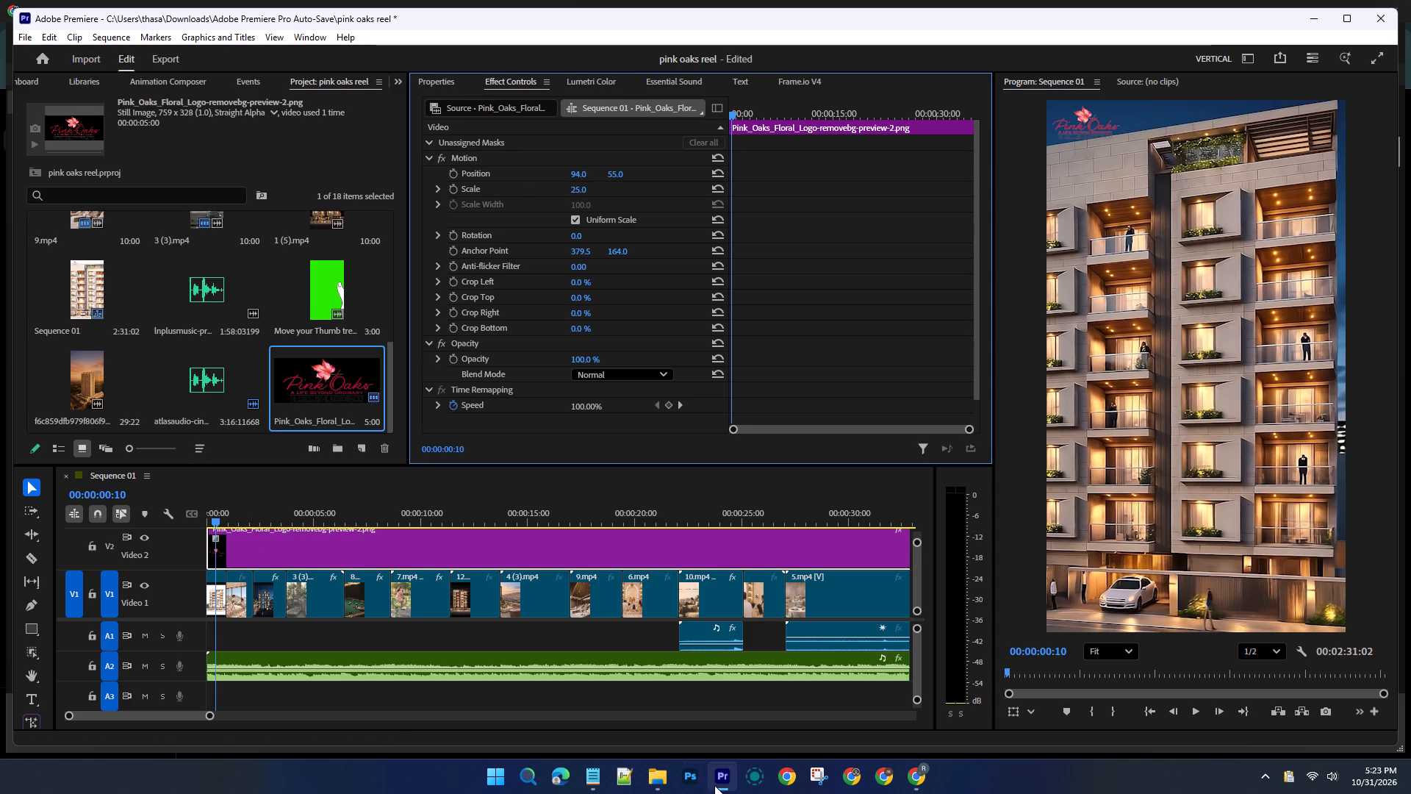
Switch to File Explorer and search the Downloads folder for "jaigyan".
left_click(660, 776)
left_click(628, 702)
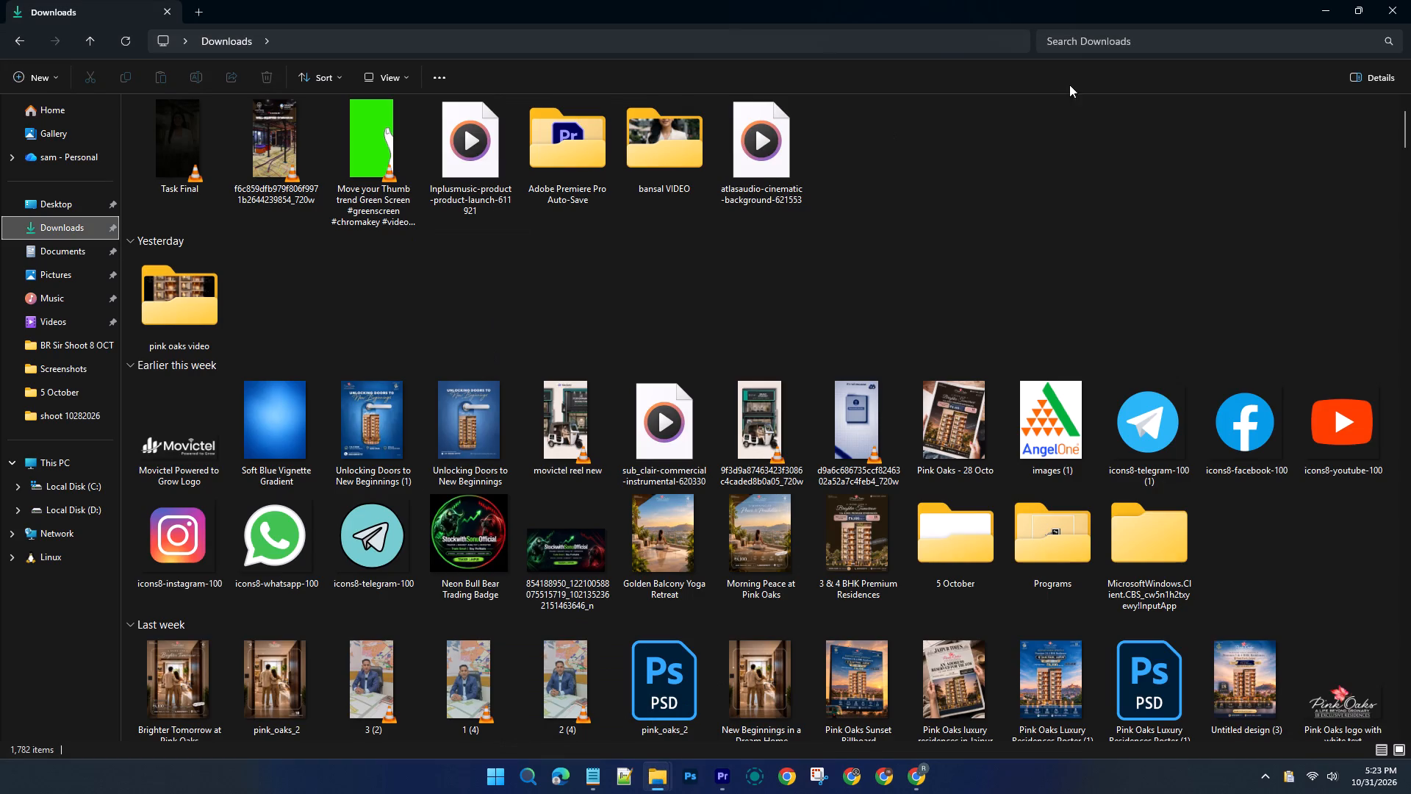
left_click(1082, 44)
type("jai")
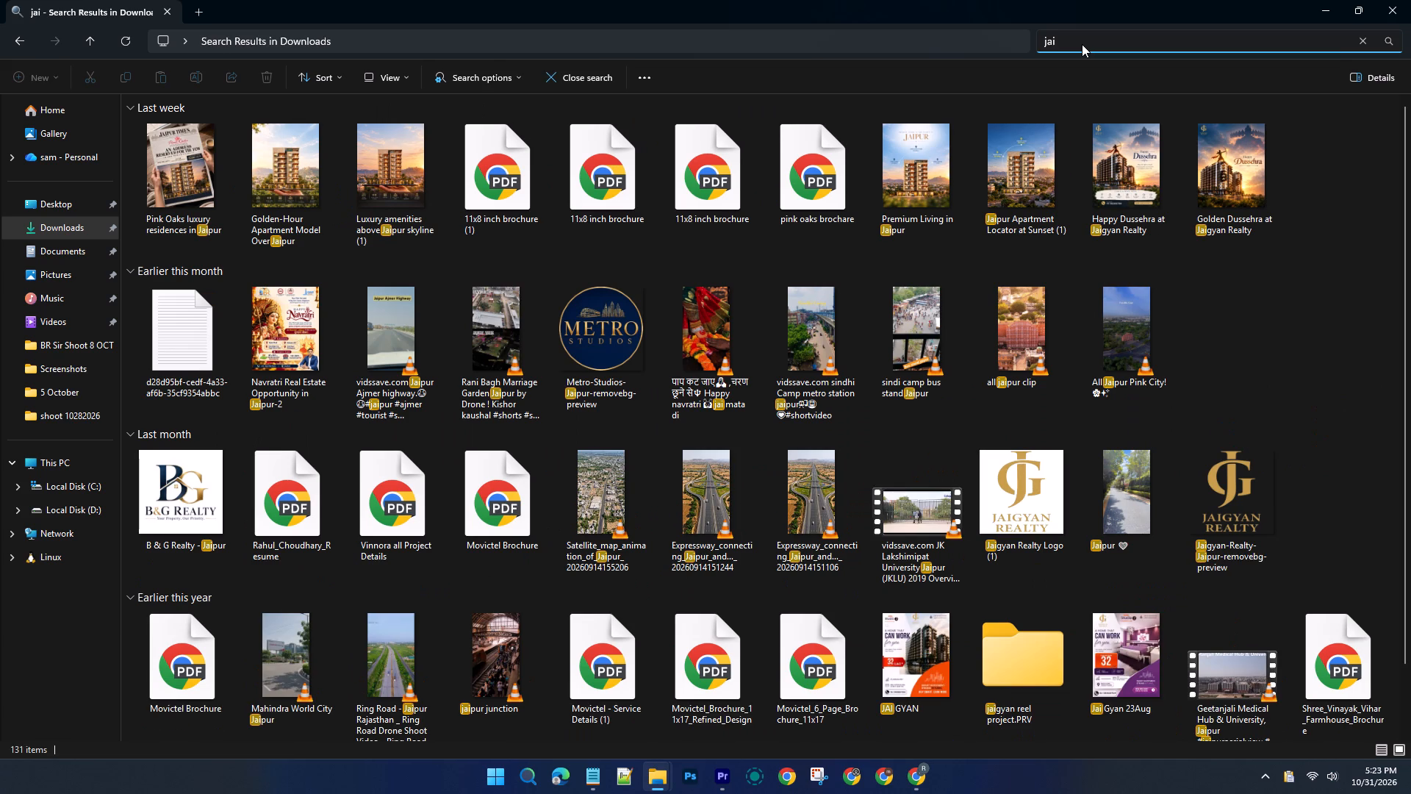
type("gyan")
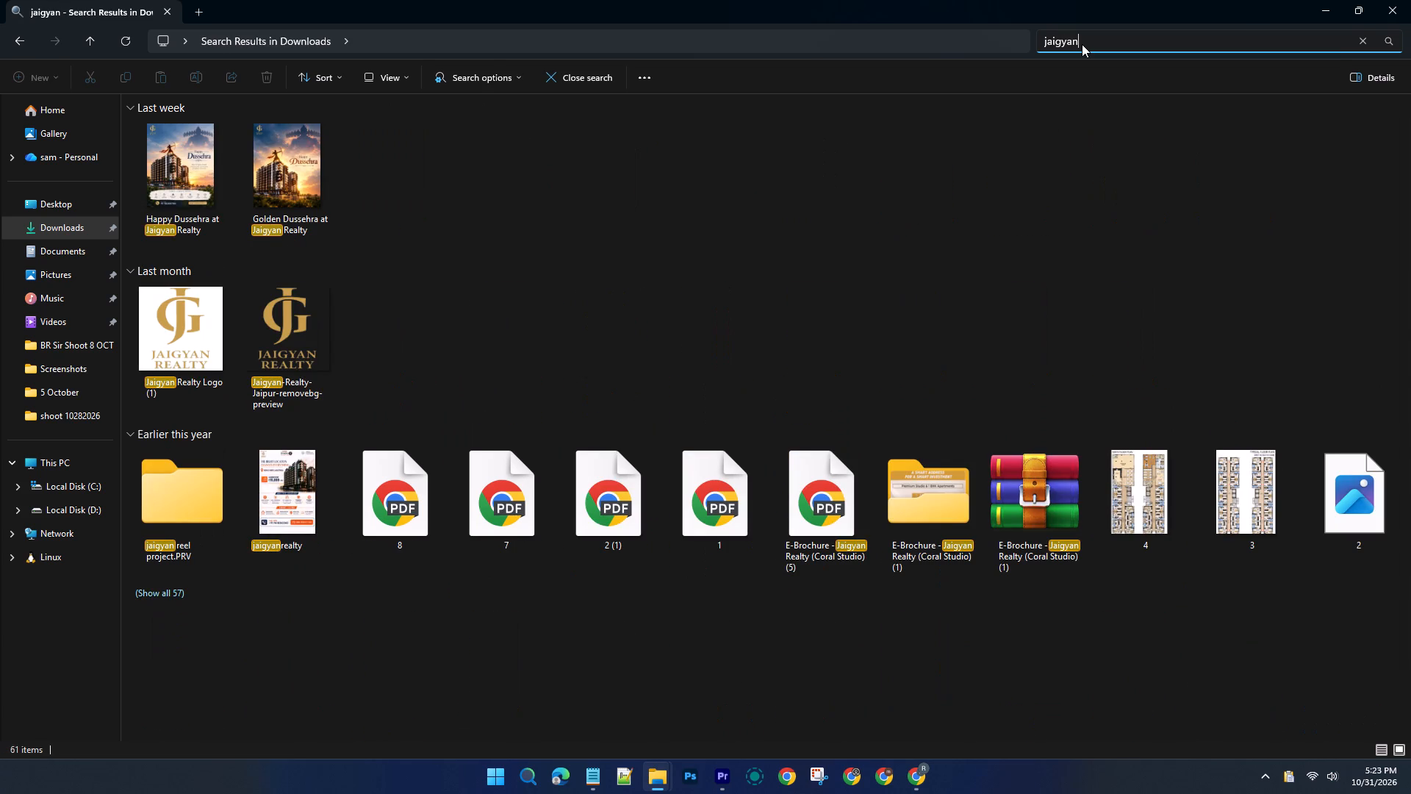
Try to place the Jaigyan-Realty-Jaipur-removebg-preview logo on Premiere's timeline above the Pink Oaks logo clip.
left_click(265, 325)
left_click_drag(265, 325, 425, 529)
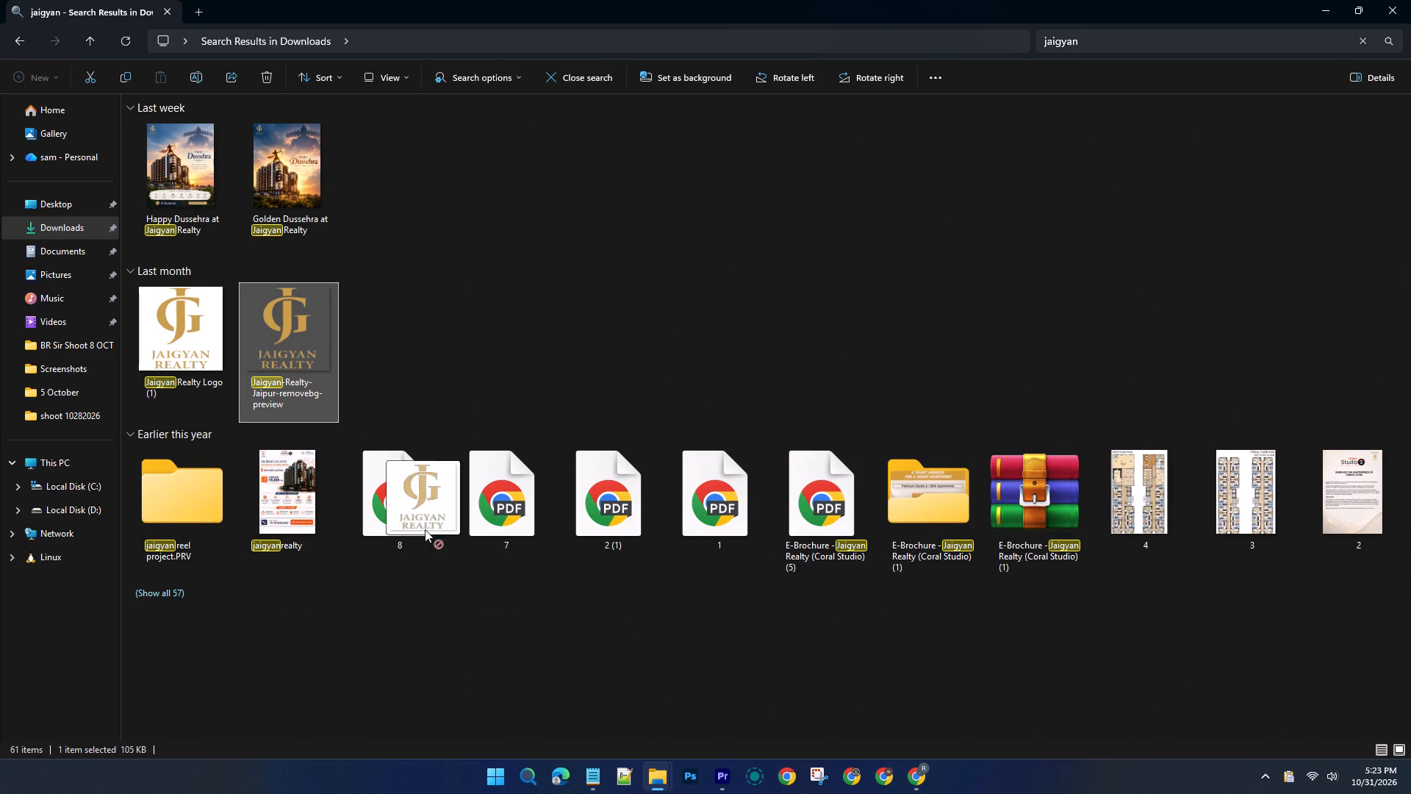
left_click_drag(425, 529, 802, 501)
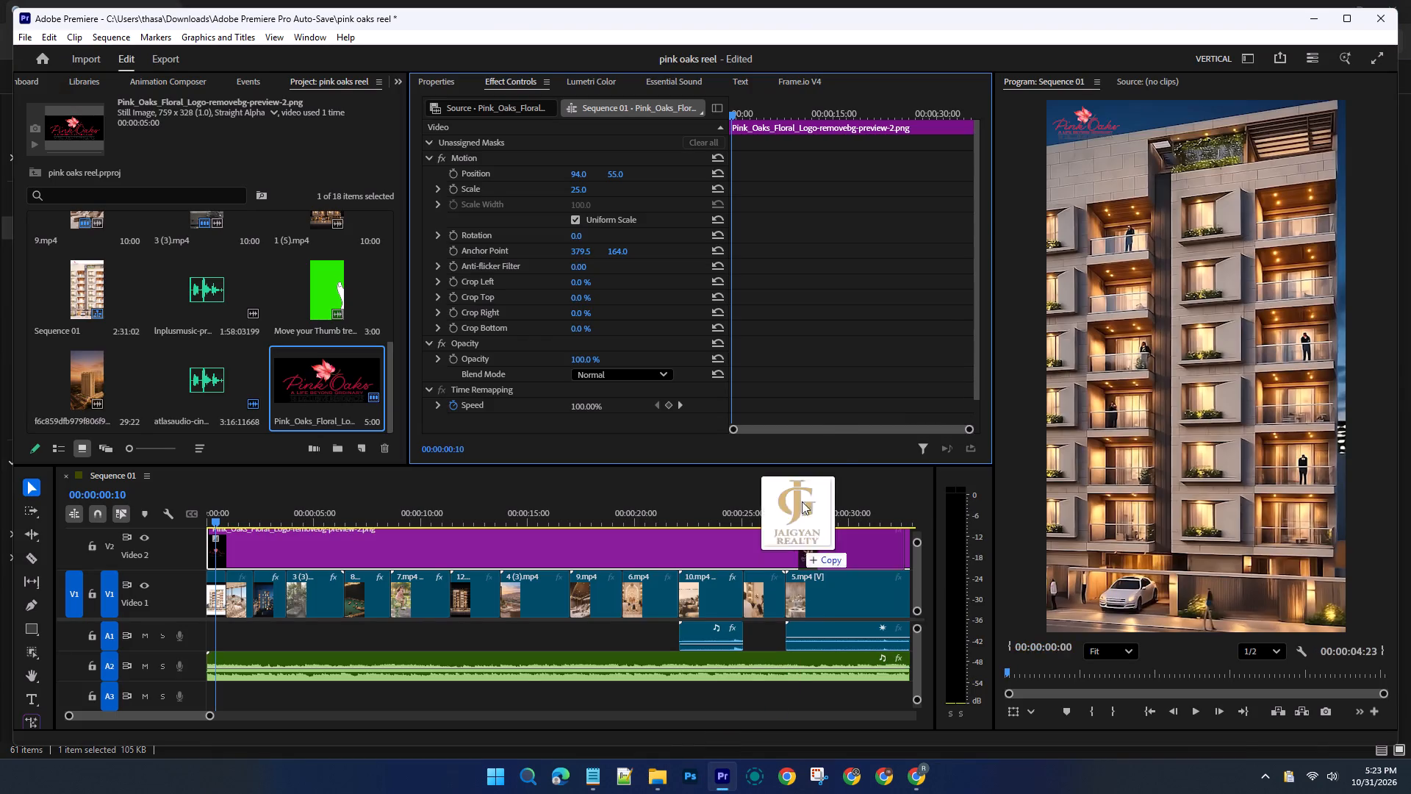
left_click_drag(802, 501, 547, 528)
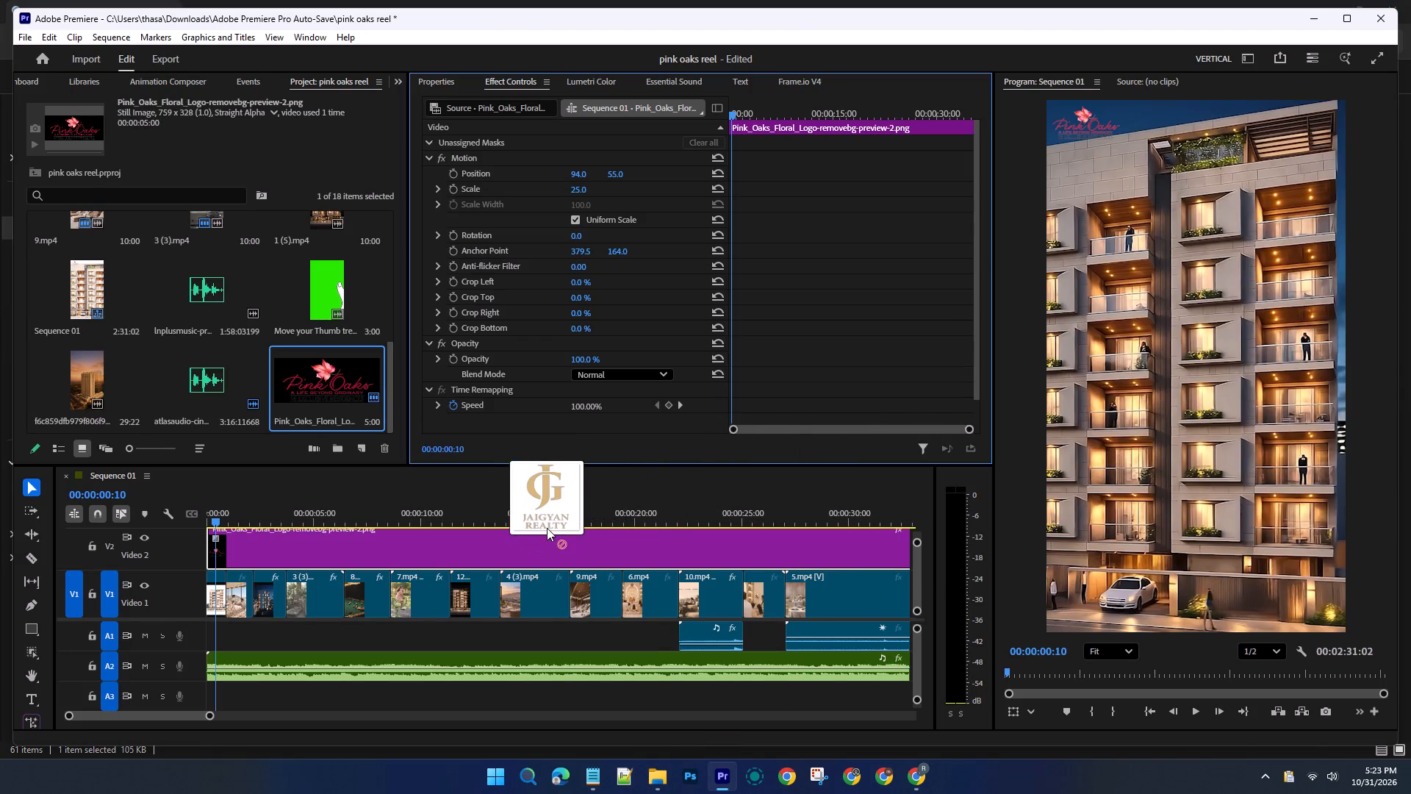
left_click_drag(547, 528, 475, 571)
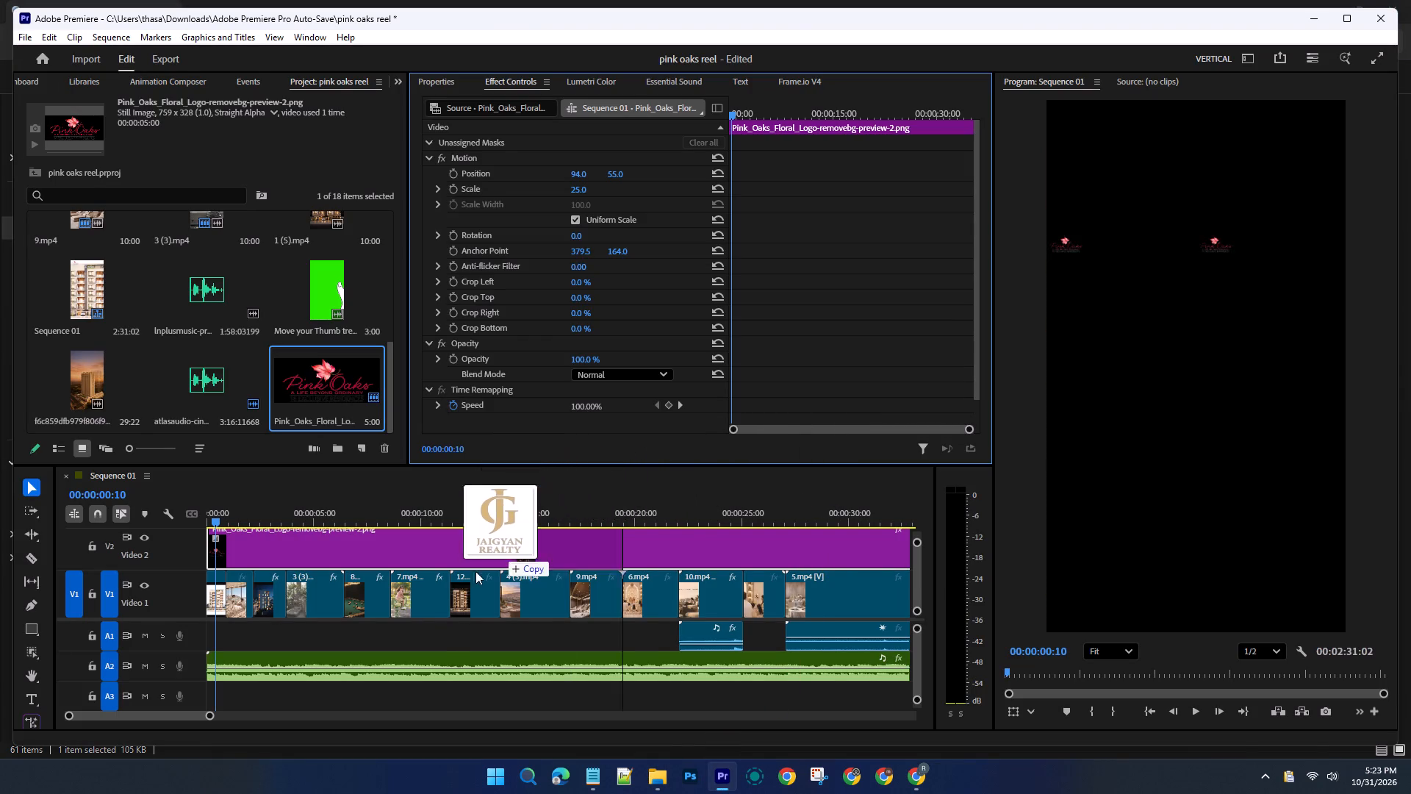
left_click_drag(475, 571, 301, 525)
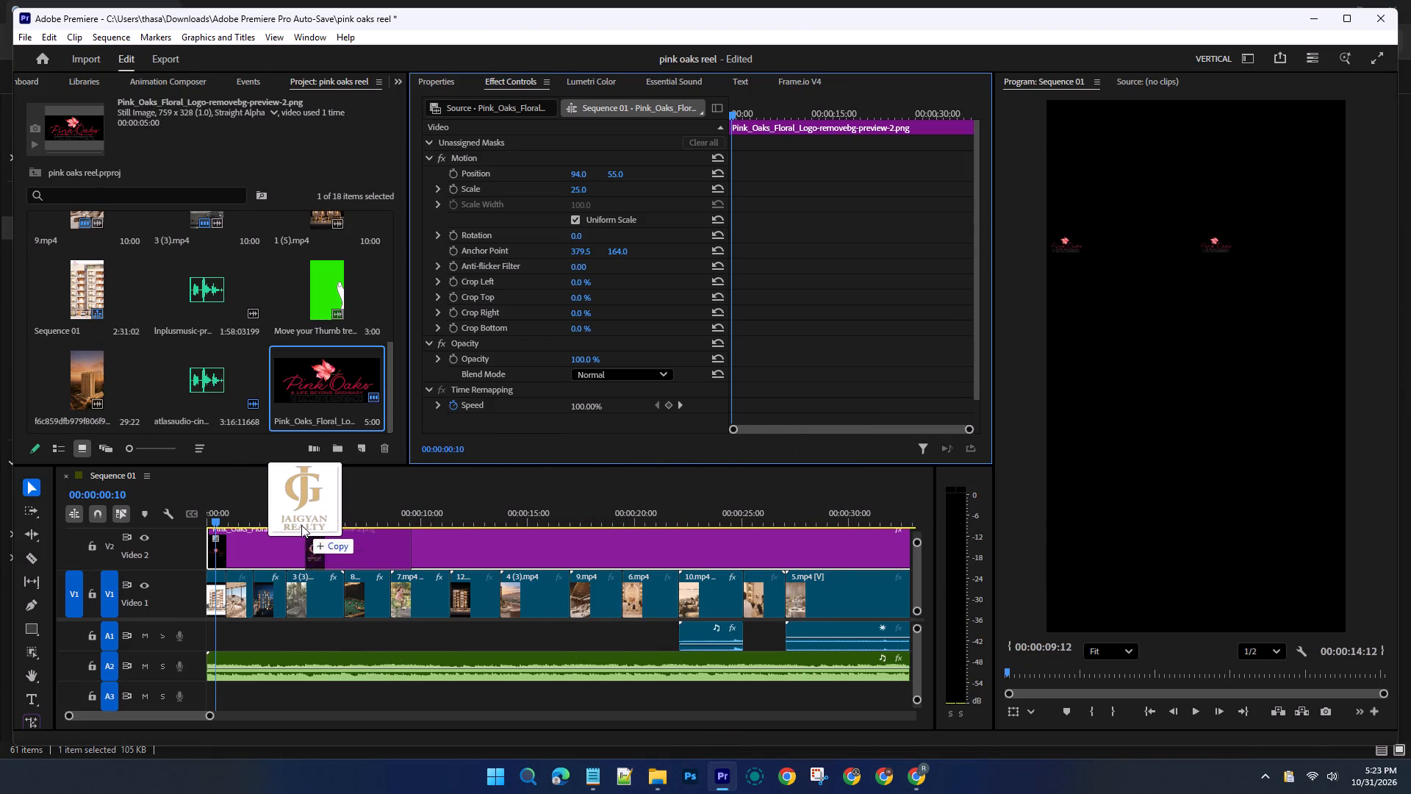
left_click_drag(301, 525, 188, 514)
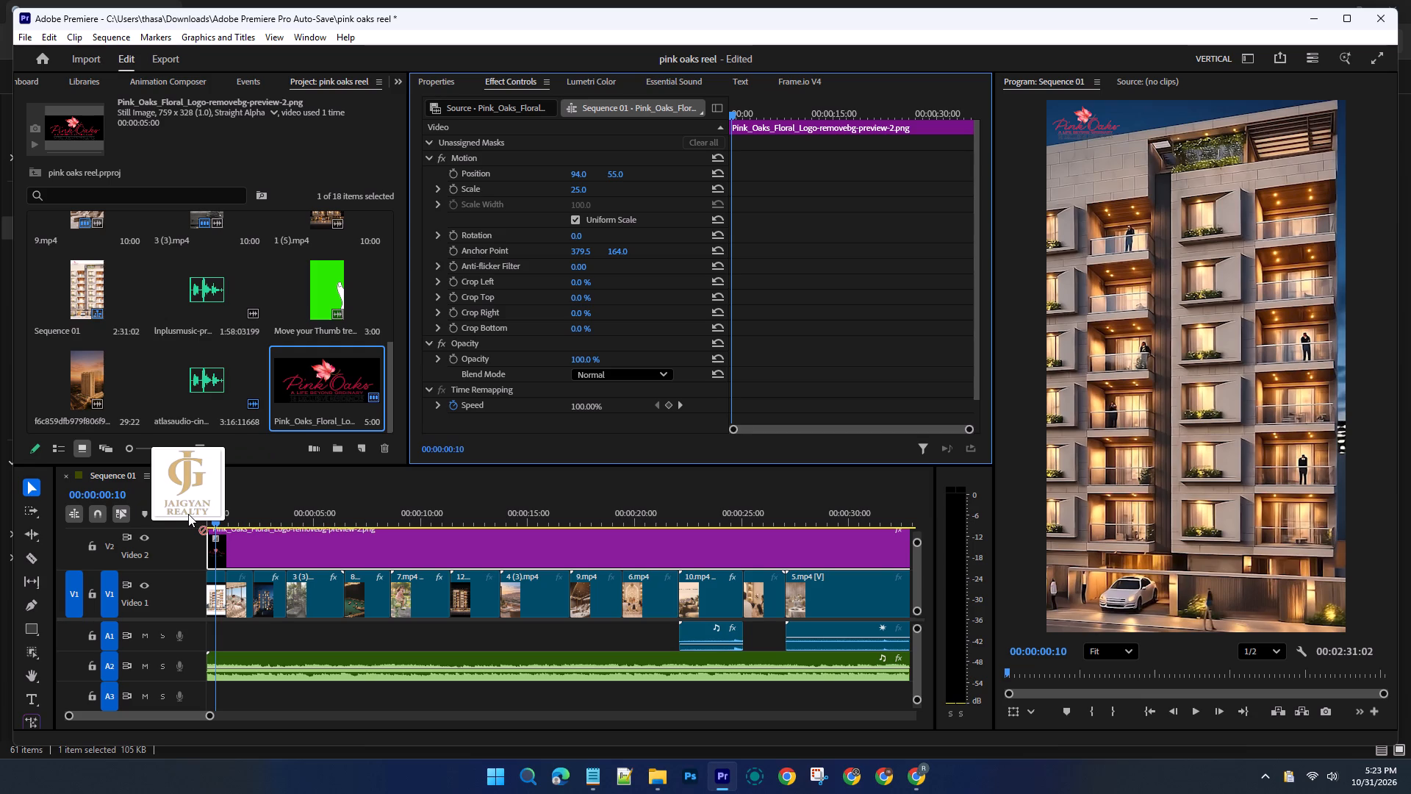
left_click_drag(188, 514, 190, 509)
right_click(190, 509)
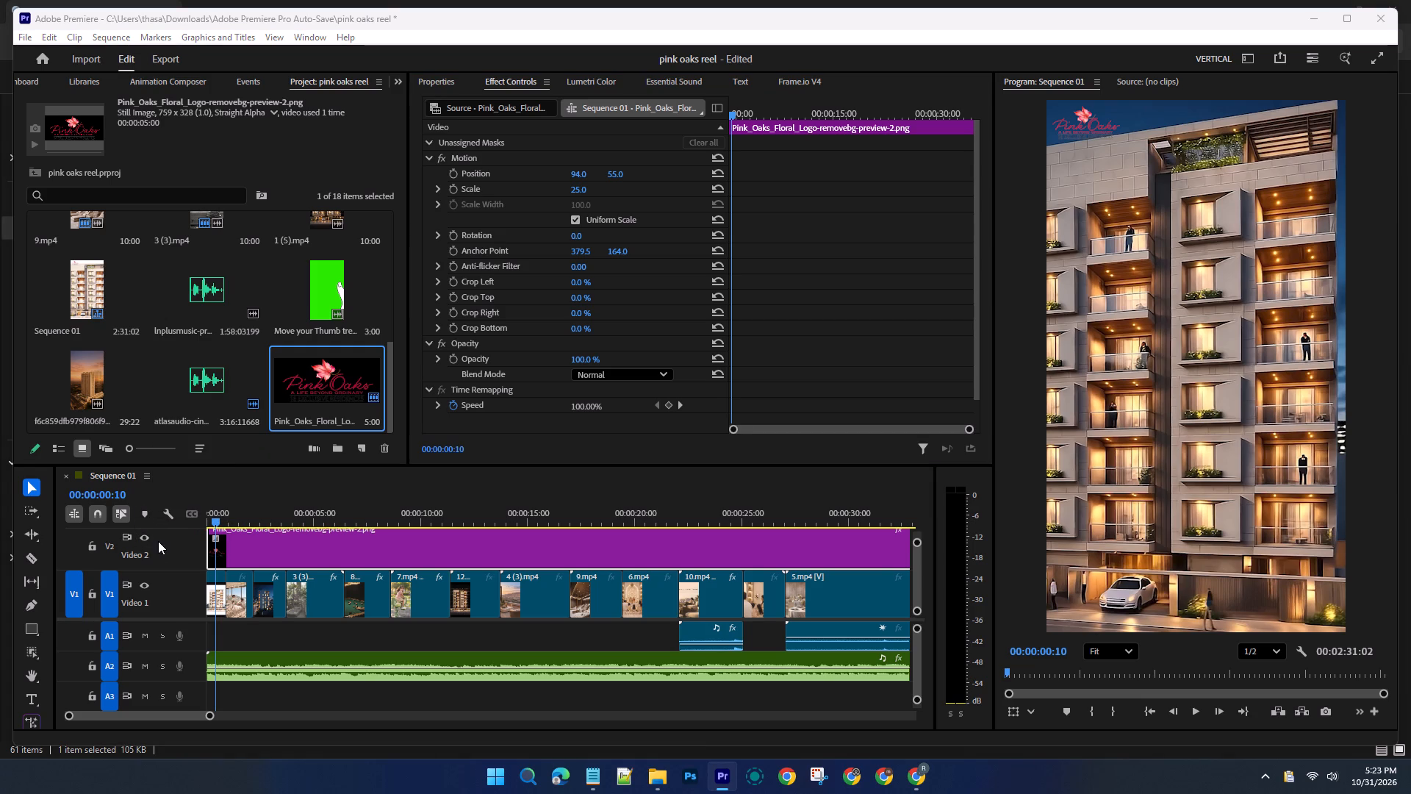
Expose the video tracks above Video 2 and delete the Graphic clip on V4.
right_click(164, 541)
left_click(206, 332)
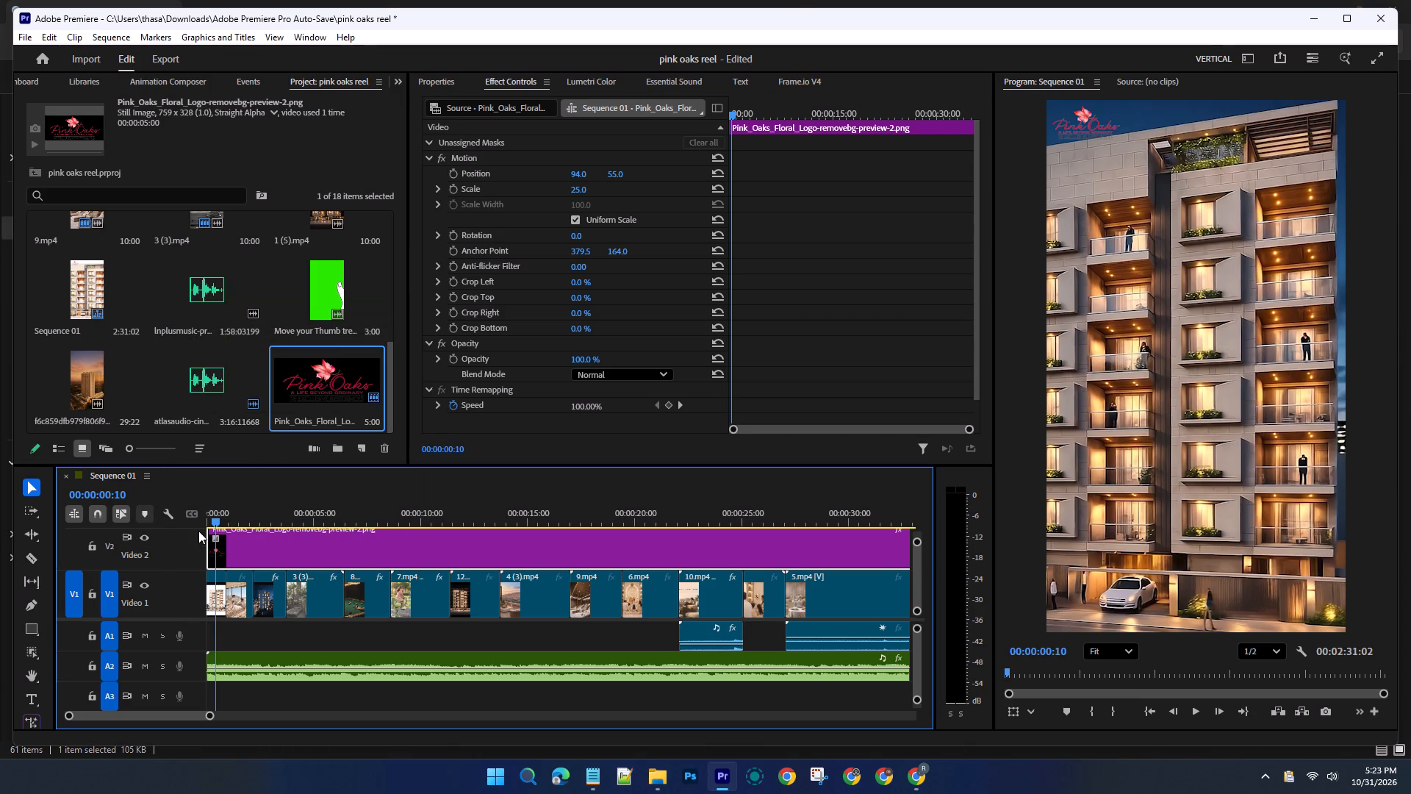
left_click_drag(917, 543, 916, 521)
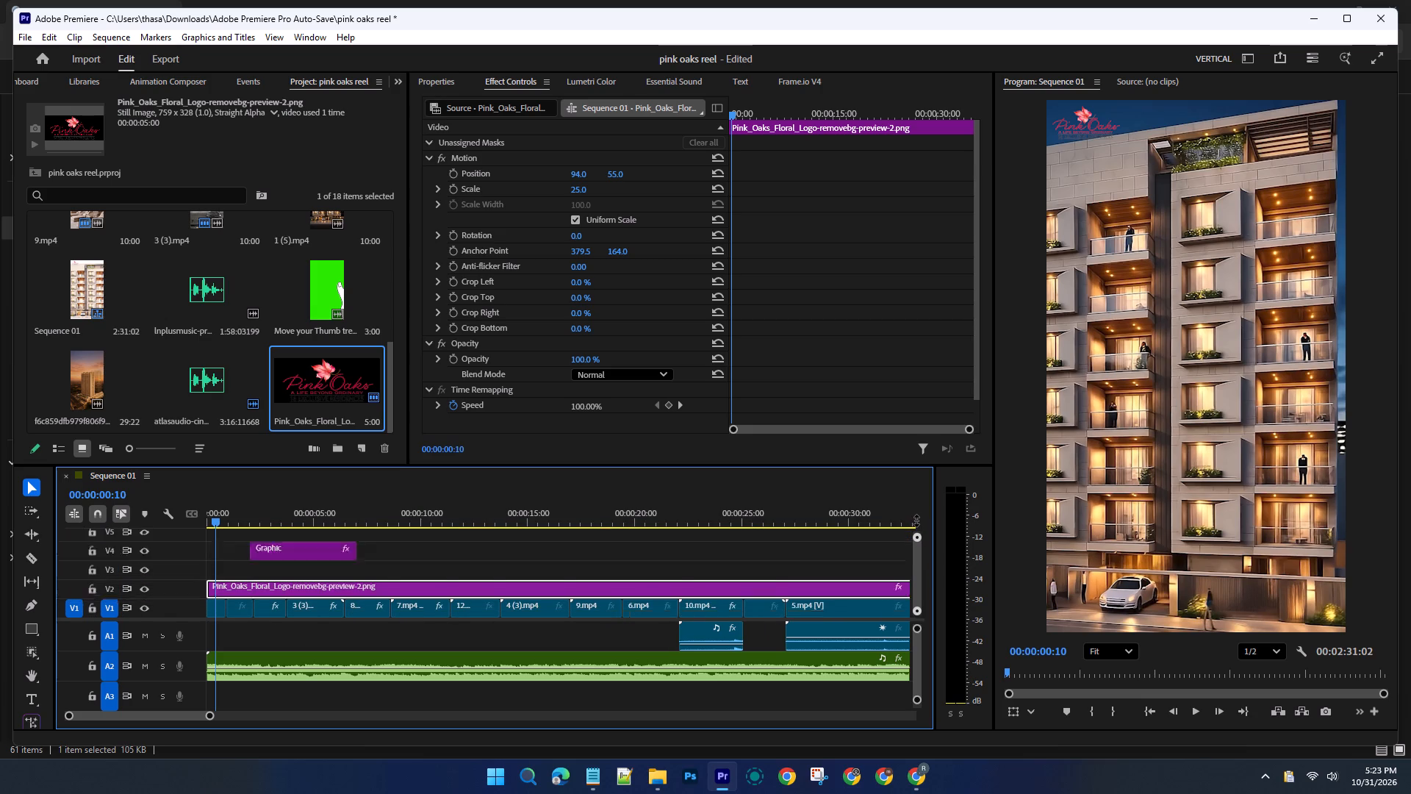
left_click_drag(916, 521, 916, 520)
left_click(337, 545)
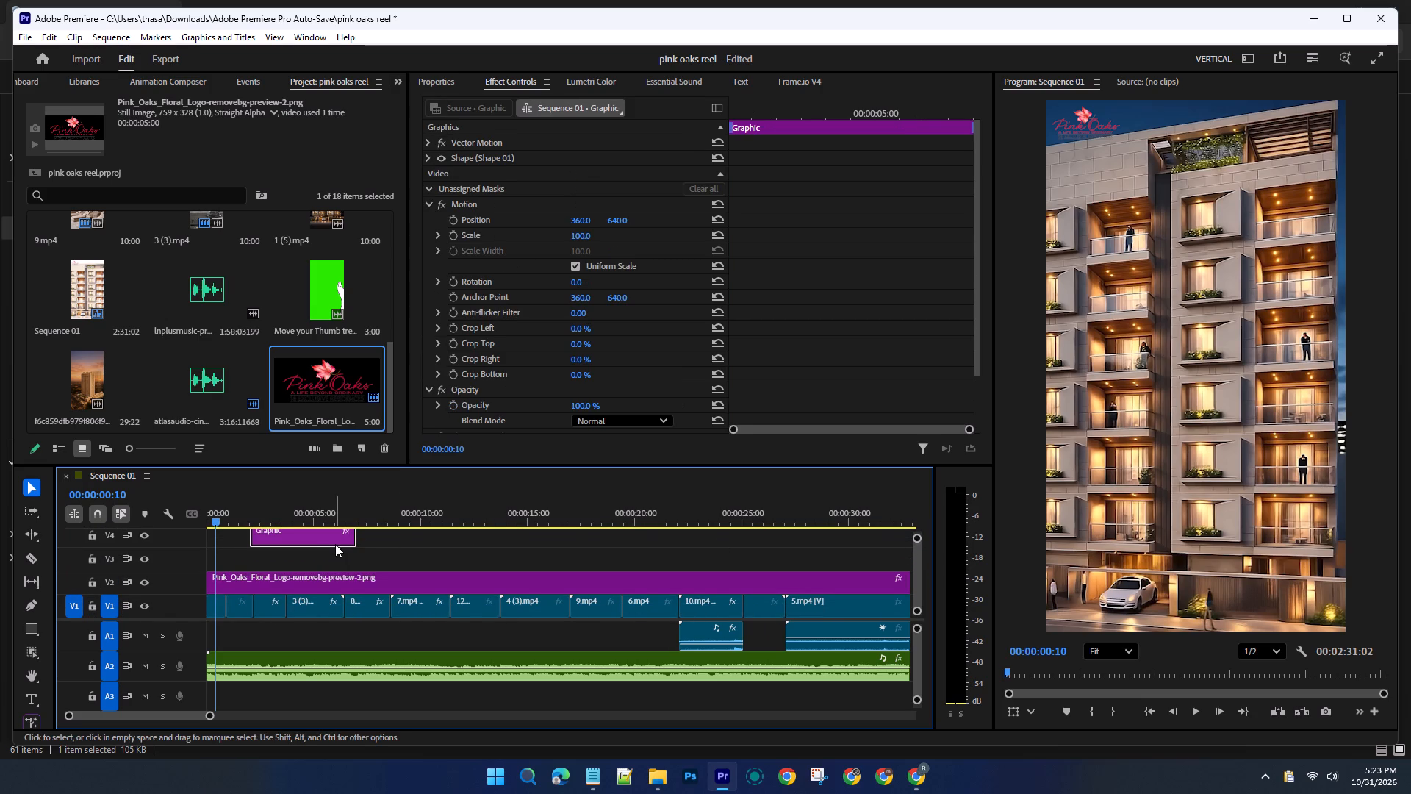
key("Delete")
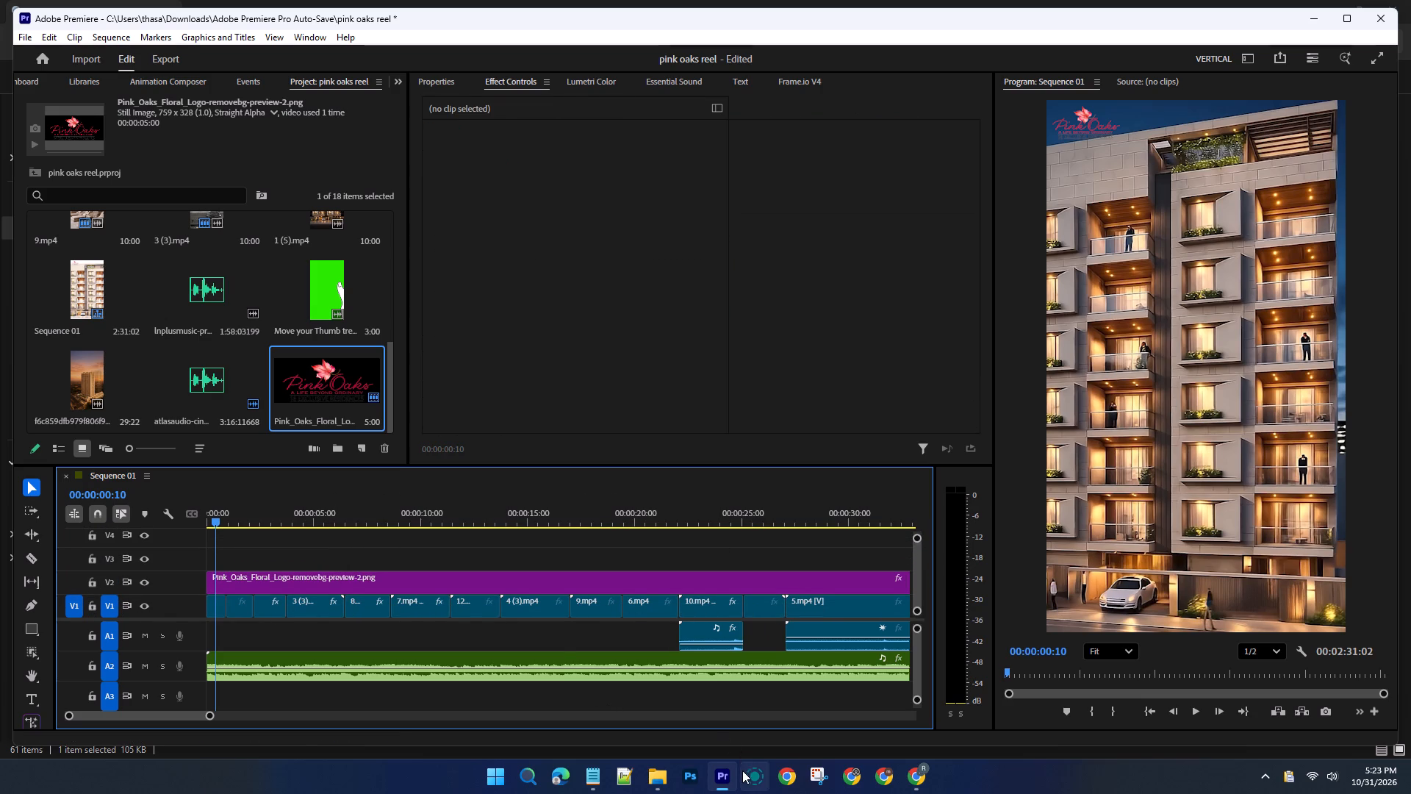
Bring the Jaigyan-Realty-Jaipur-removebg-preview logo from the File Explorer search results onto track V3 at the start of Premiere's timeline.
left_click(653, 777)
left_click(705, 692)
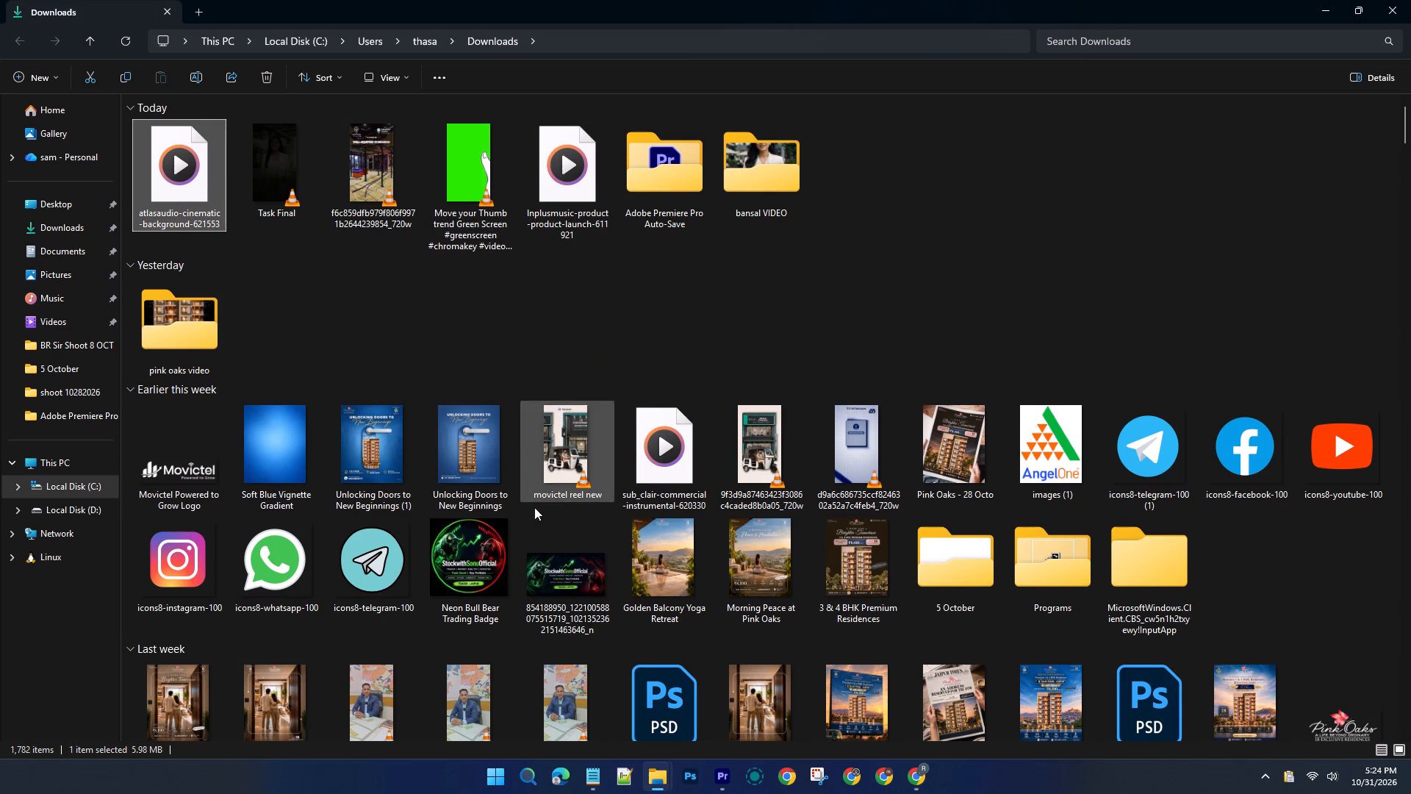
left_click(603, 708)
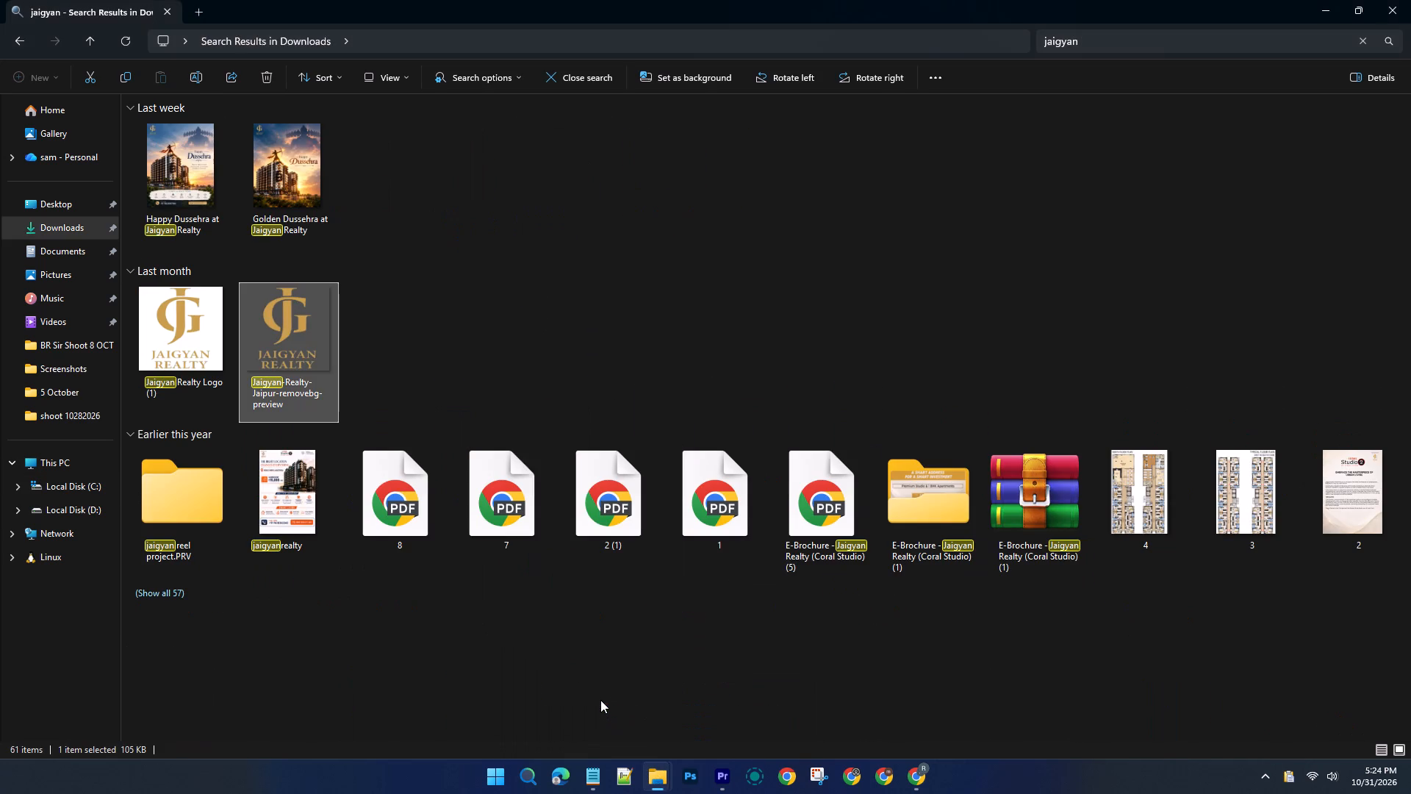
left_click_drag(291, 331, 622, 665)
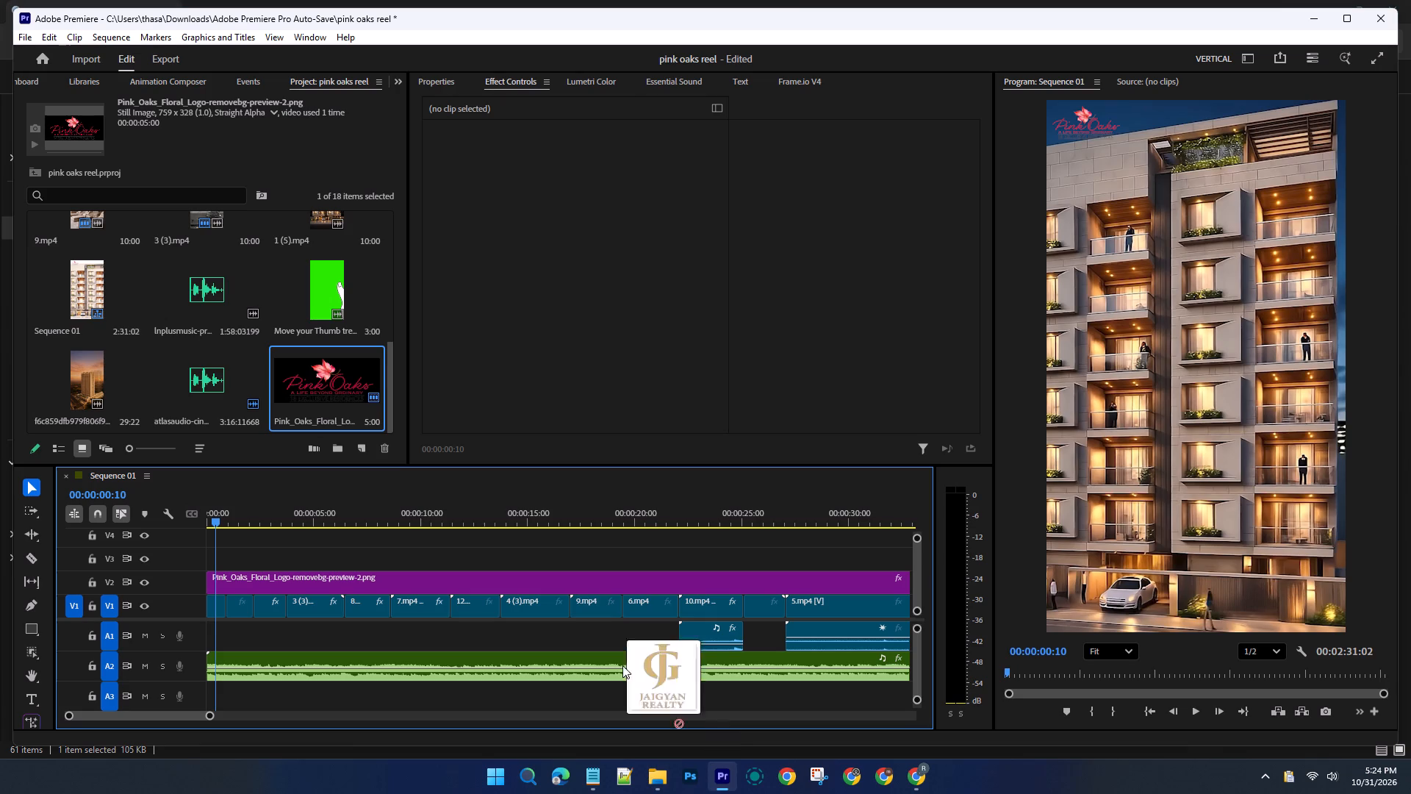
left_click_drag(622, 665, 202, 547)
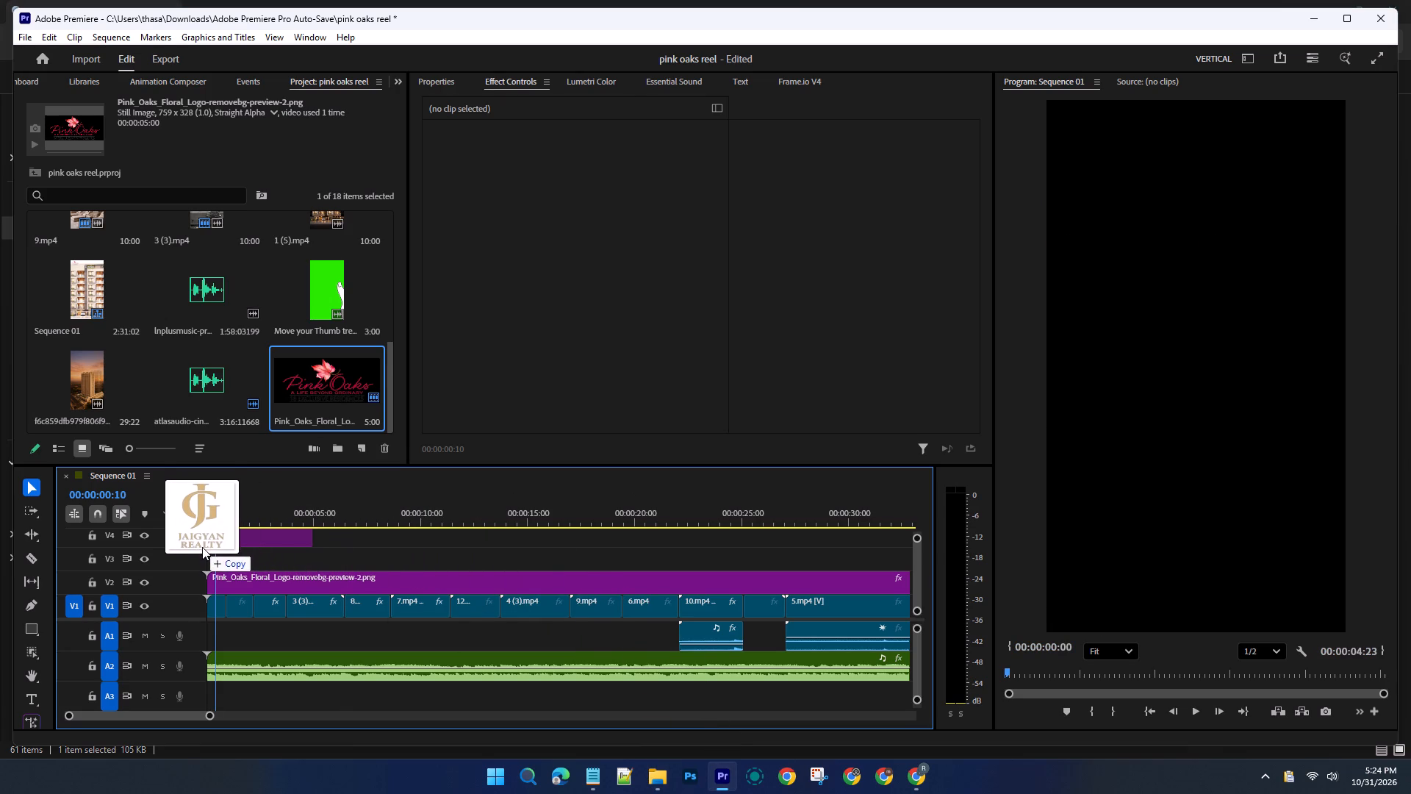
left_click_drag(202, 547, 201, 552)
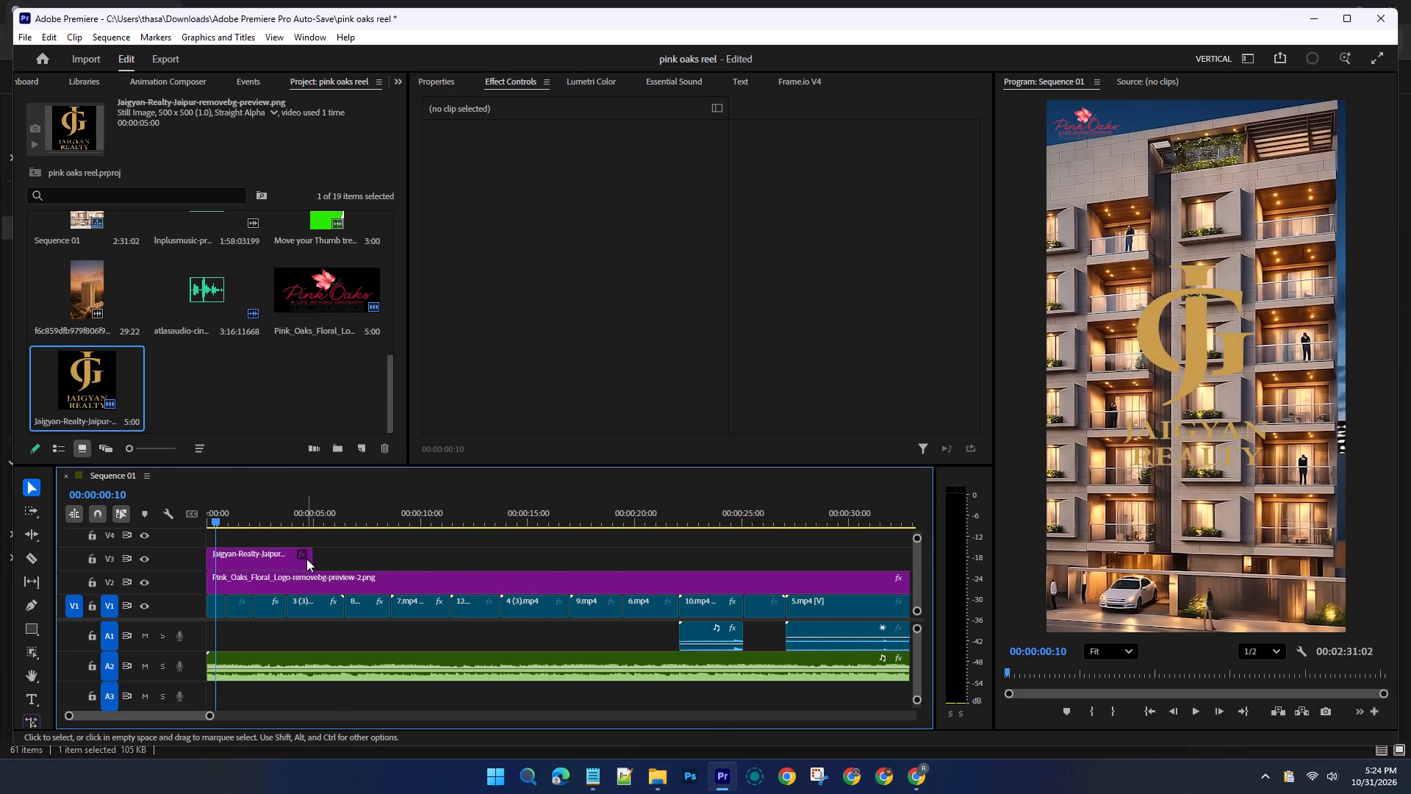
Extend the Jaigyan Realty logo clip on V3 to end level with the Pink Oaks logo clip.
left_click_drag(310, 560, 902, 579)
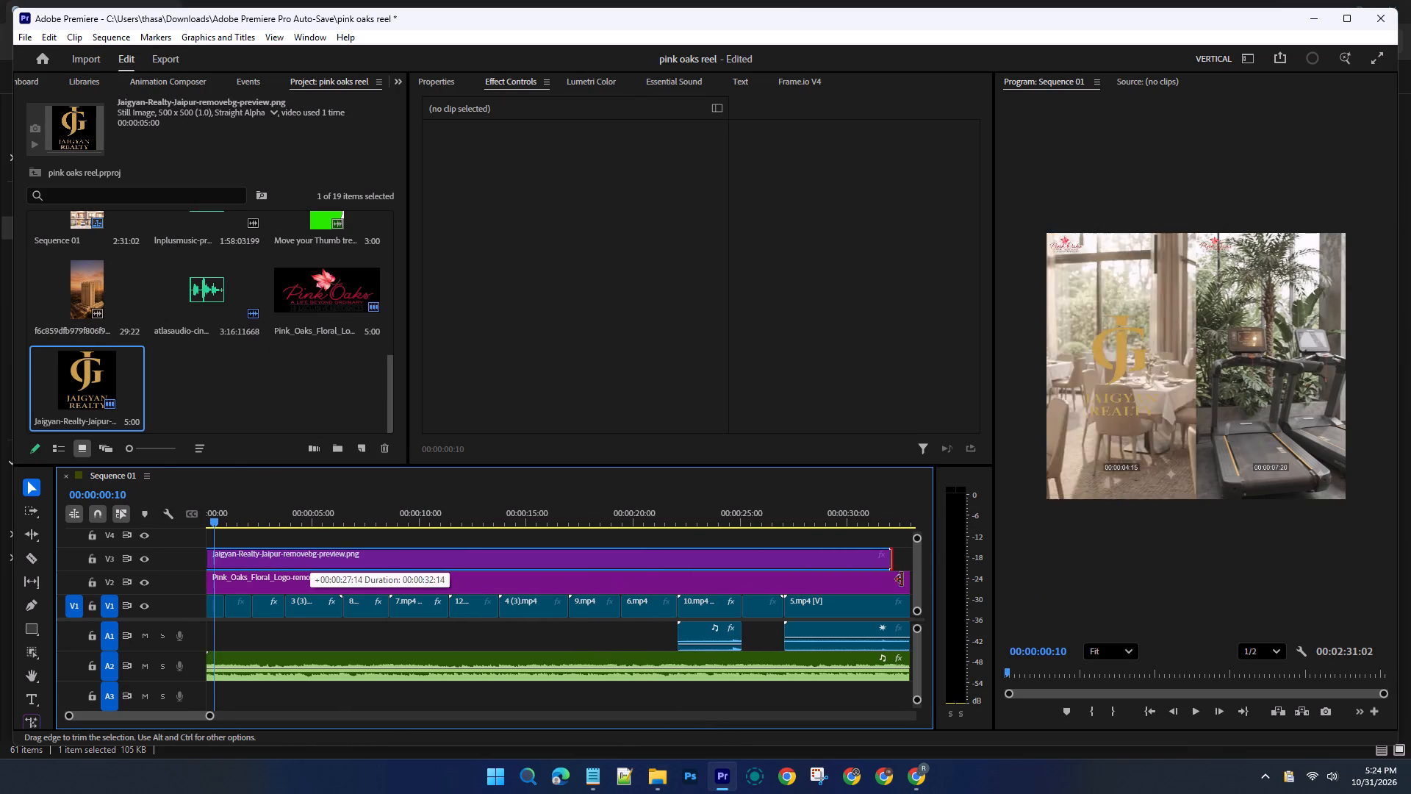
left_click_drag(902, 579, 476, 574)
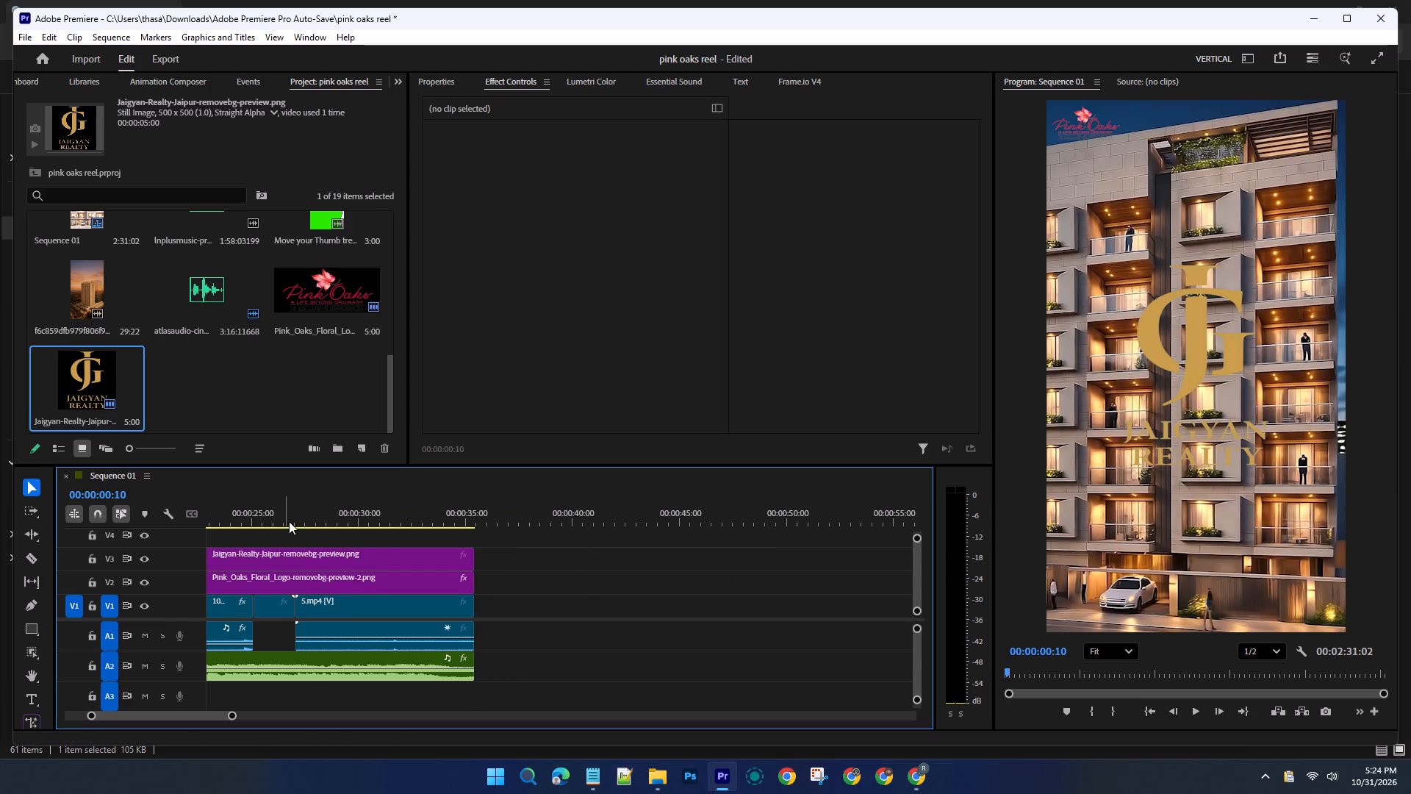
Scale the Jaigyan Realty logo down to 14 and move it to the frame's upper-right corner, at position 667, 58.
left_click(68, 388)
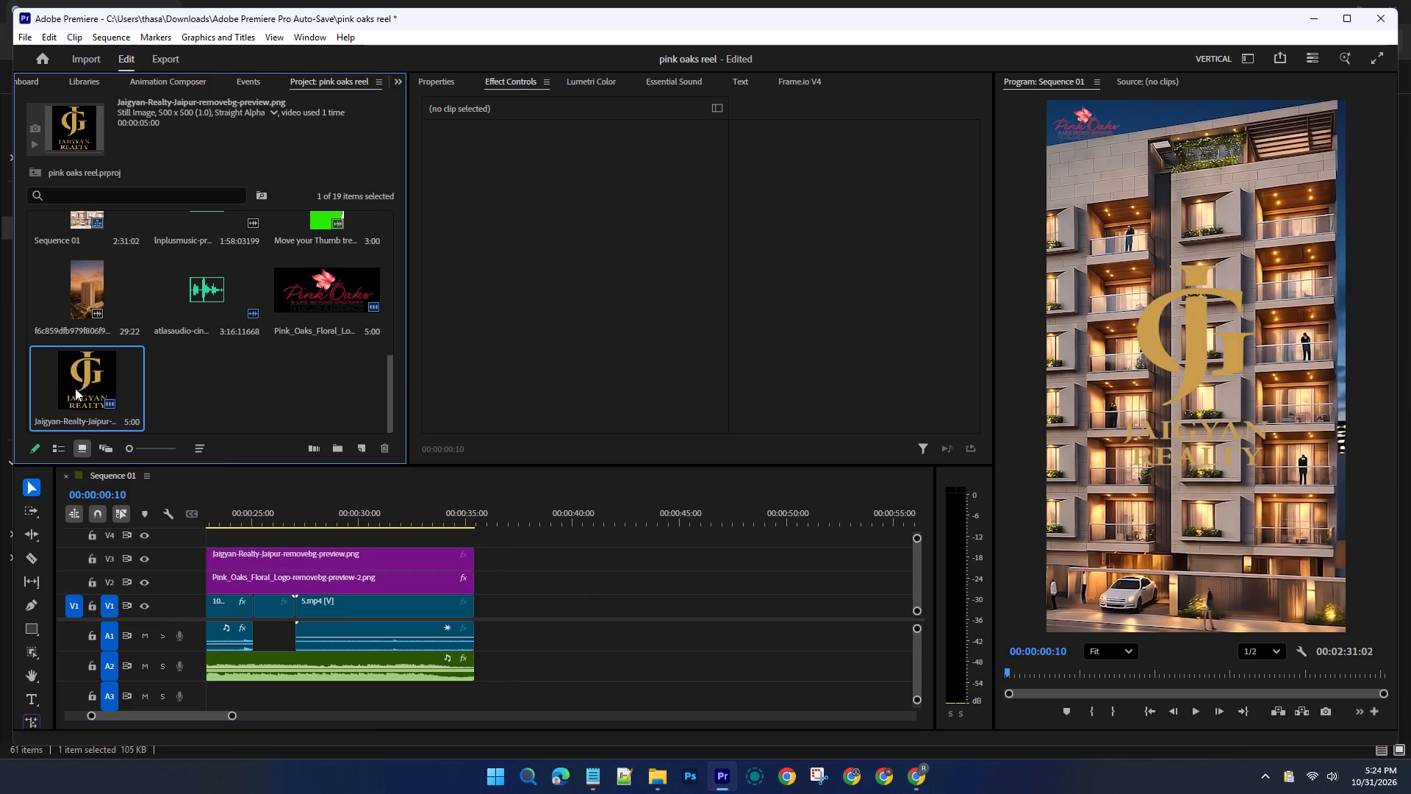
left_click(314, 557)
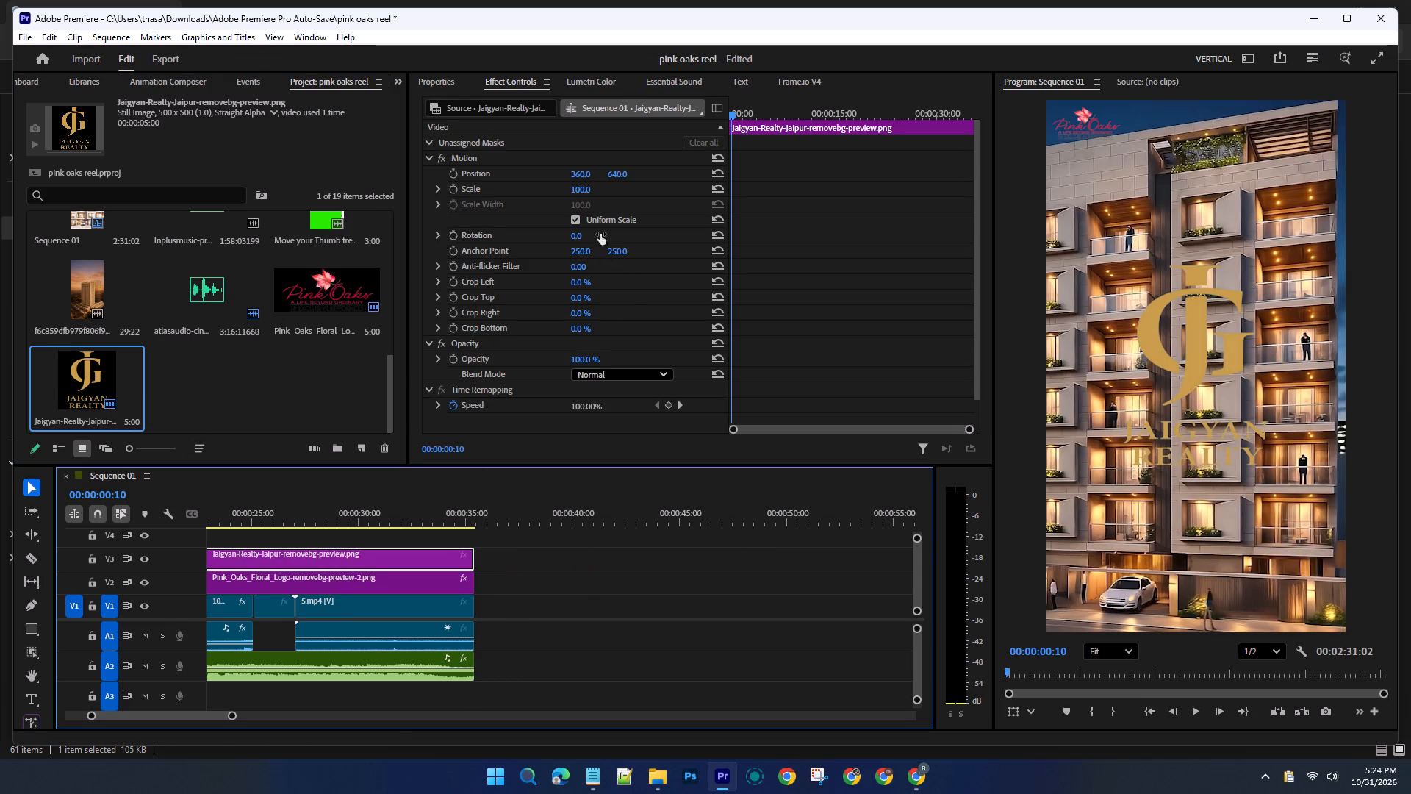
left_click_drag(611, 175, 374, 261)
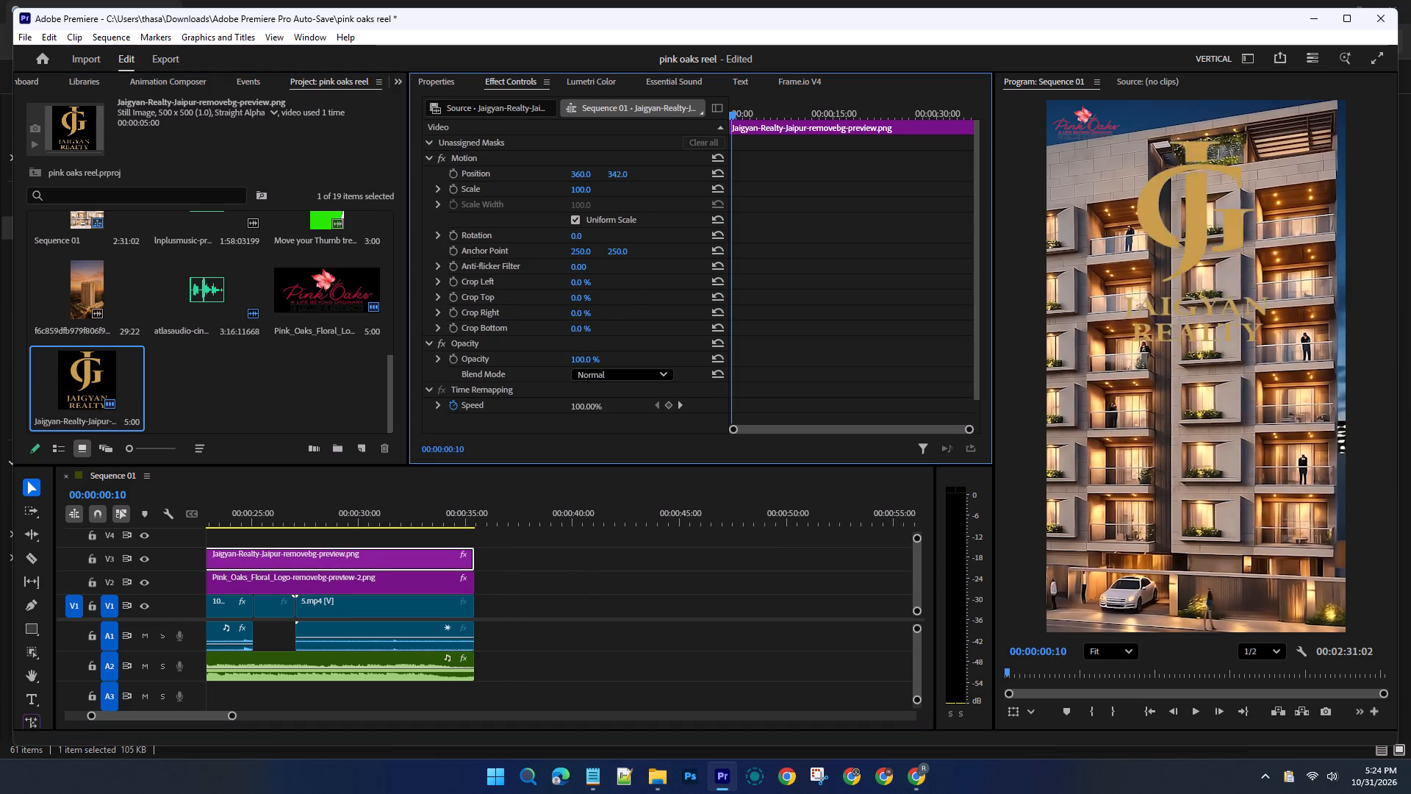
left_click_drag(374, 261, 334, 276)
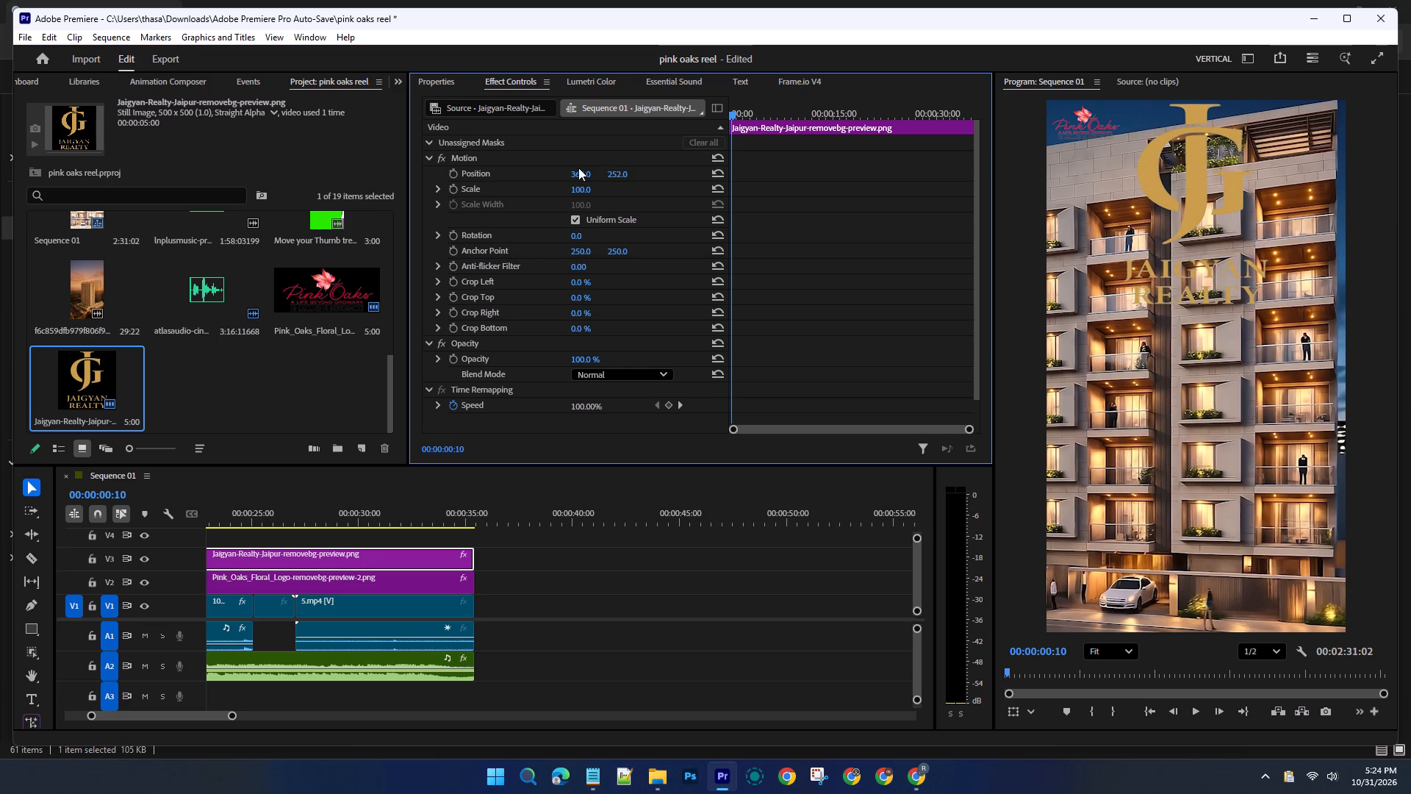
left_click_drag(574, 187, 509, 193)
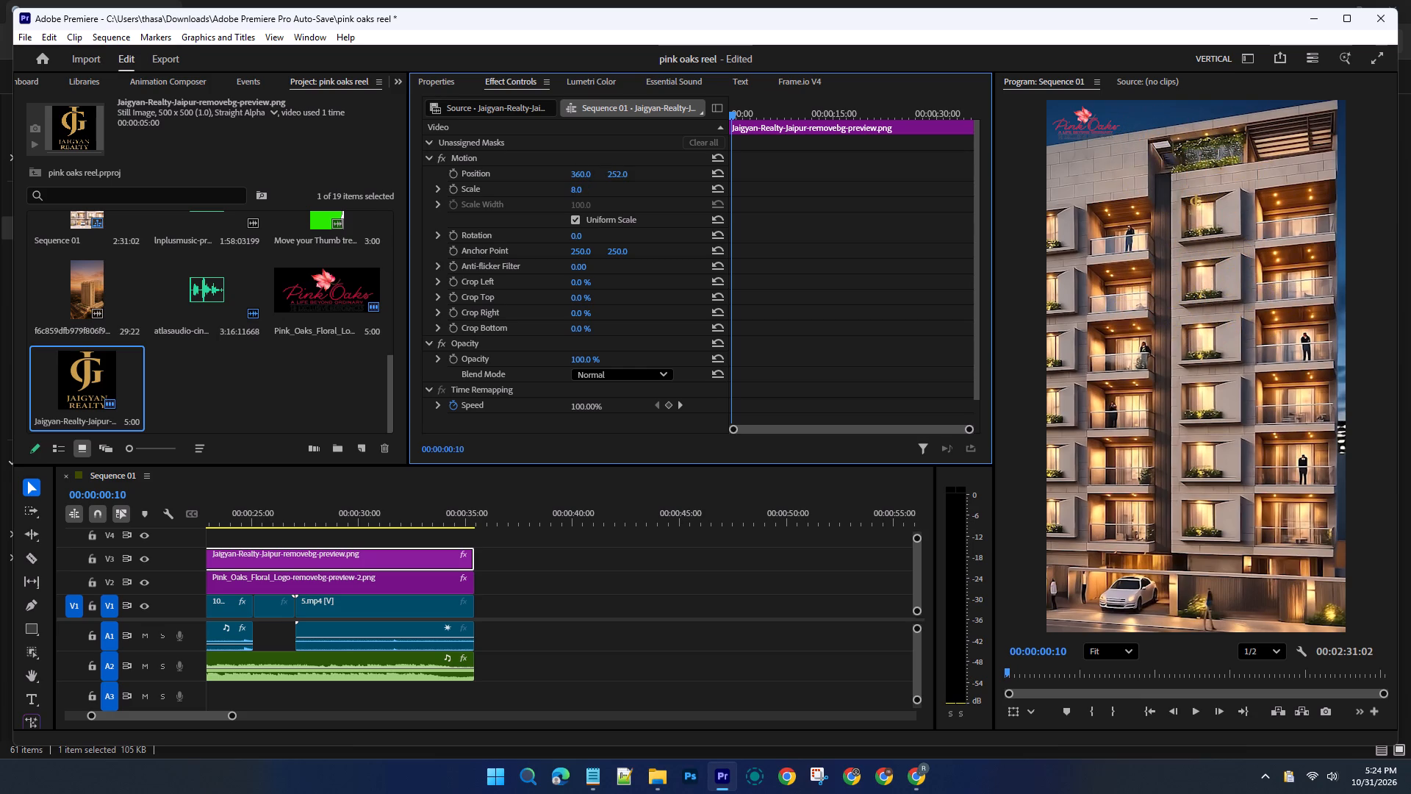
left_click_drag(509, 193, 525, 201)
left_click_drag(583, 173, 662, 186)
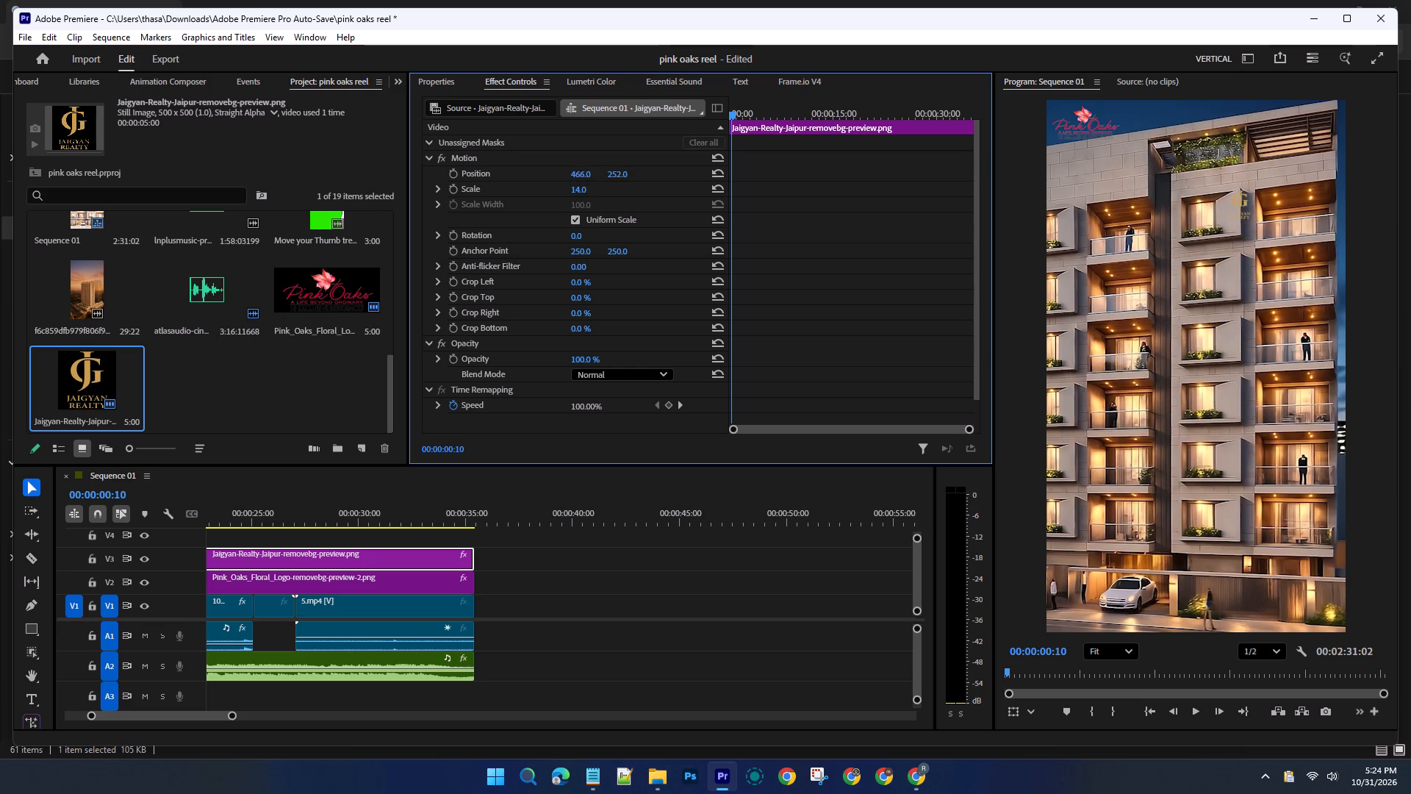
left_click_drag(662, 186, 809, 198)
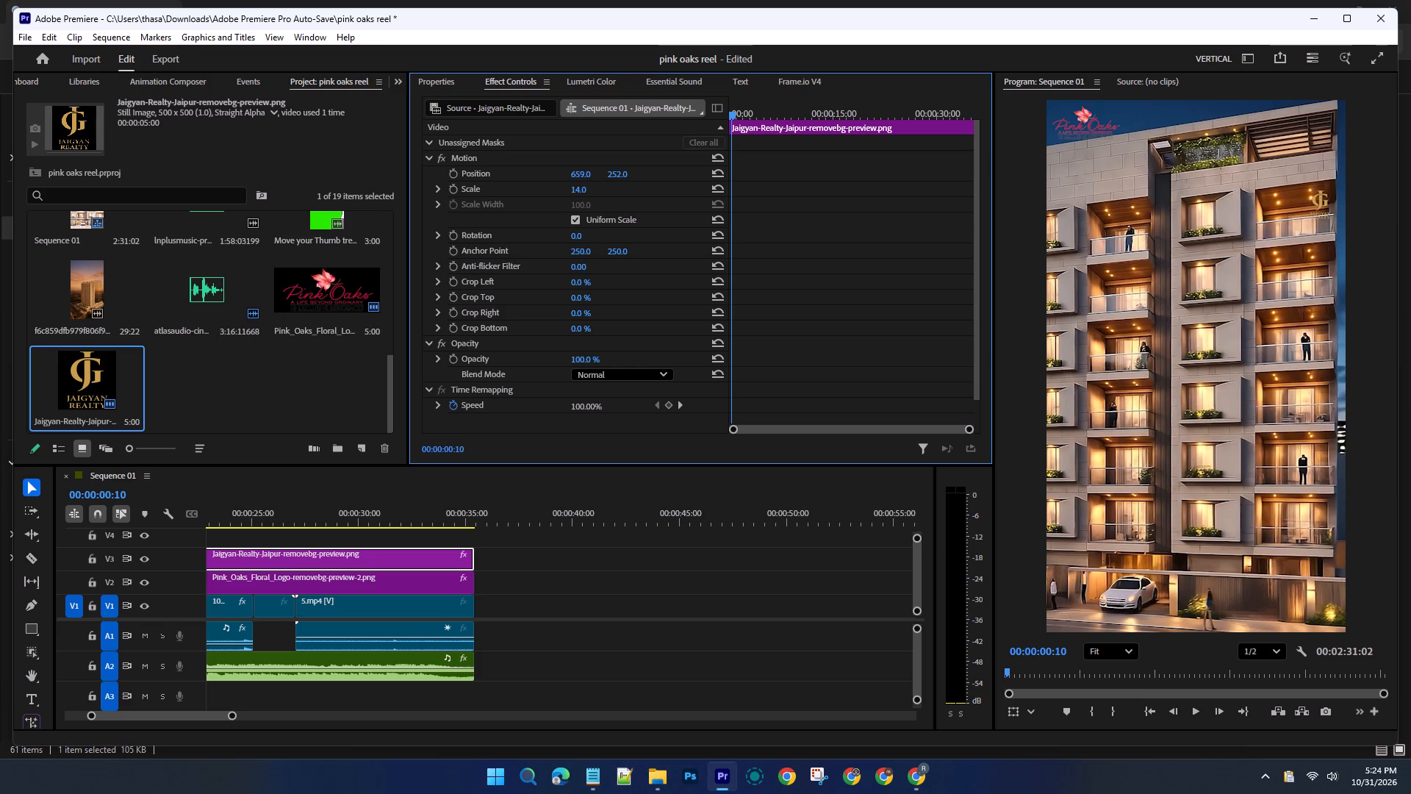
left_click_drag(809, 198, 816, 200)
left_click_drag(613, 174, 614, 180)
left_click_drag(614, 180, 622, 317)
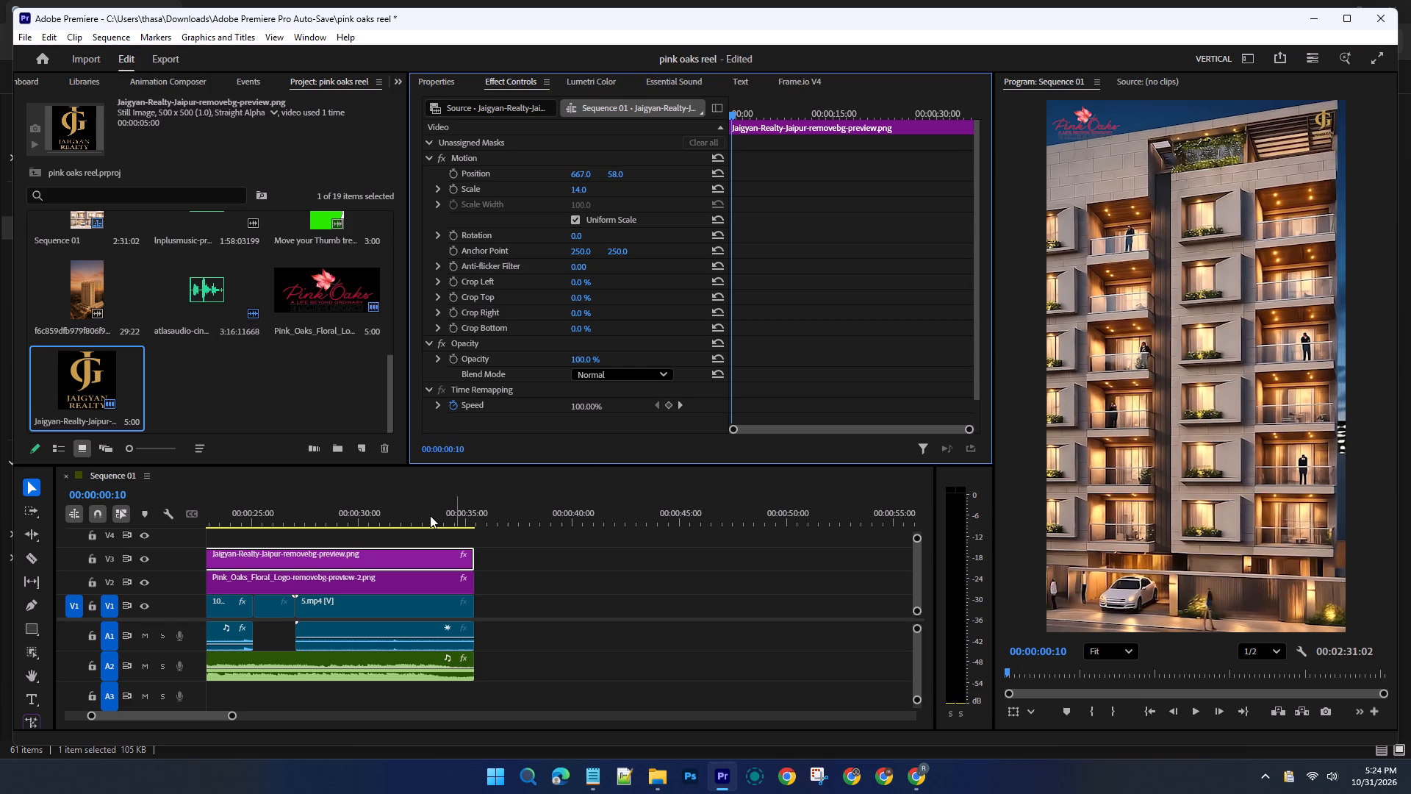
Check the Jaigyan Realty logo in playback and enlarge it to a scale of 20.
key("space")
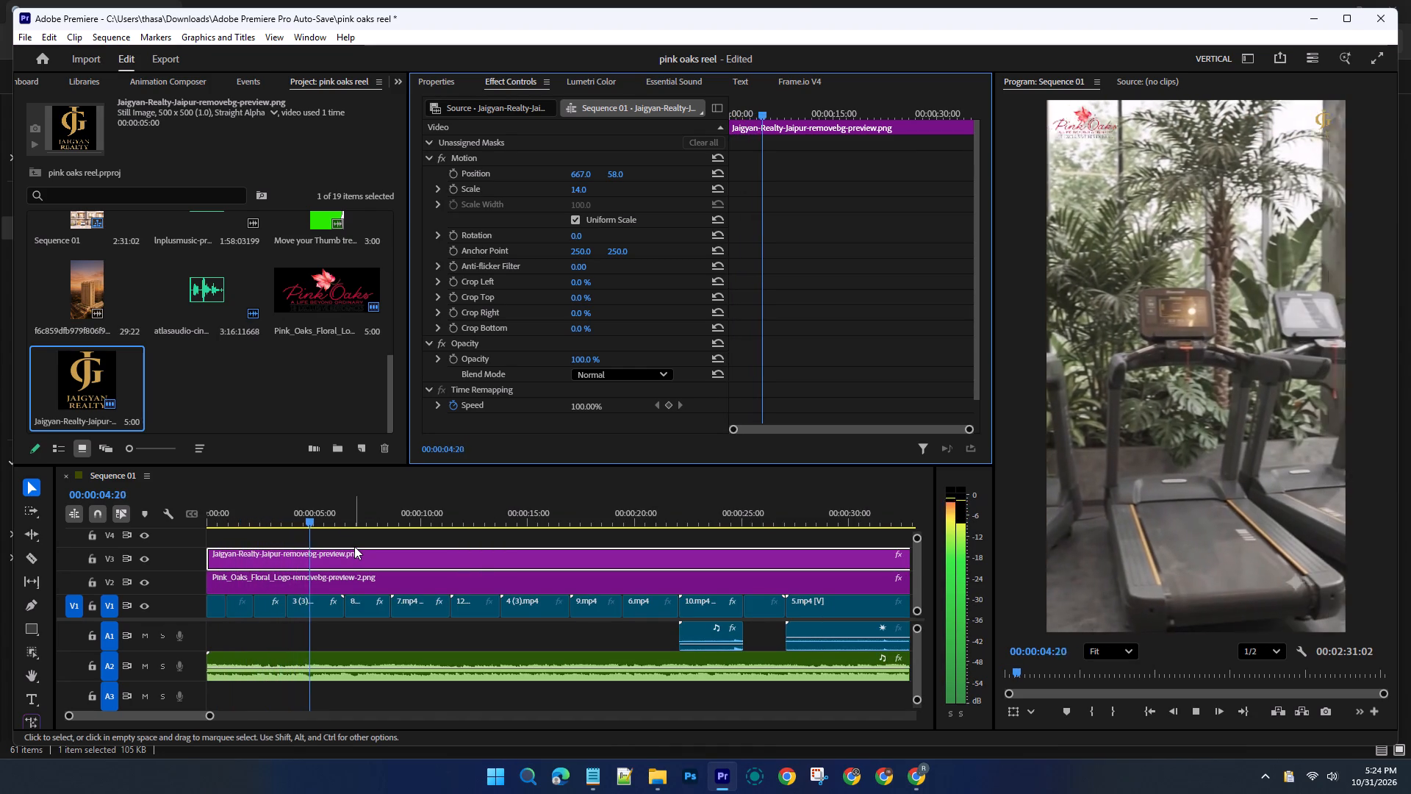
key("space")
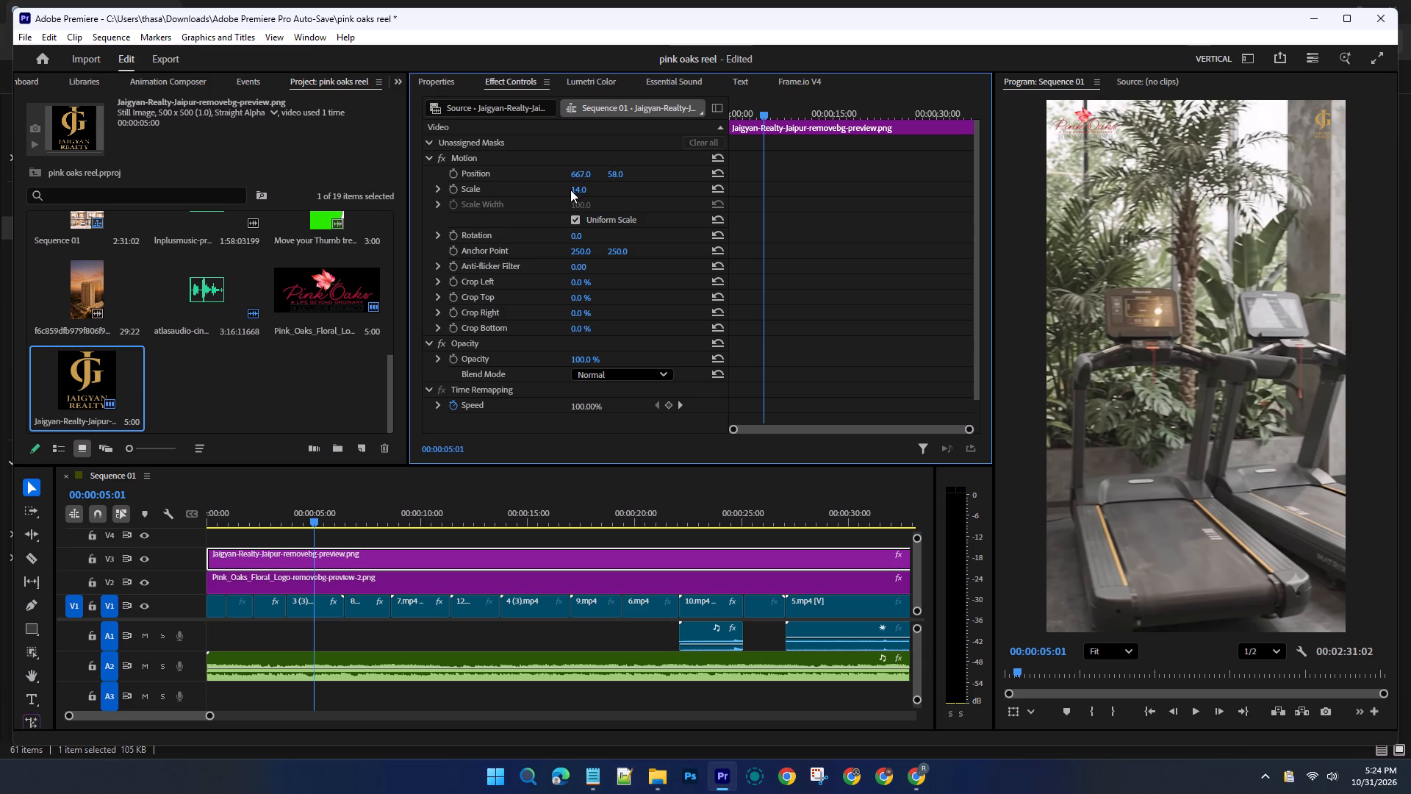
left_click_drag(574, 190, 584, 195)
left_click_drag(584, 195, 596, 201)
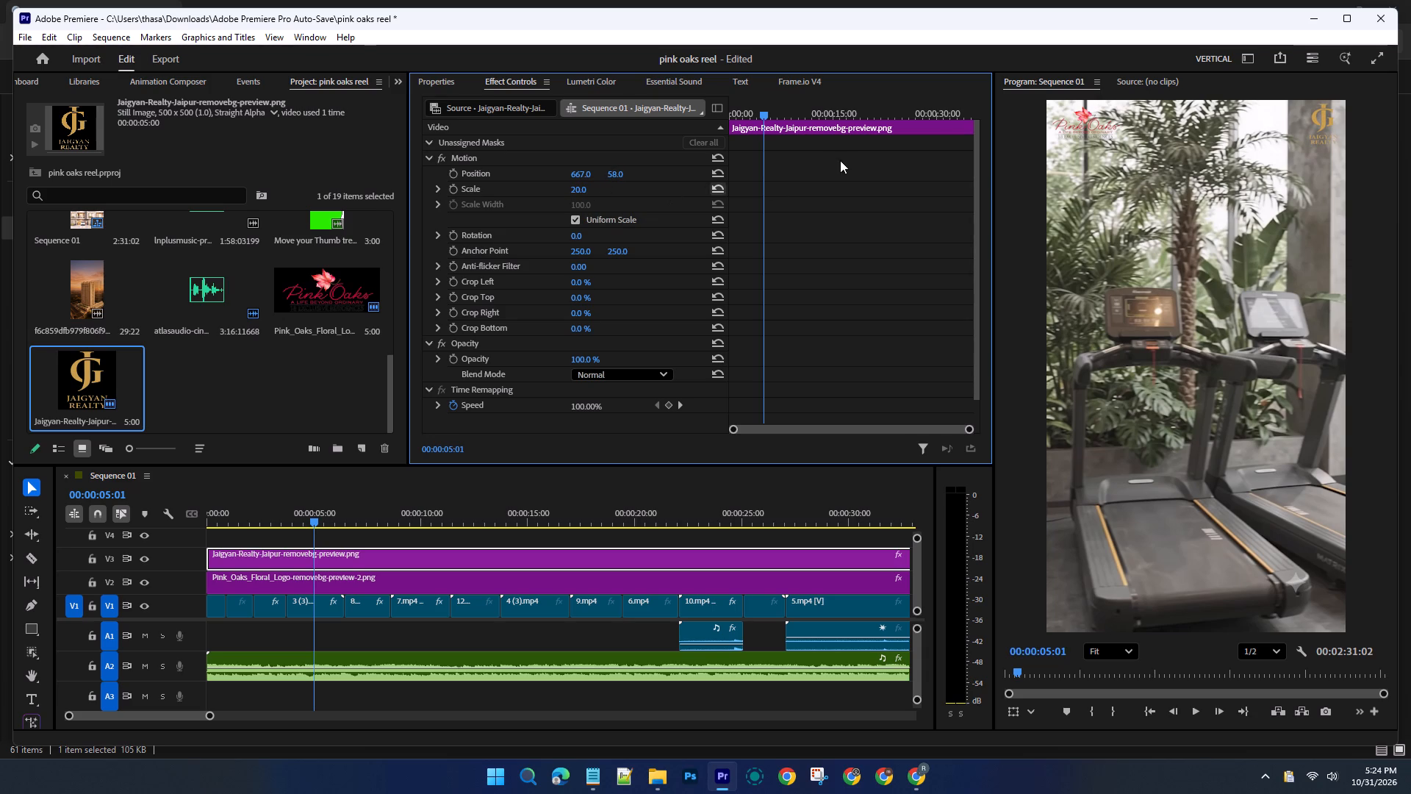
Play back the reel to review both logos over the footage, replaying the opening shots from the start.
key("space")
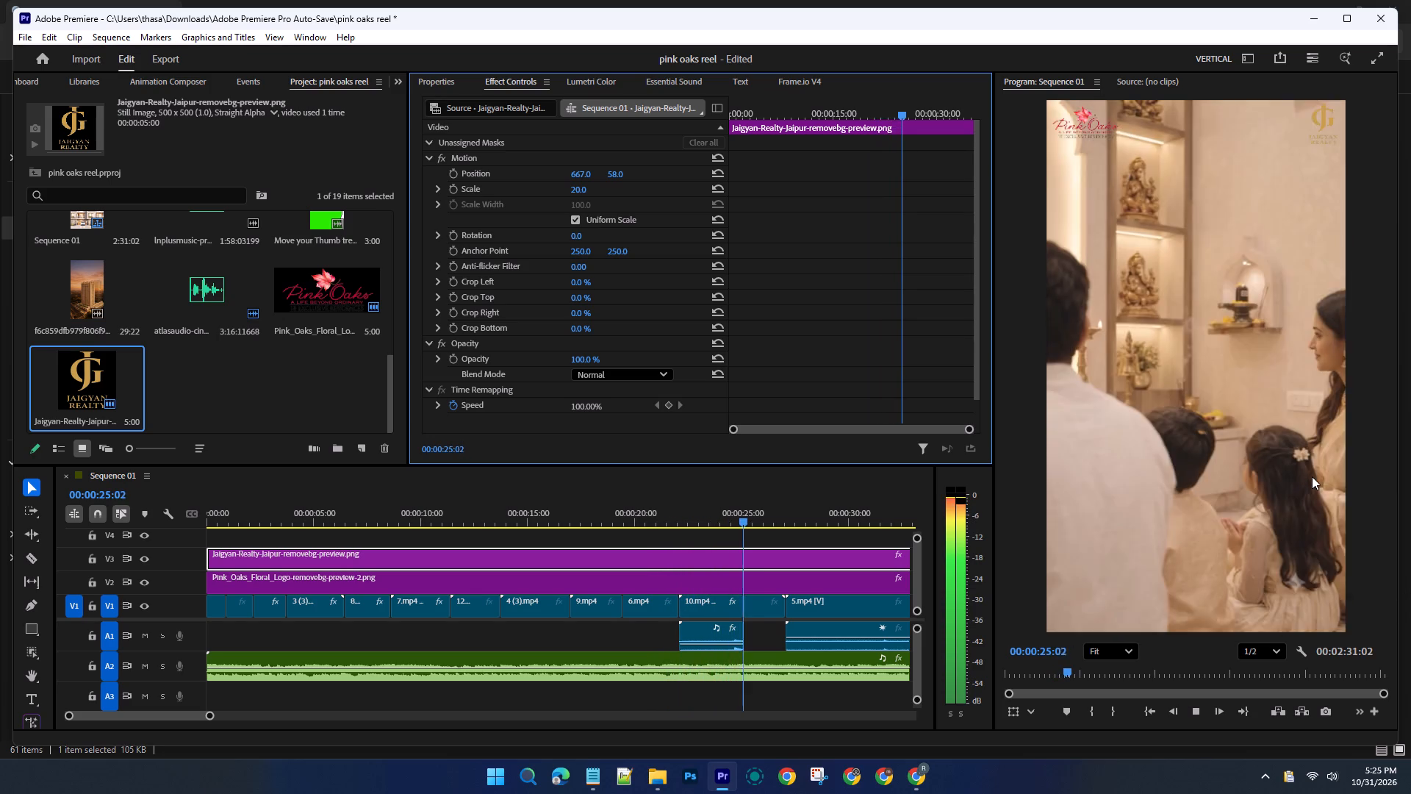
left_click_drag(779, 521, 613, 541)
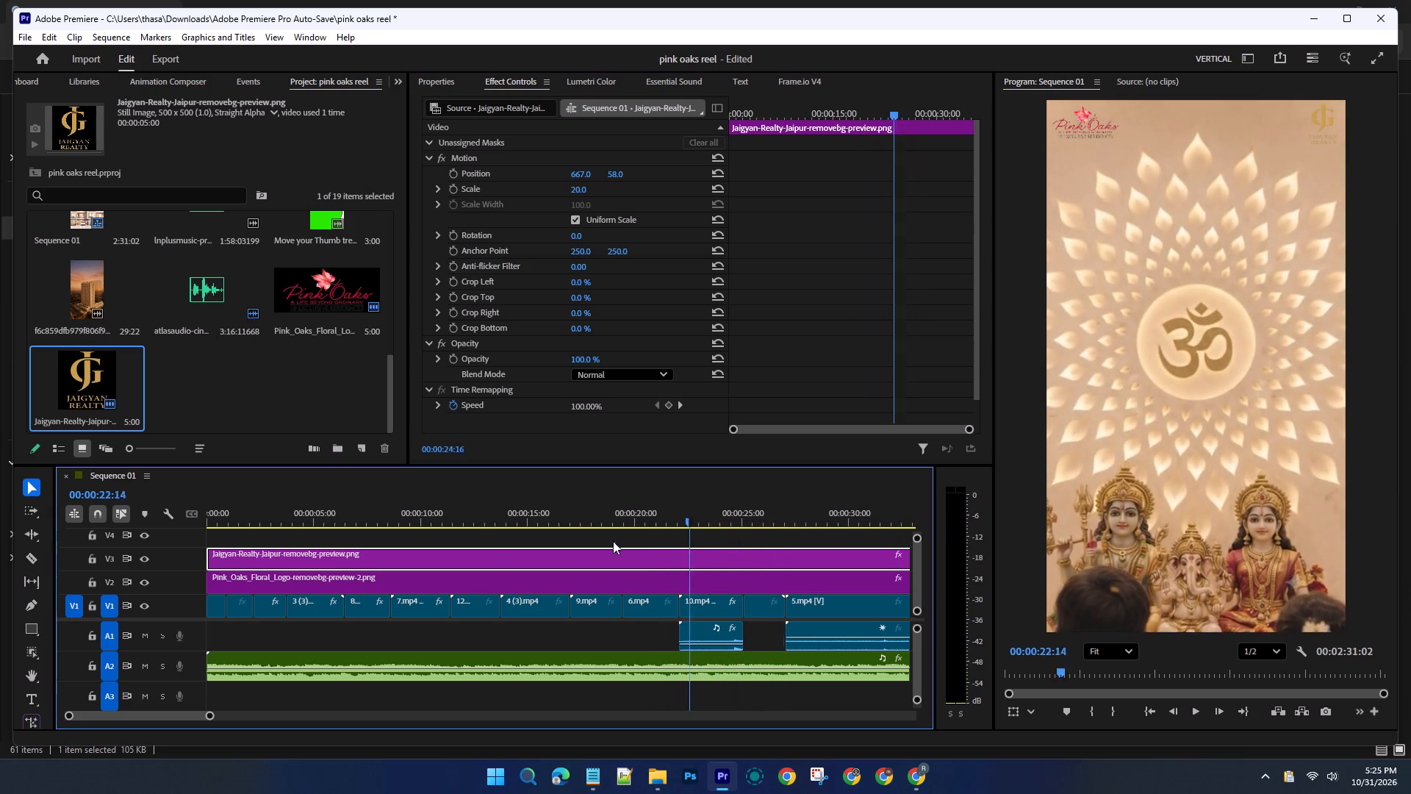
left_click_drag(613, 541, 32, 609)
key("space")
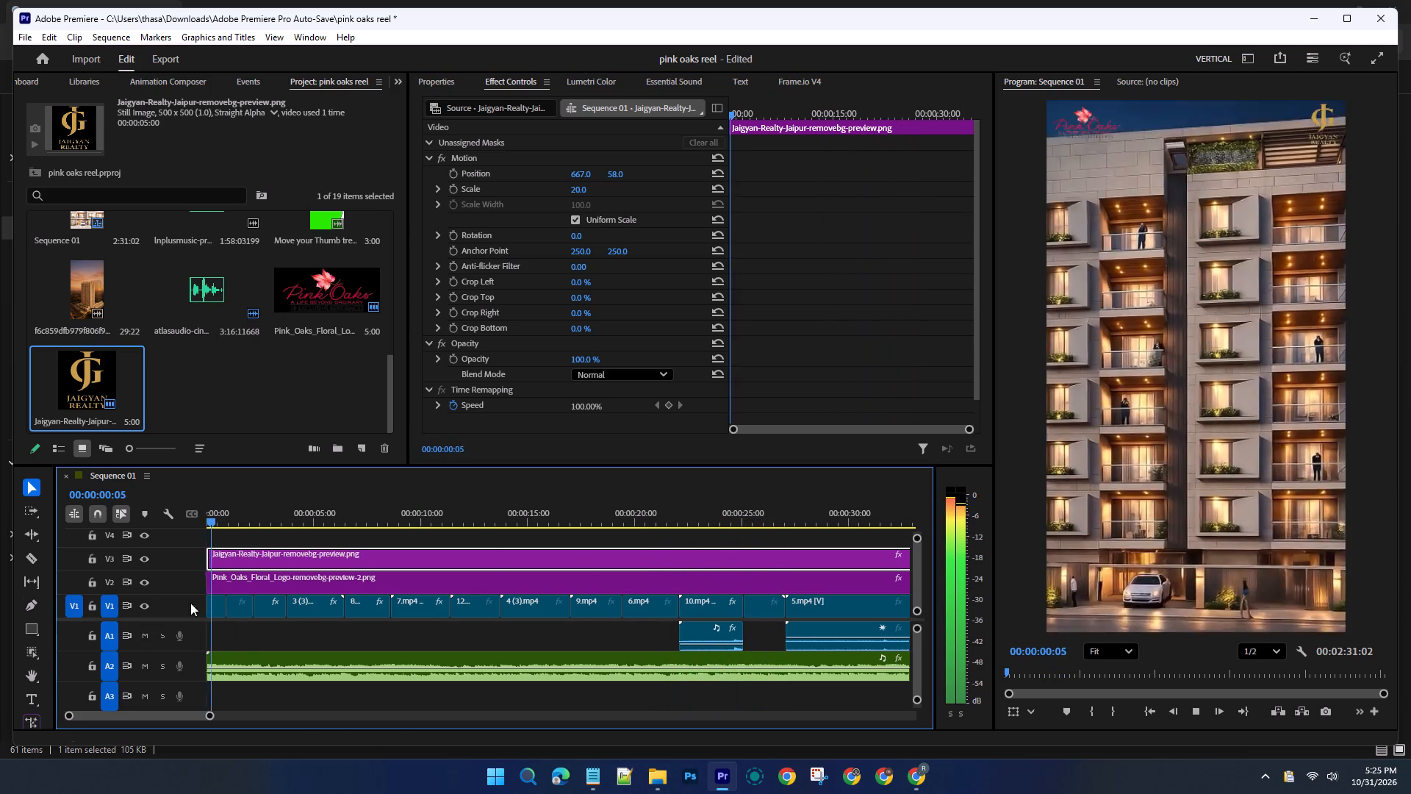
key("space")
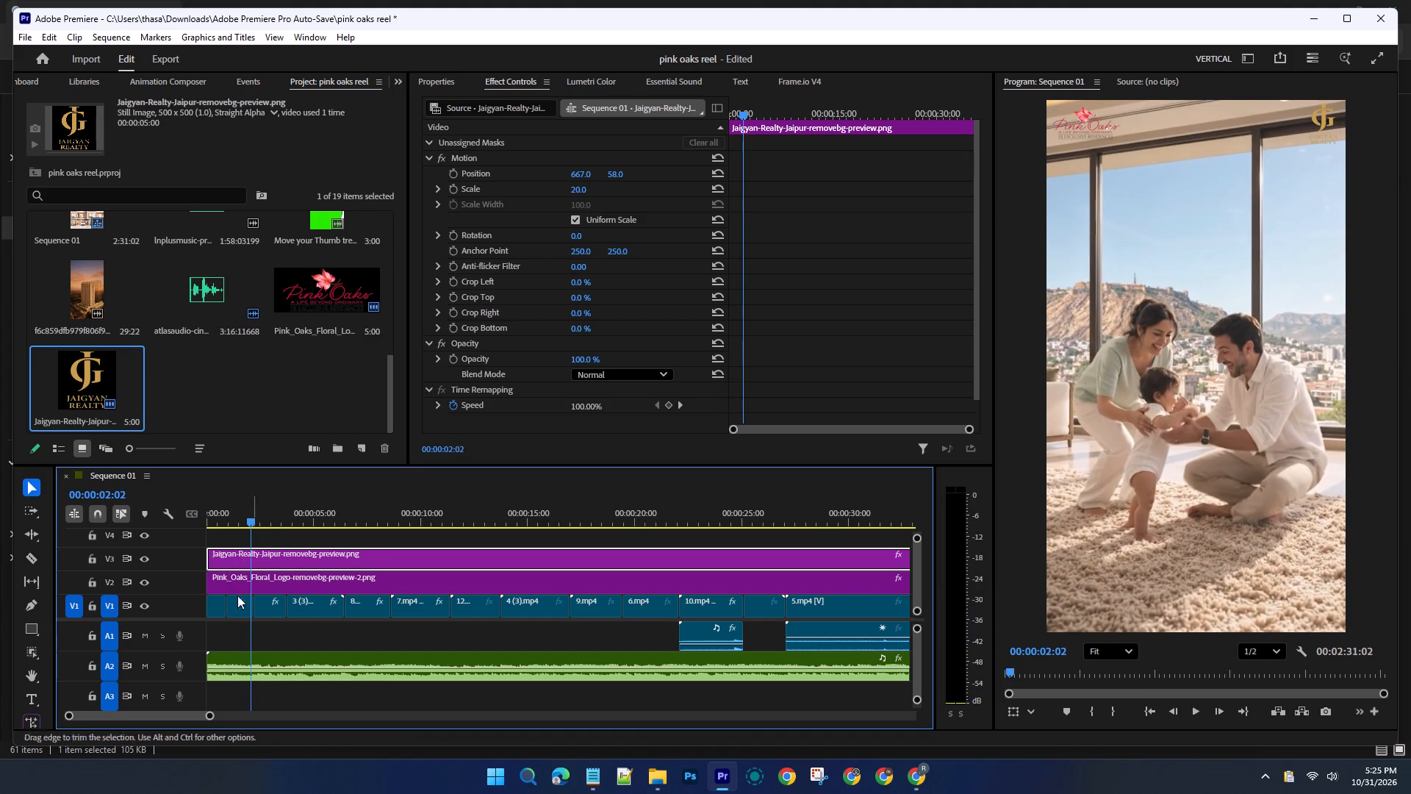
left_click_drag(250, 521, 151, 535)
key("space")
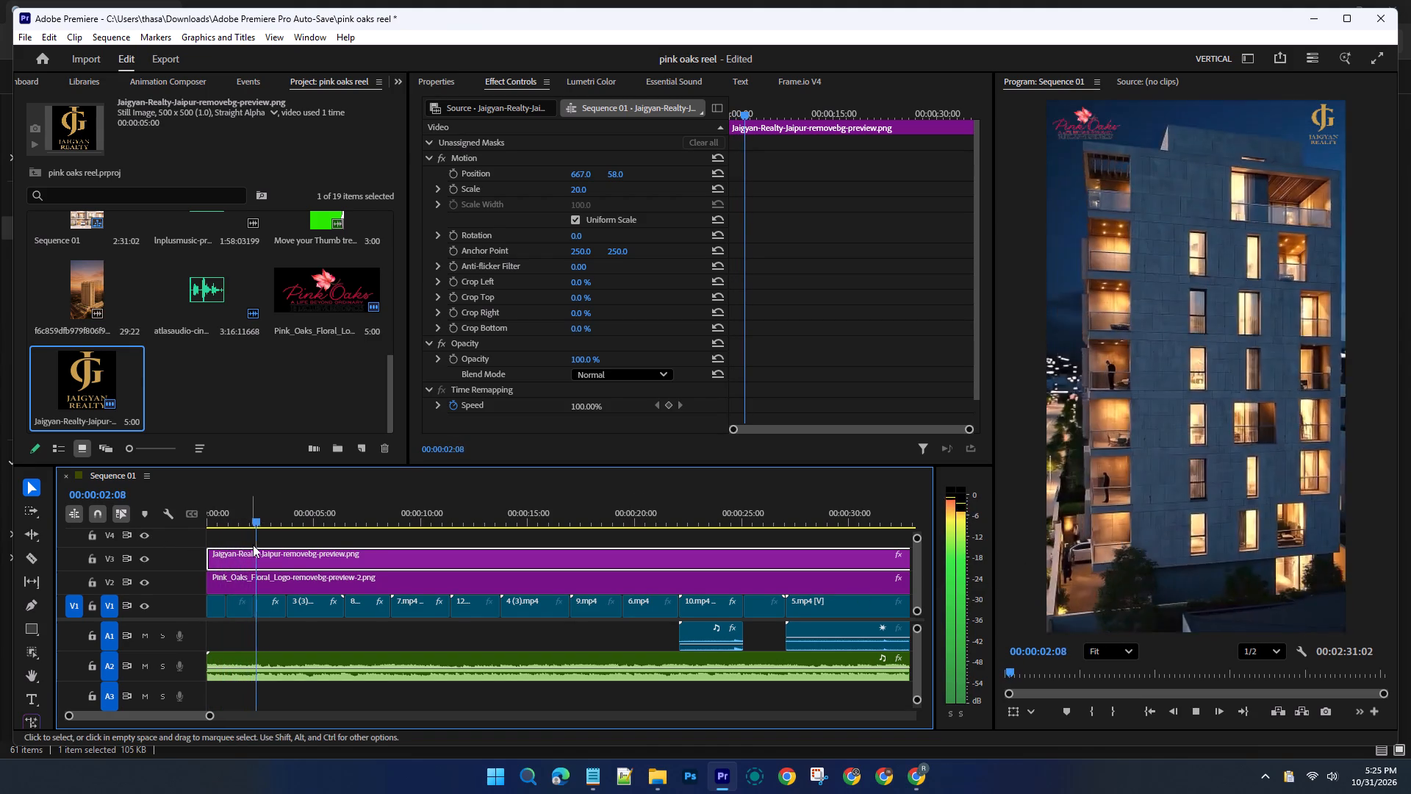
left_click_drag(276, 518, 188, 529)
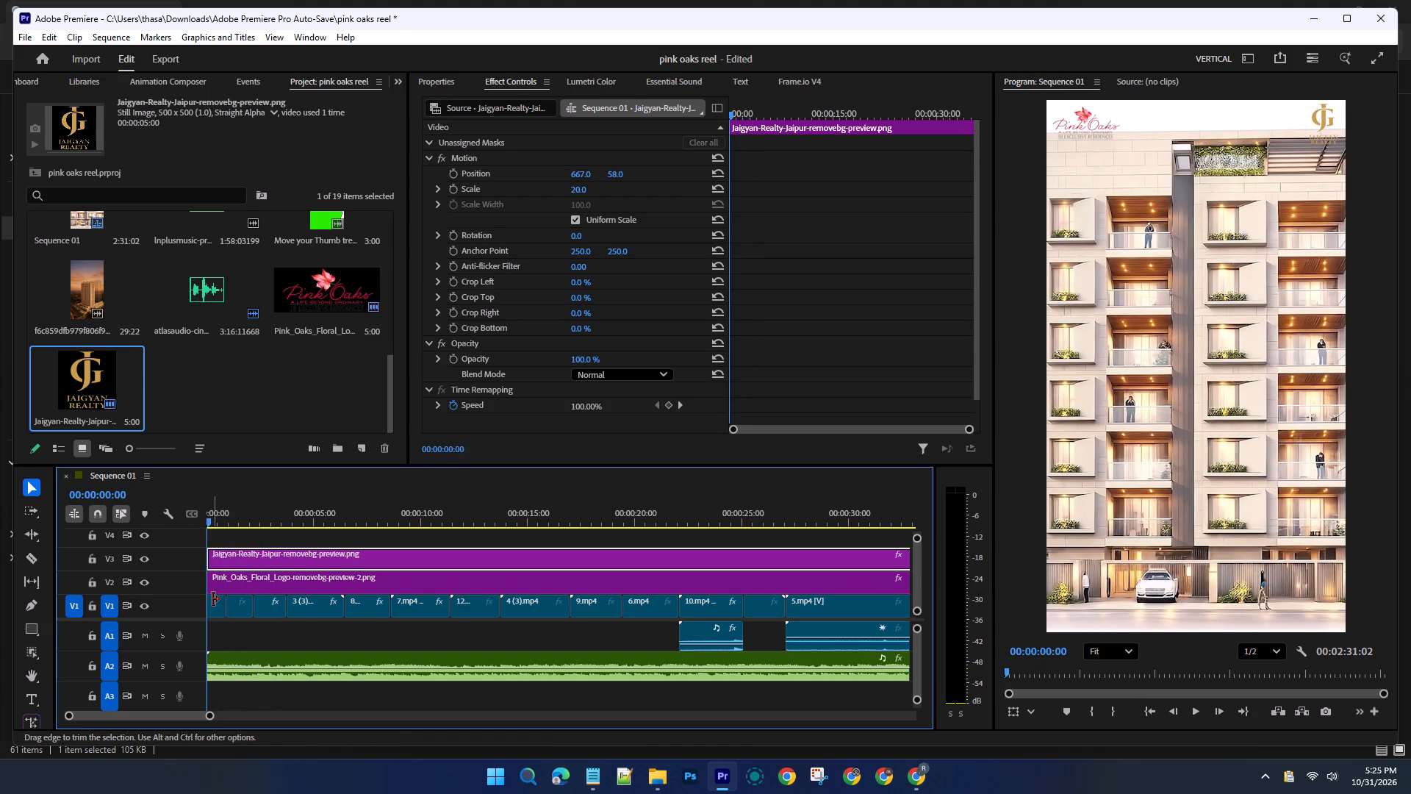
Open the speed and duration settings of 11.mp4, the first clip on V1.
left_click(214, 612)
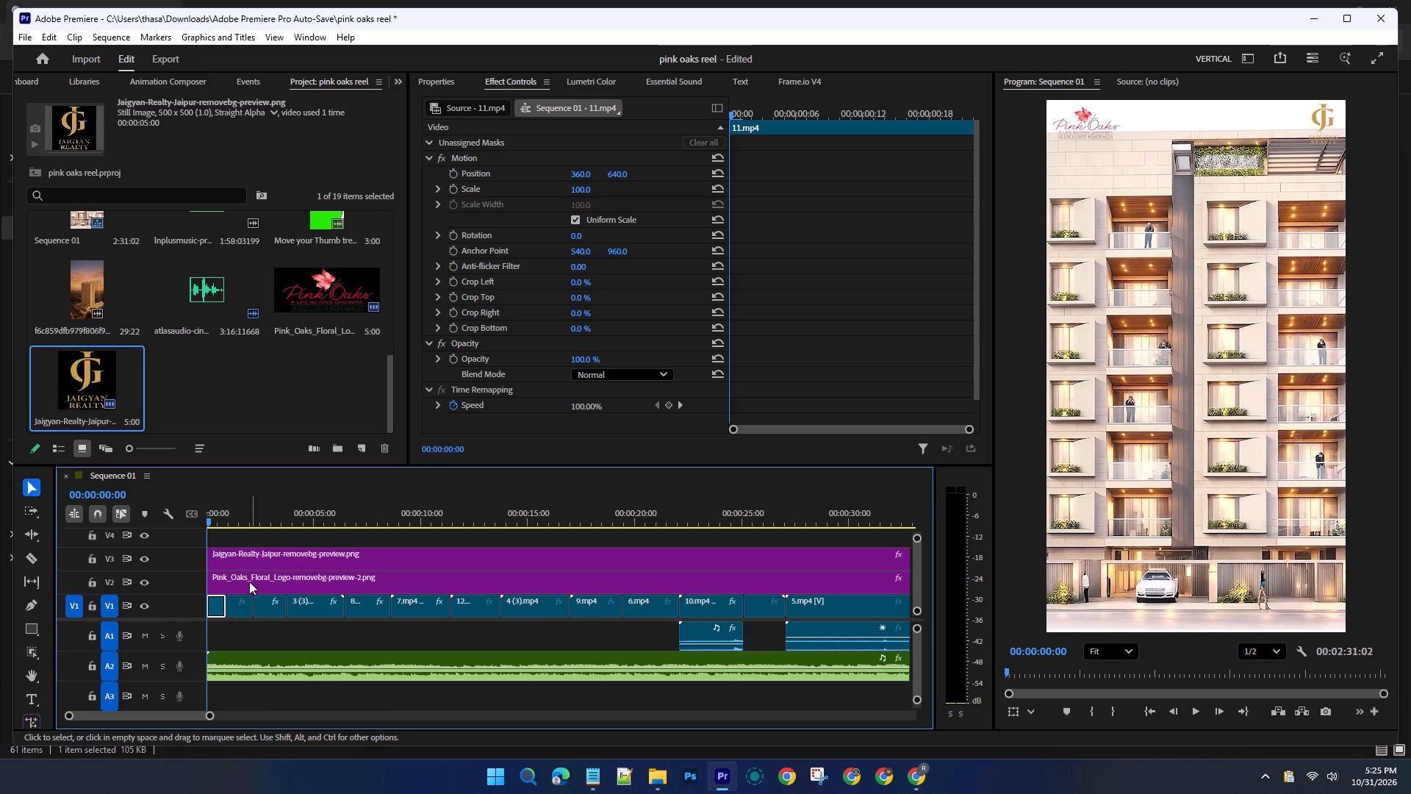
right_click(218, 600)
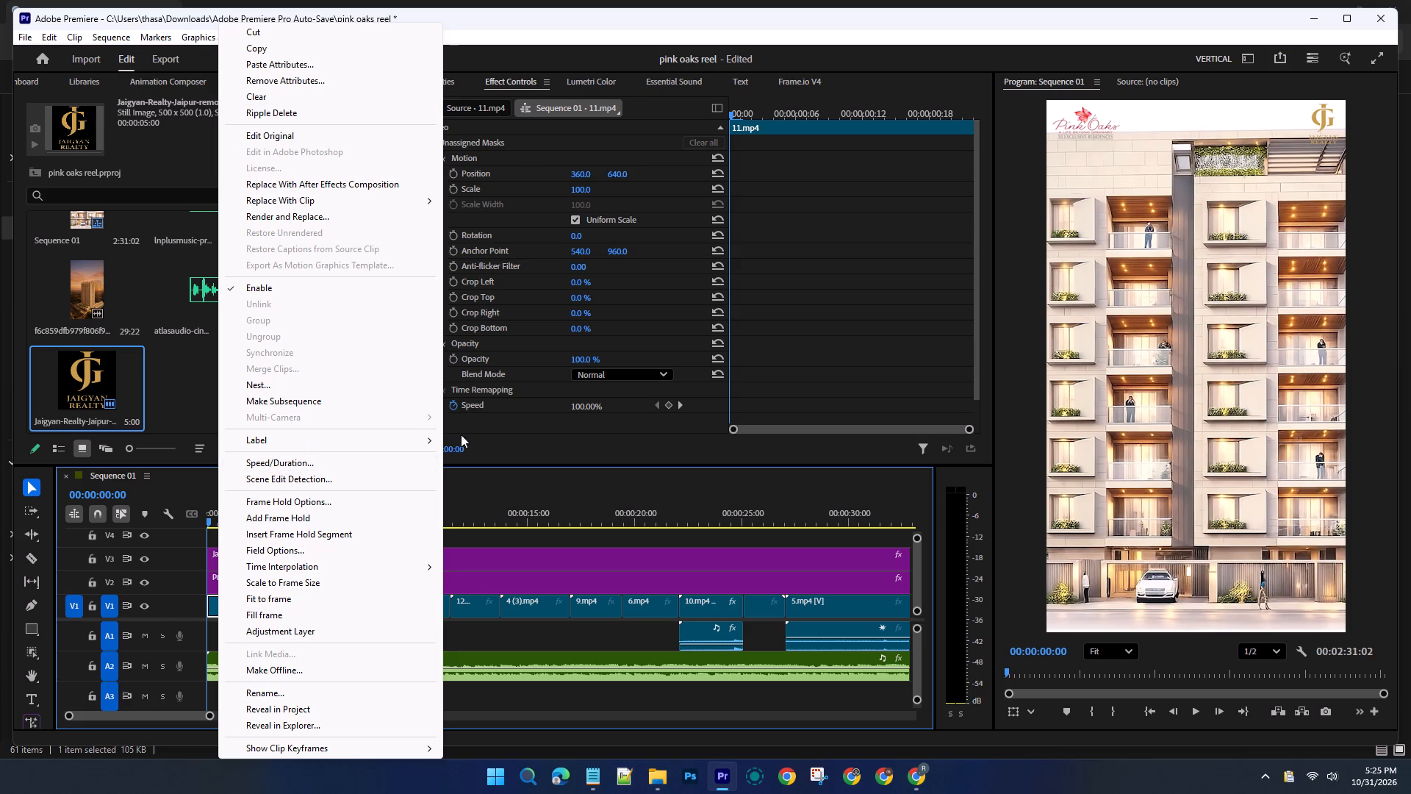
left_click(489, 449)
left_click(236, 609)
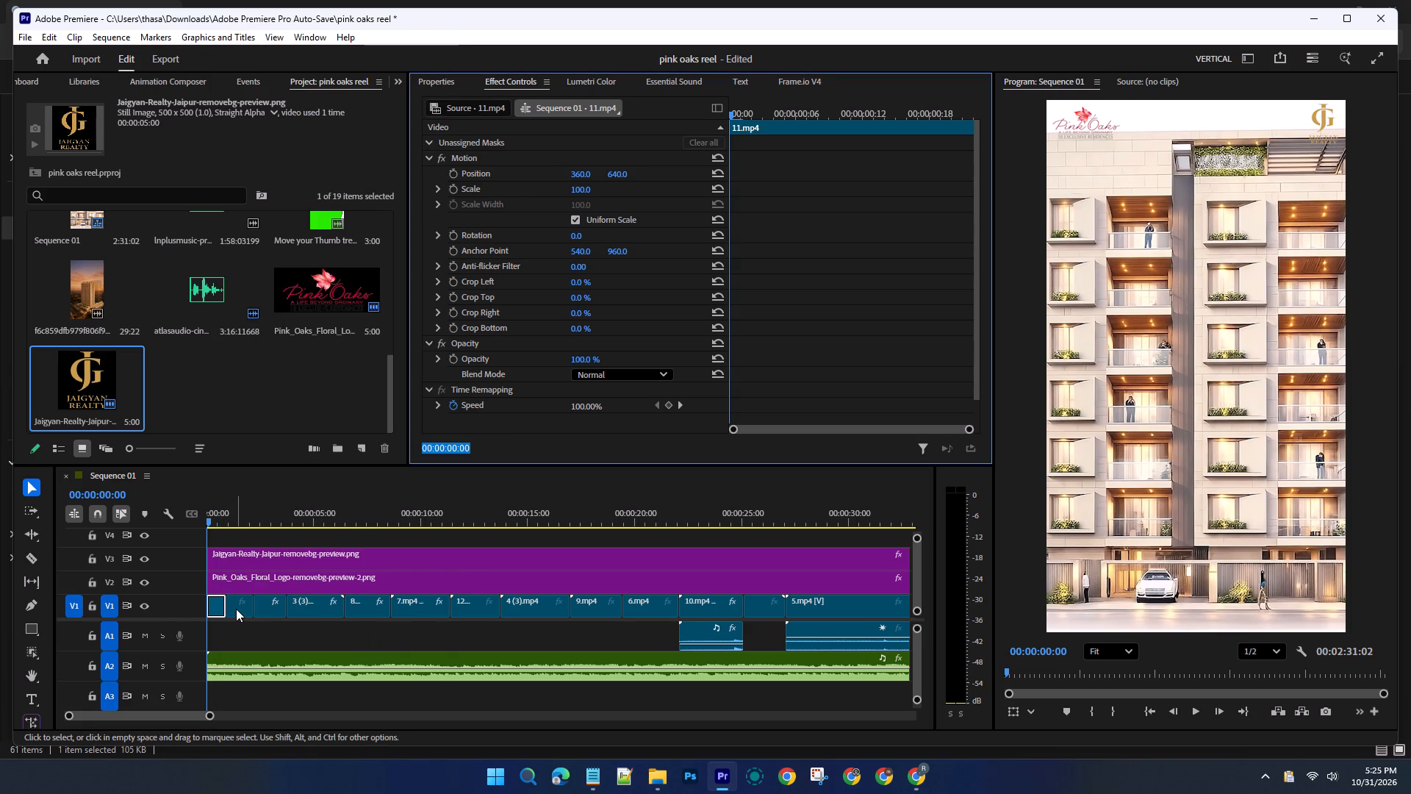
left_click(218, 612)
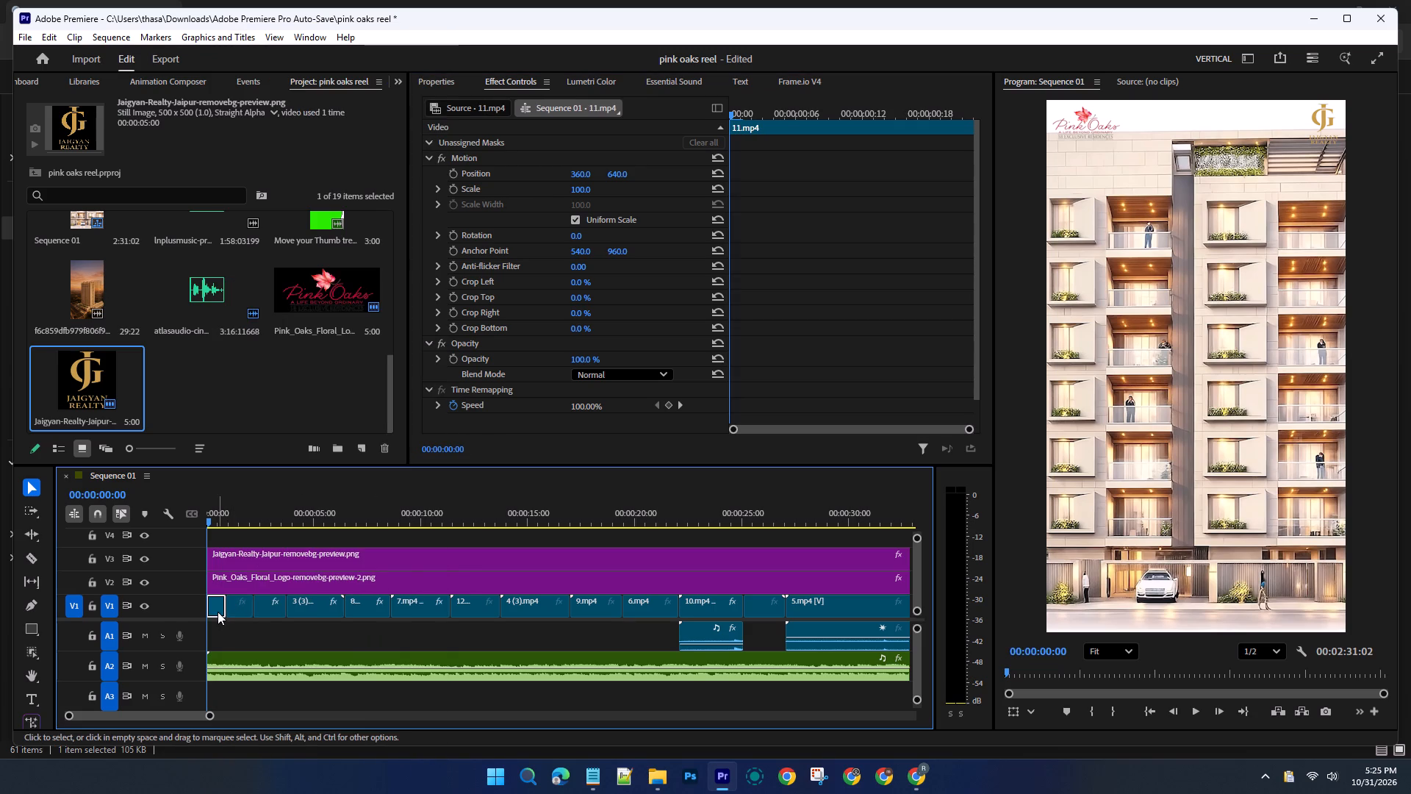
right_click(218, 612)
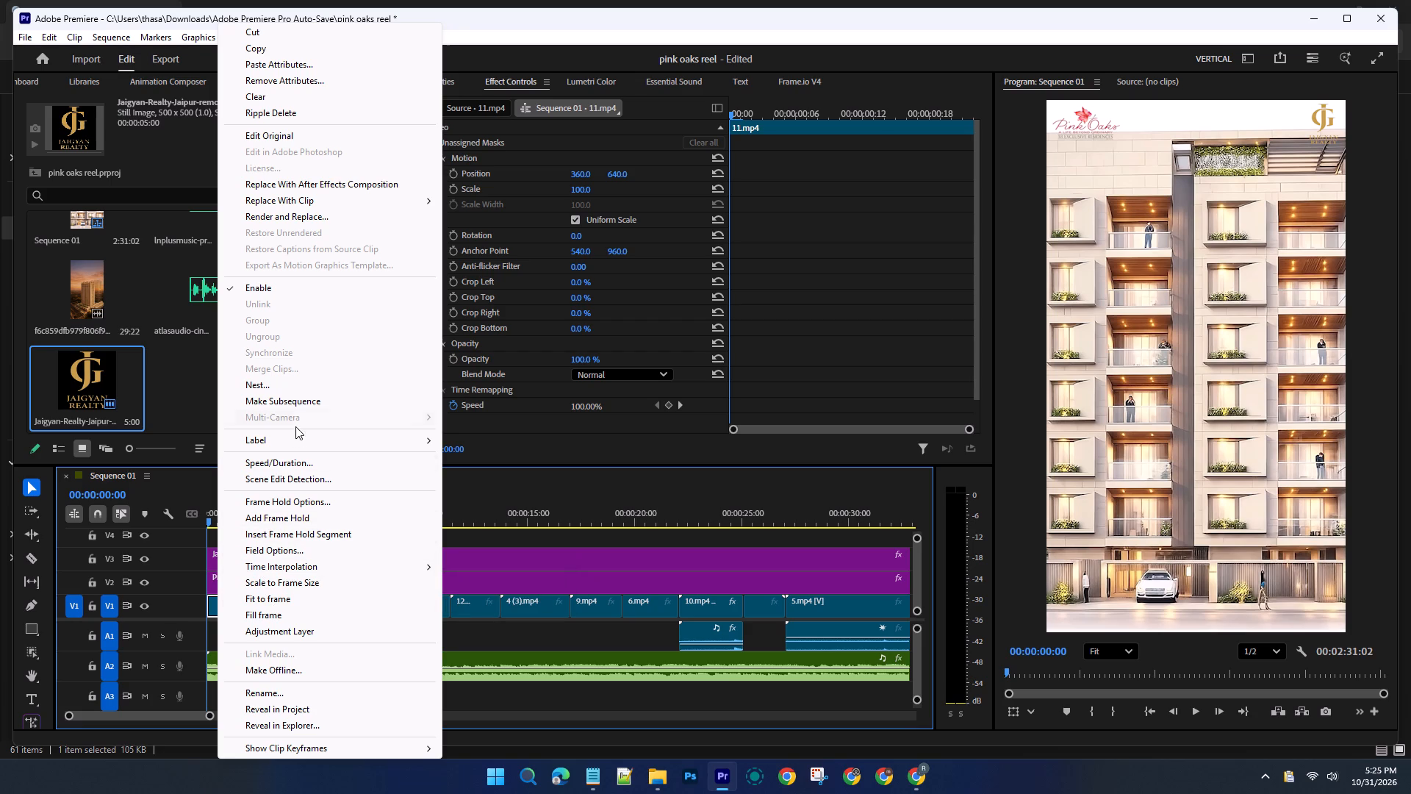
left_click(282, 462)
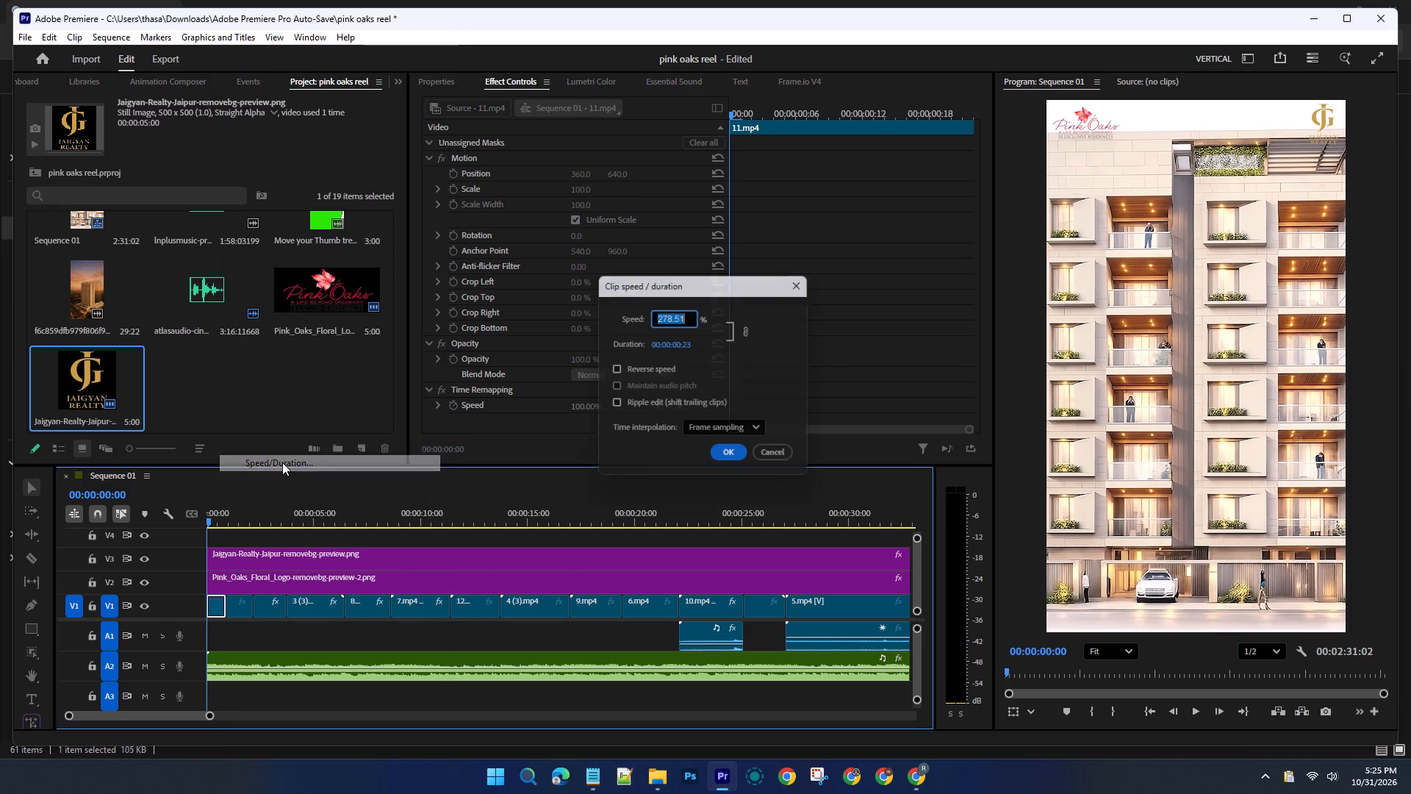